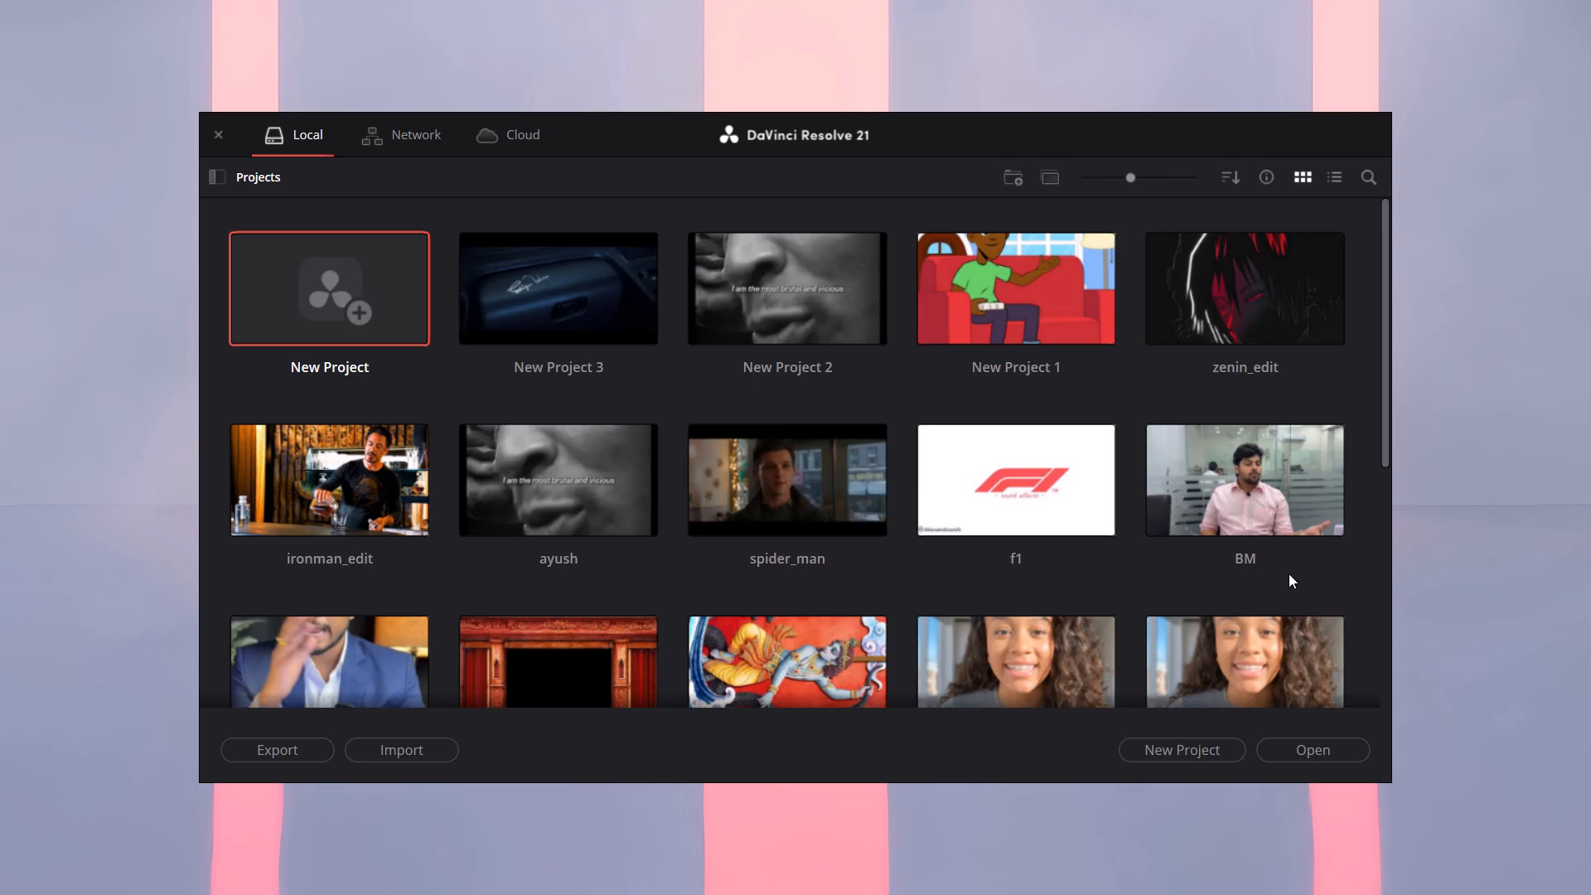
Open the existing project New Project 3 from the local project library.
double_click(618, 303)
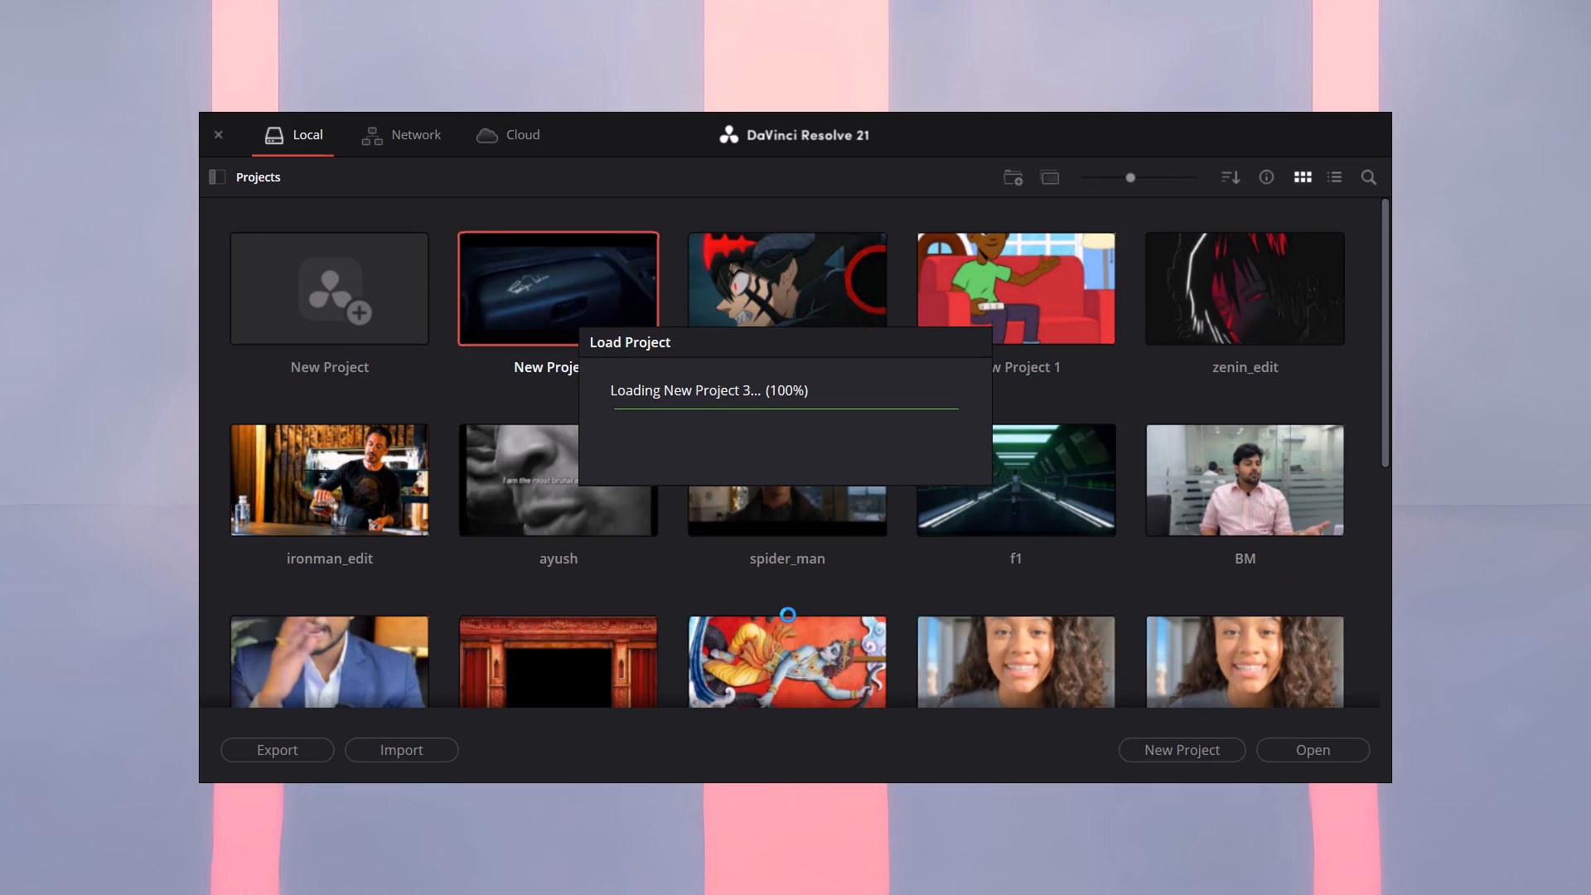
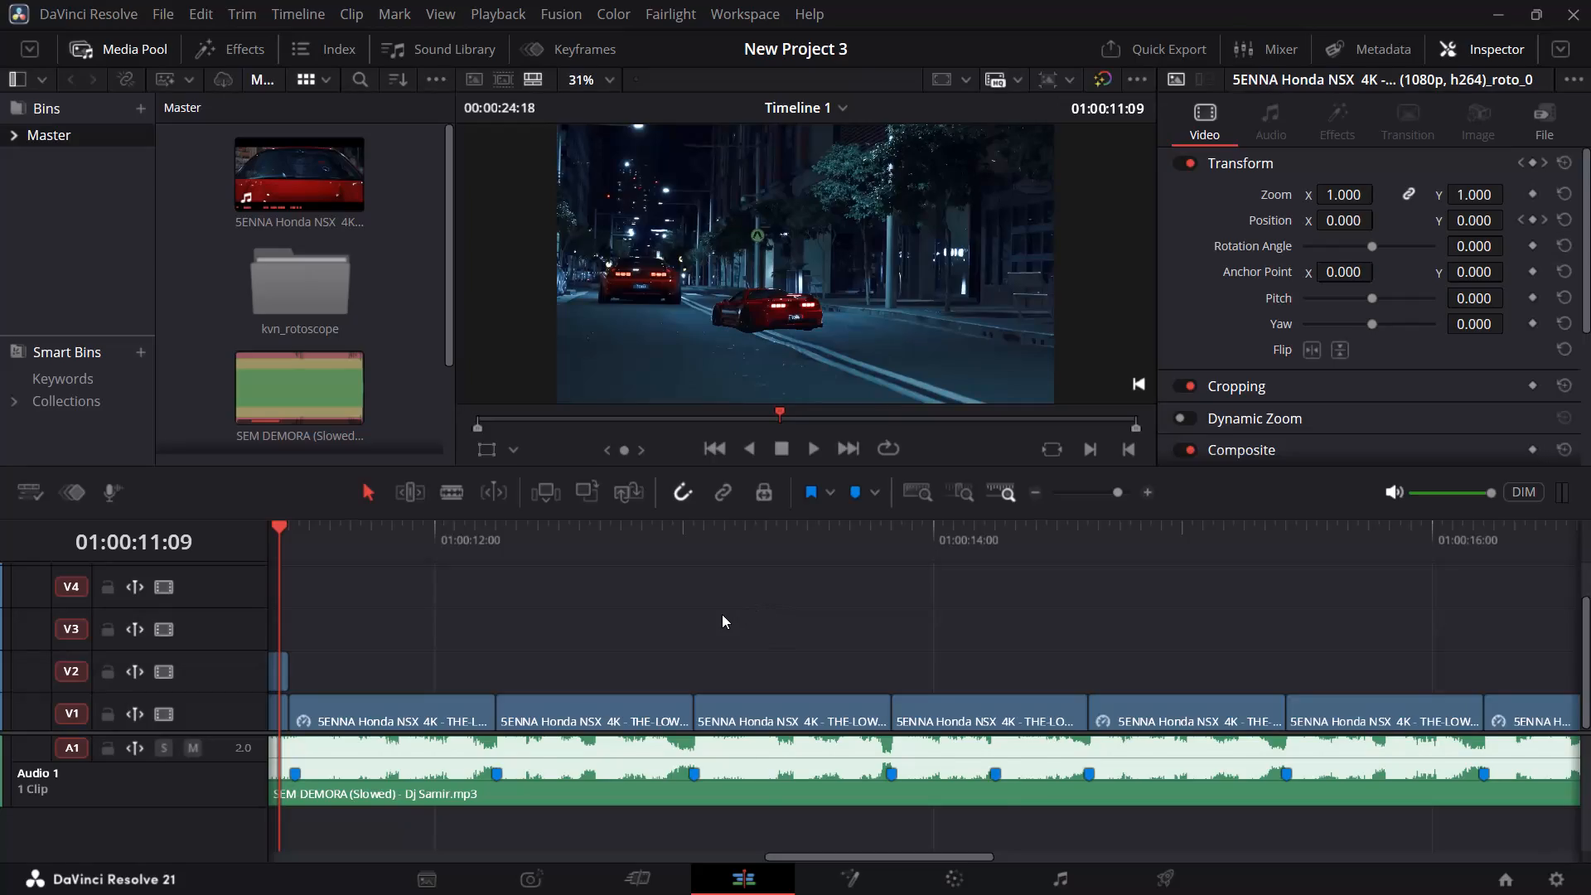
Play back the section with the rotoscoped car clip on V2 several times to examine its motion against the pink beat markers.
alt+scroll(722, 614, down, 3)
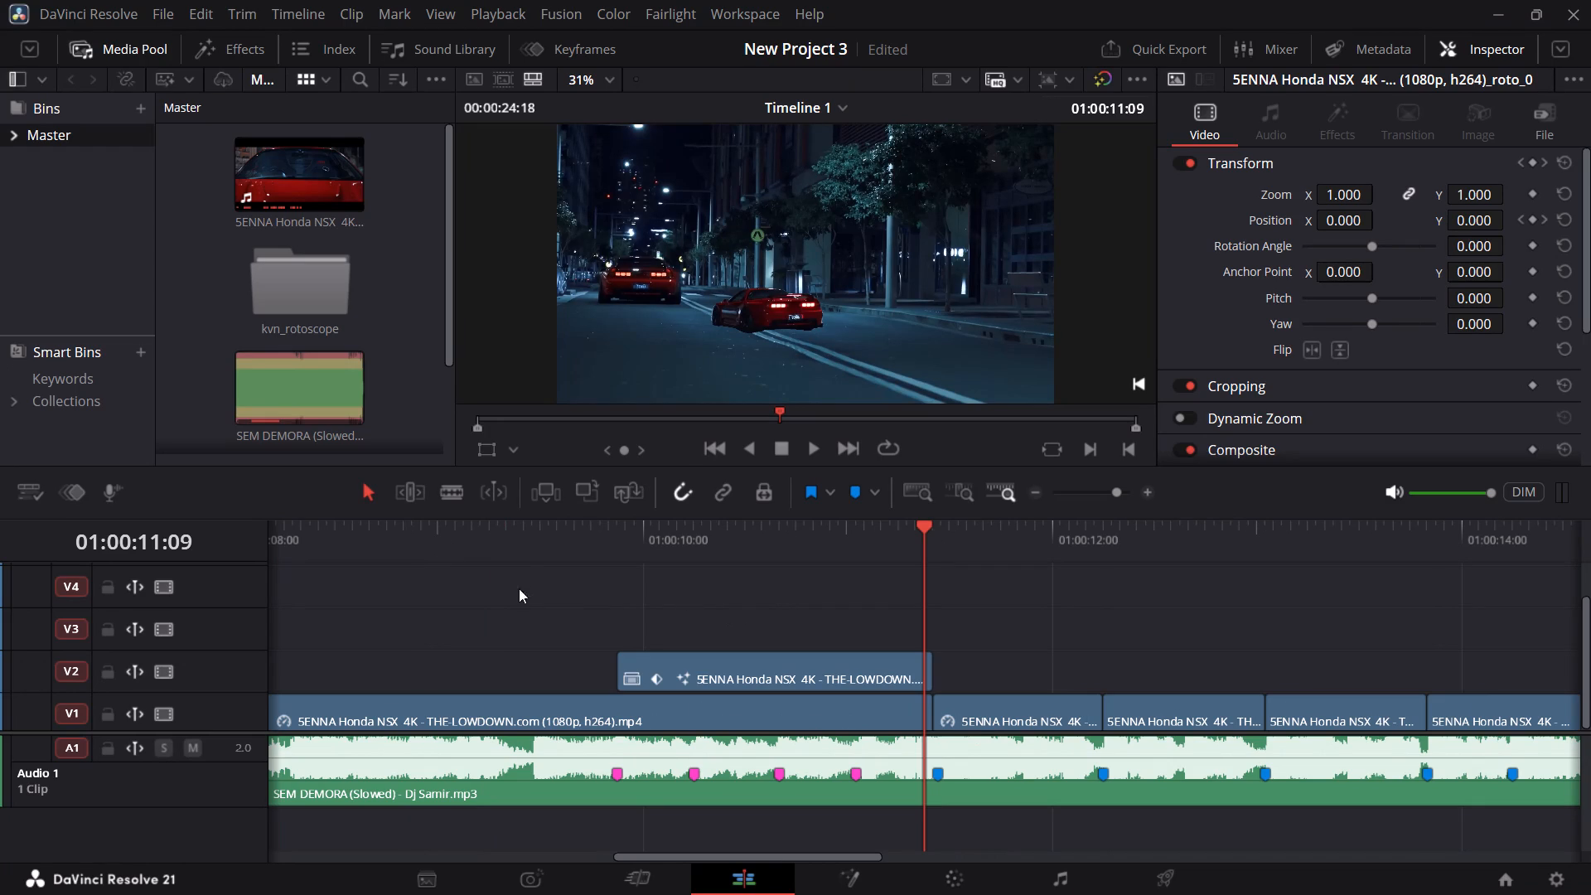
click(521, 547)
key(space)
scroll(573, 574, down, 1)
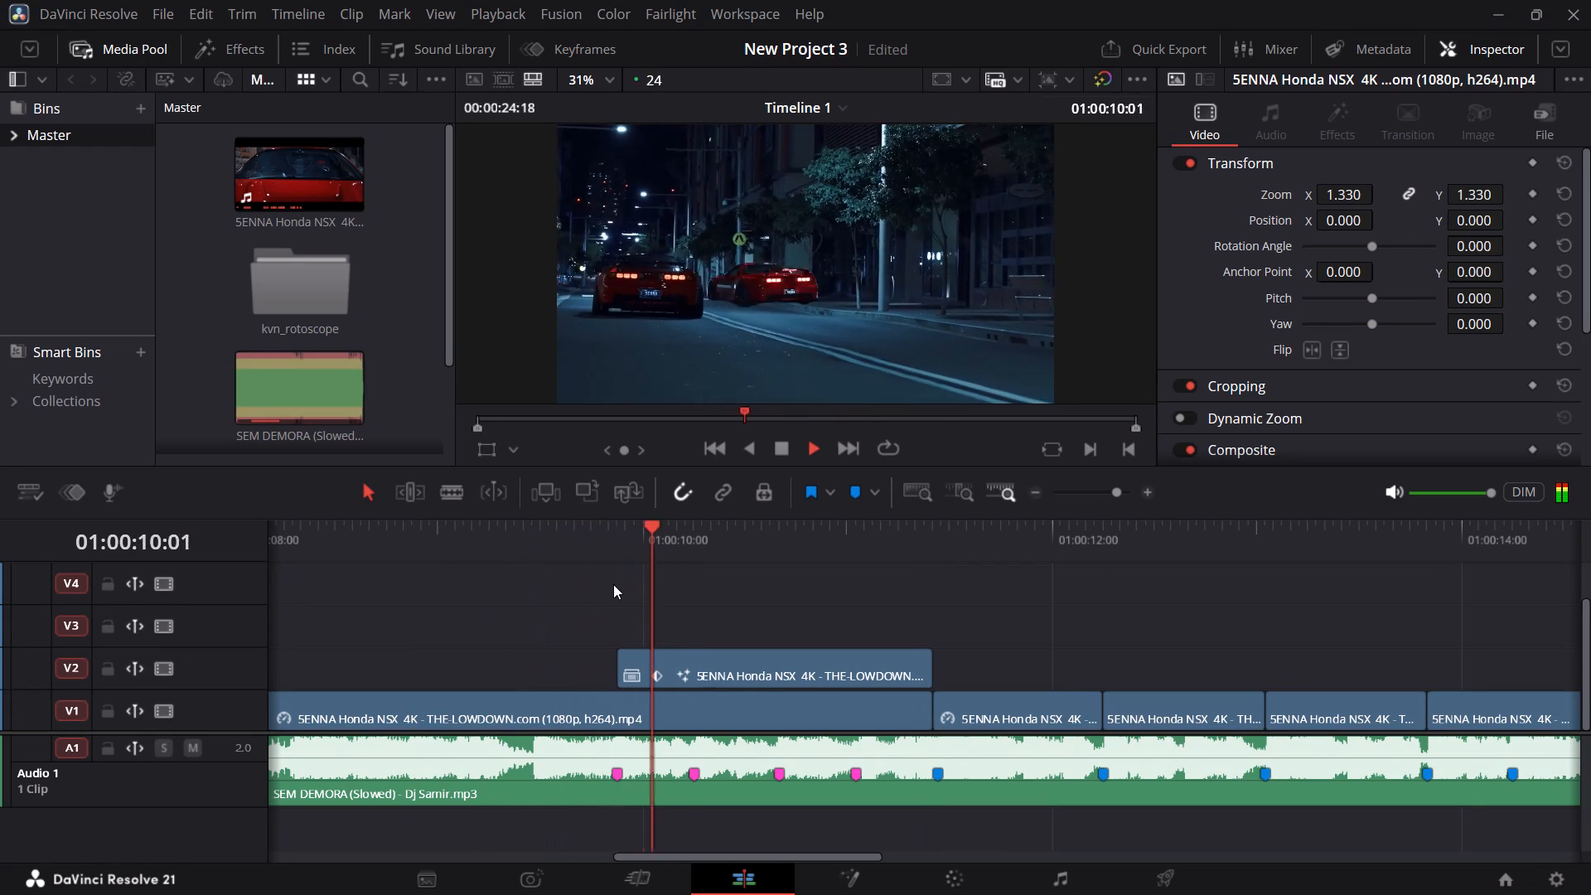
key(space)
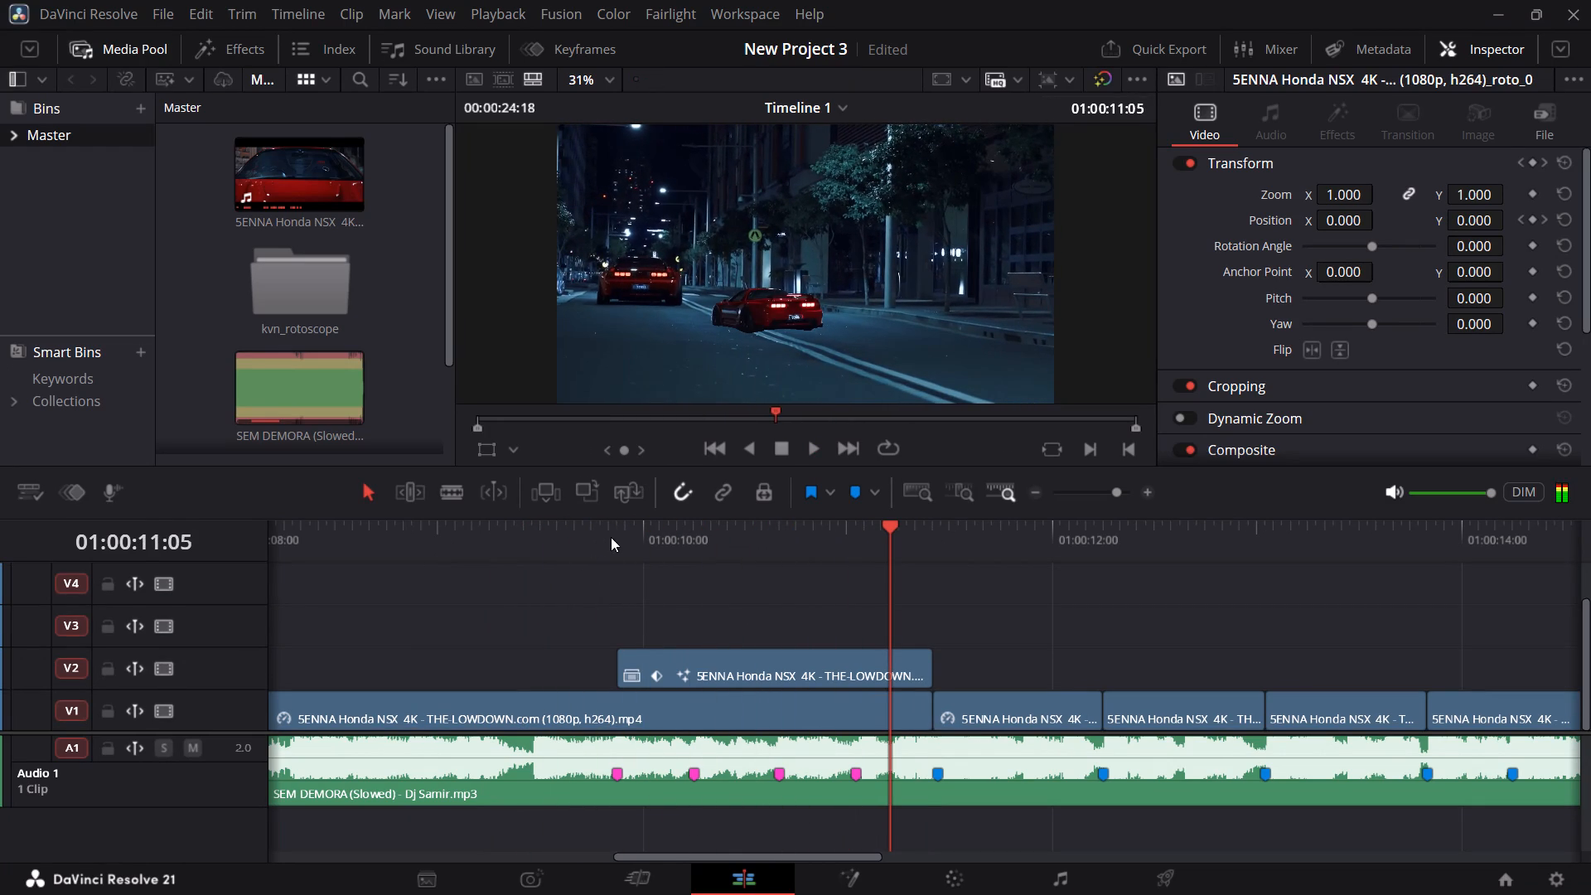
click(603, 535)
key(space)
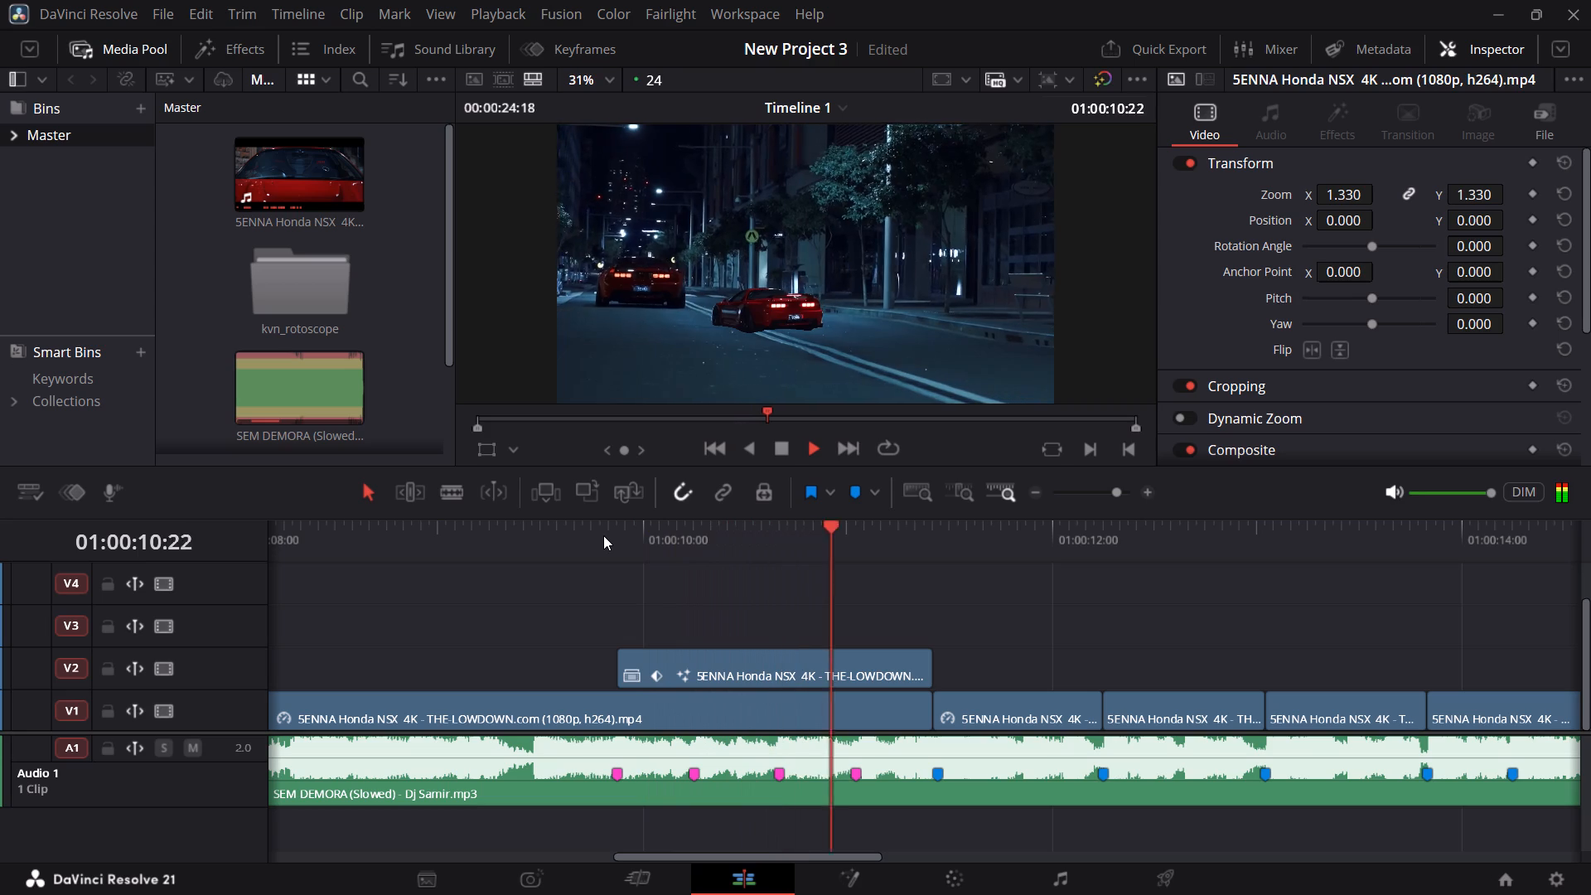
key(space)
click(549, 515)
click(565, 529)
key(space)
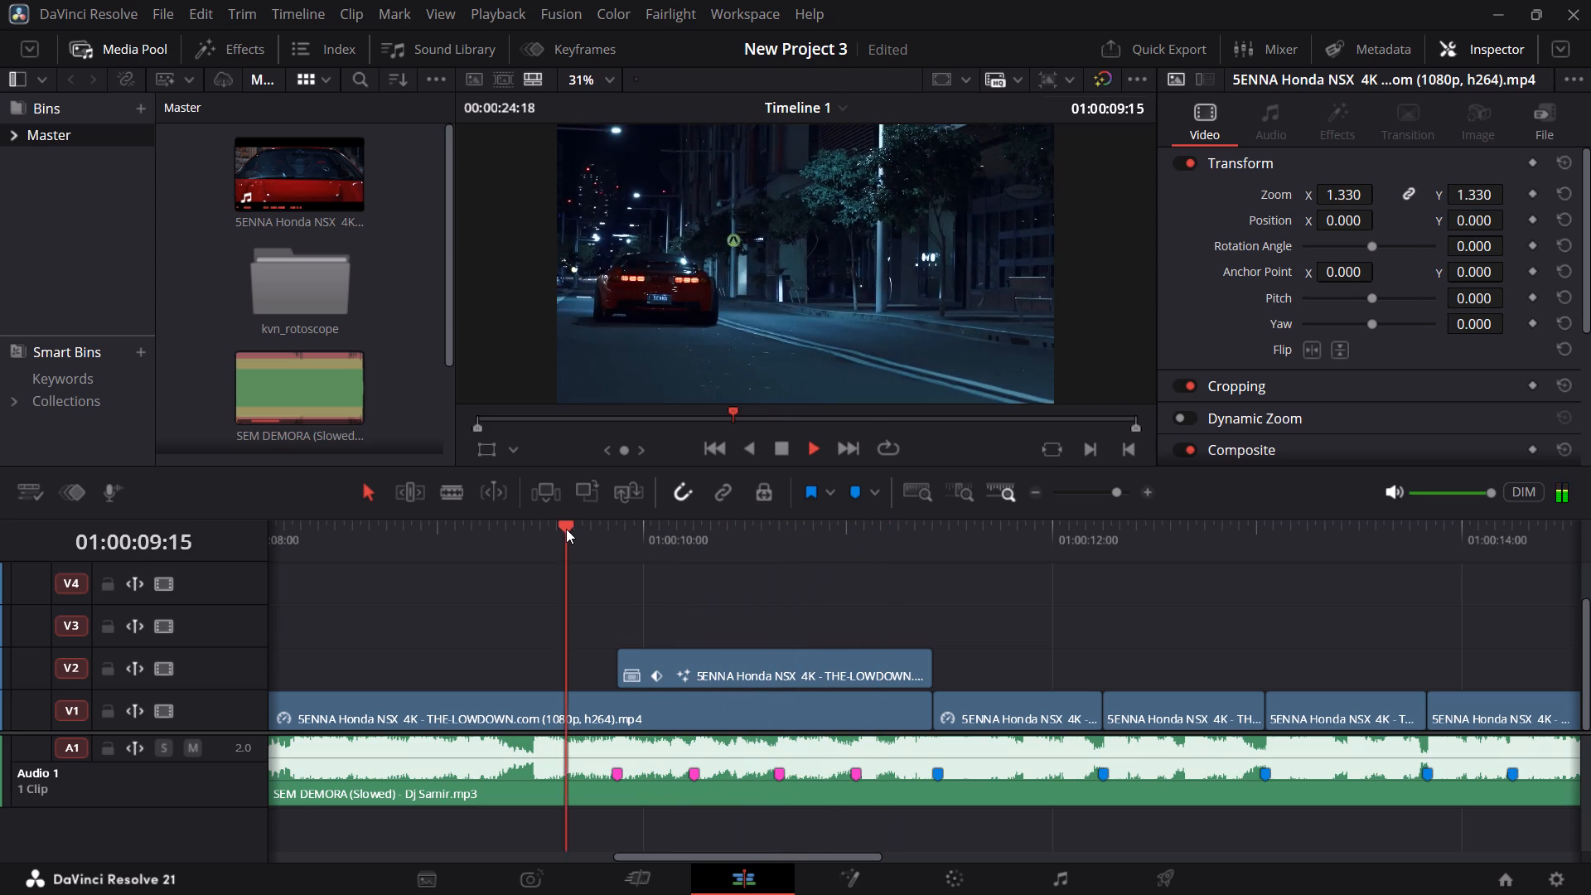
key(space)
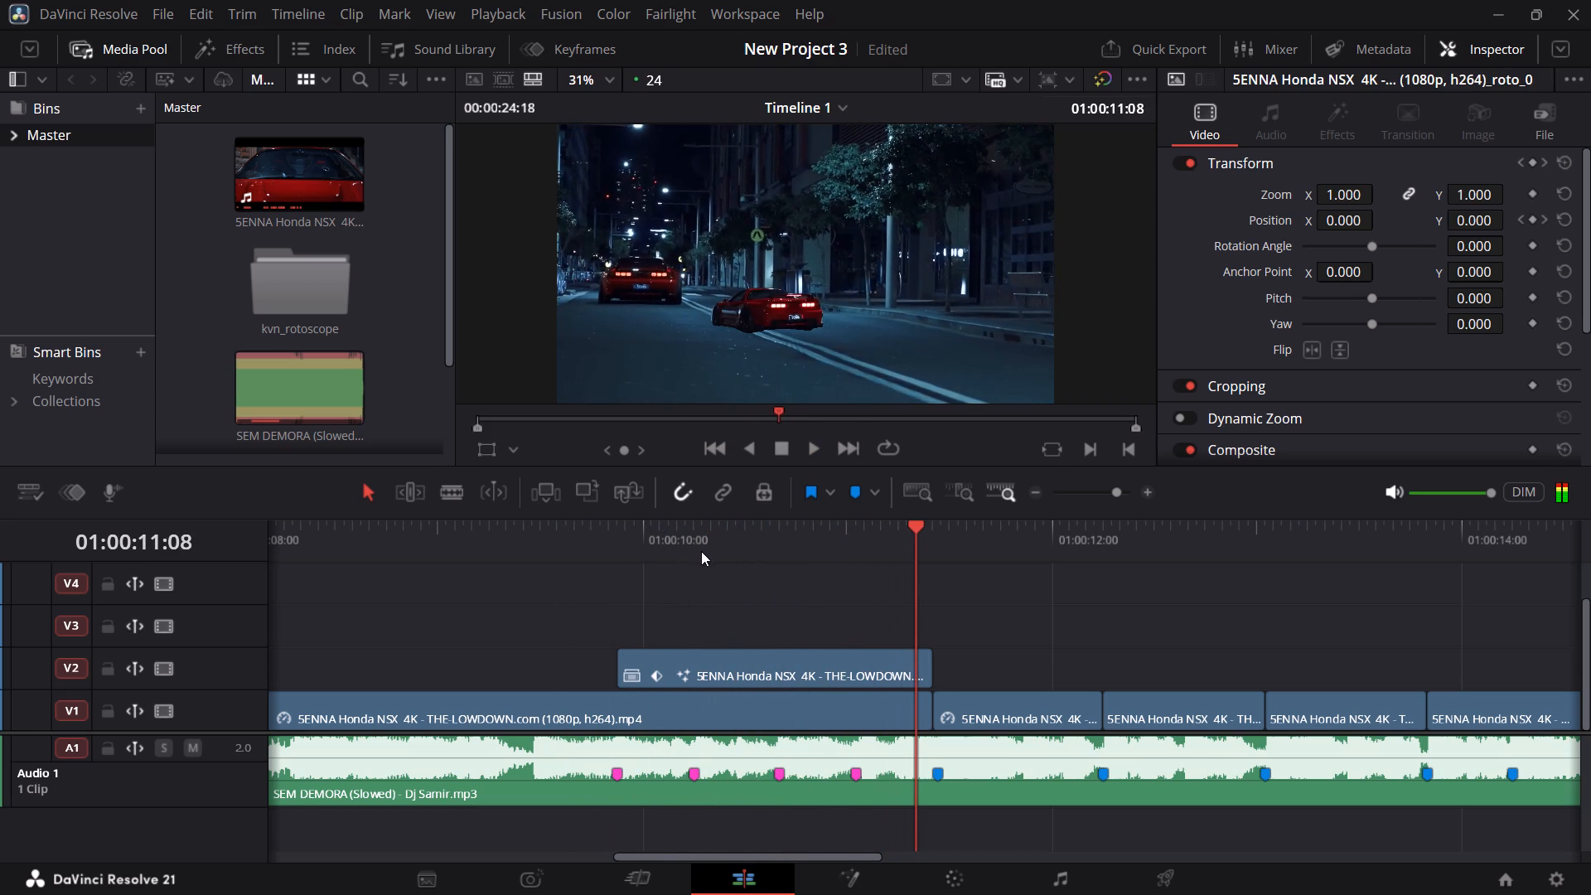
click(587, 527)
click(621, 528)
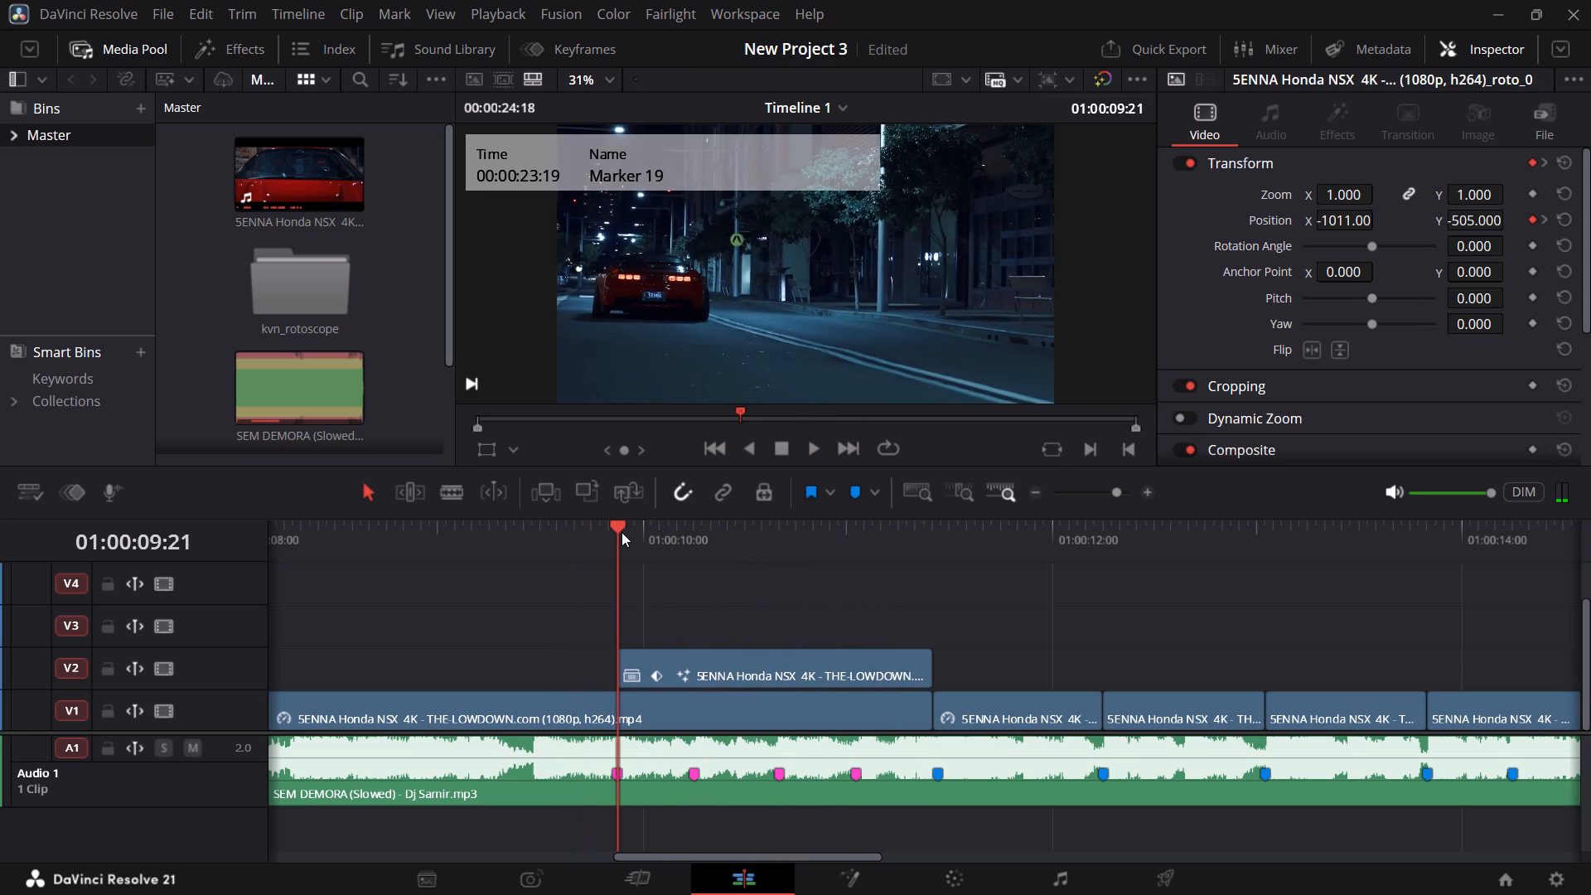
key(space)
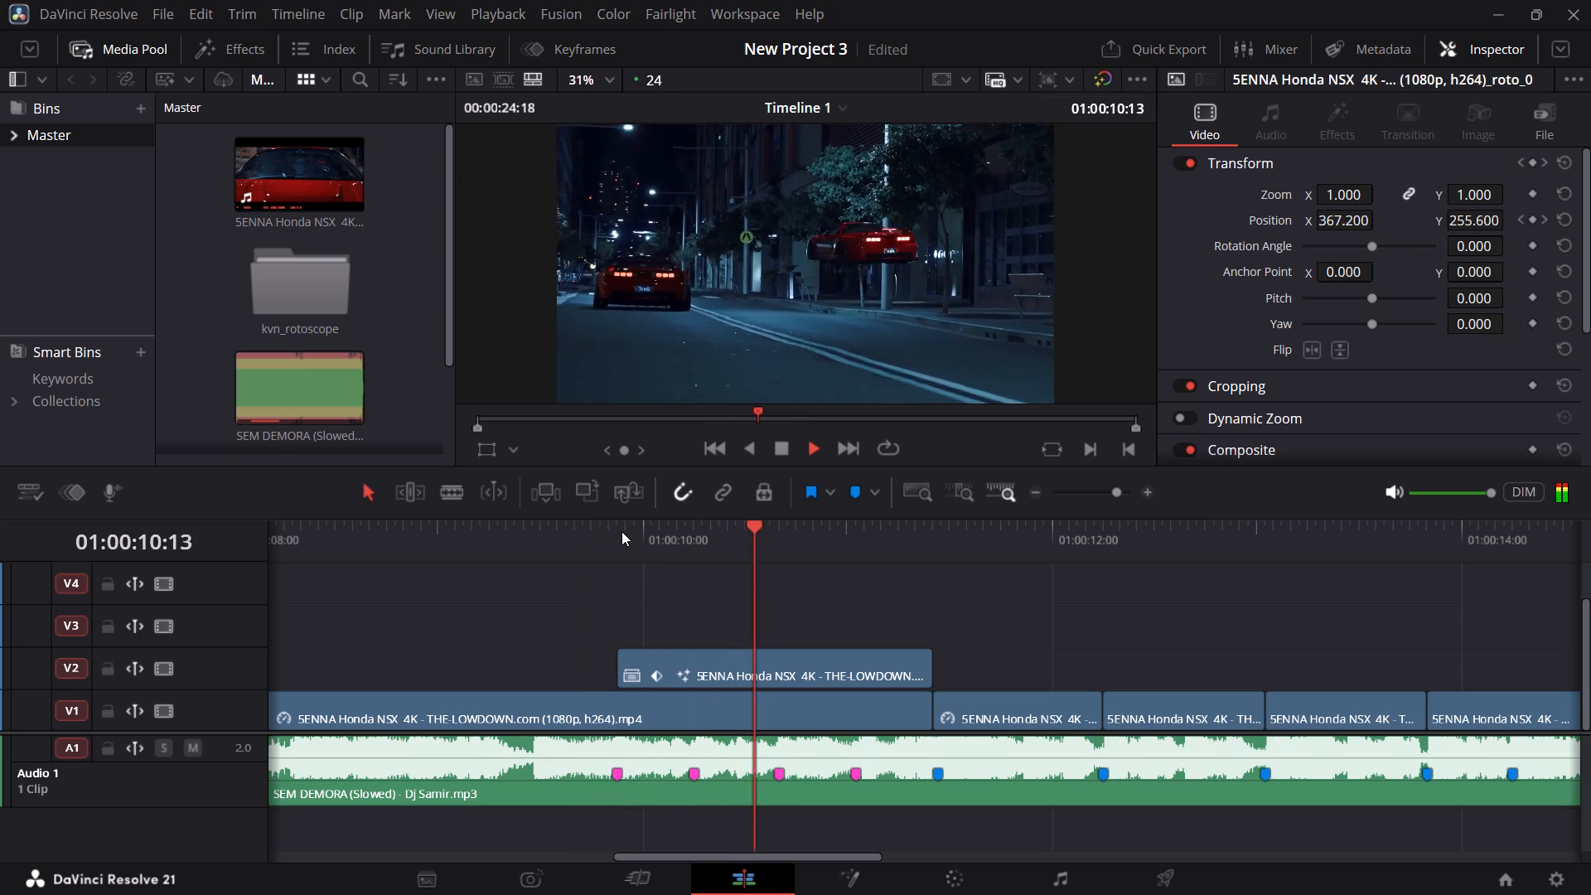
key(space)
drag(698, 543, 685, 541)
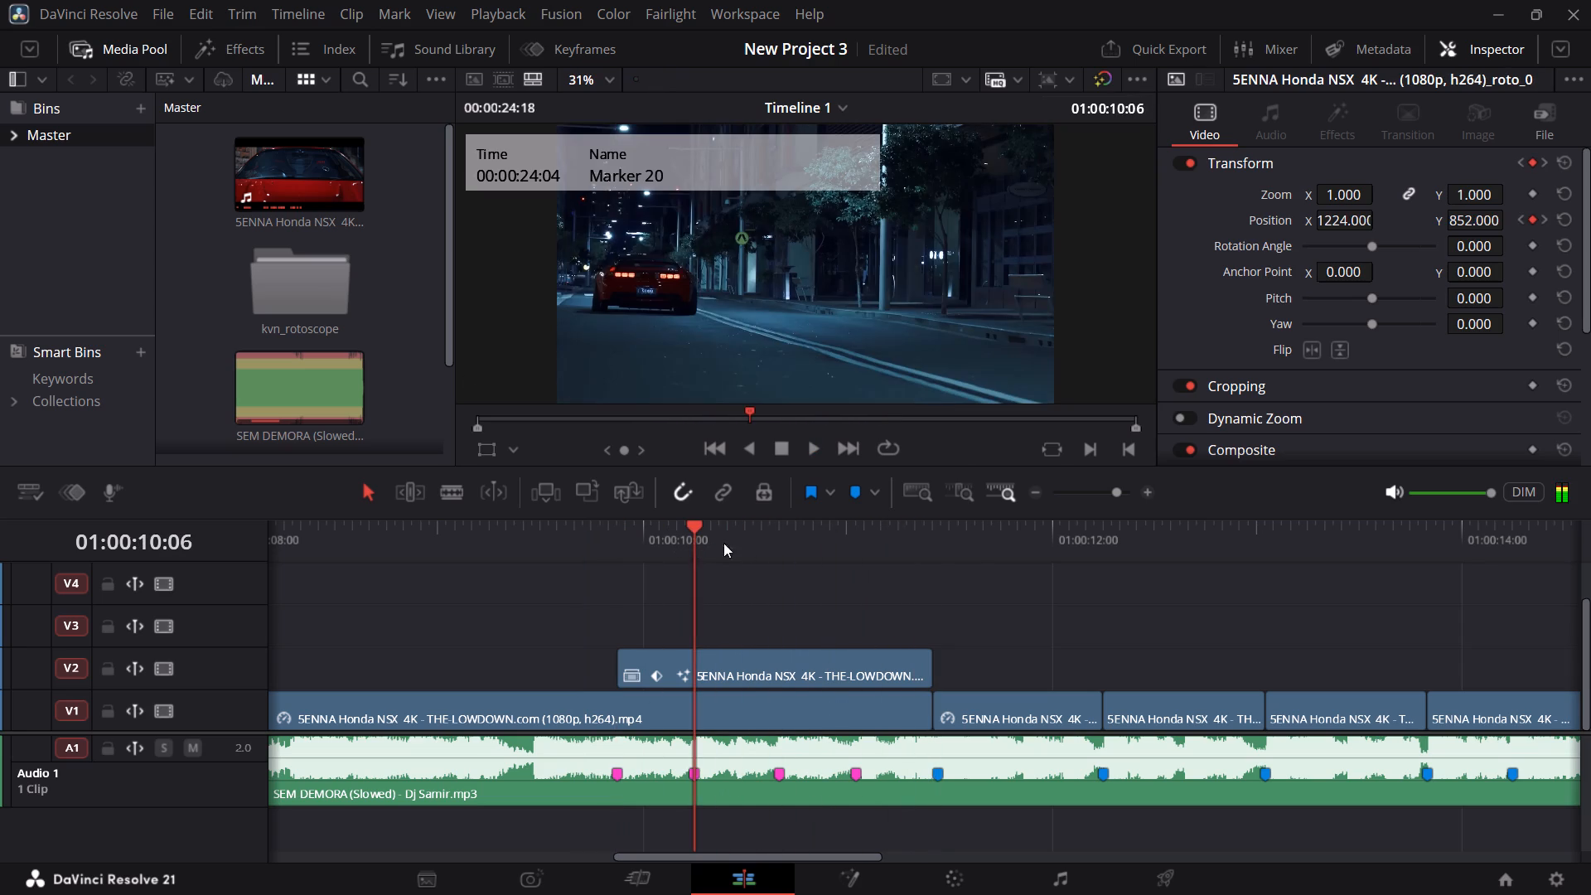
At Marker 21, keyframe the V2 rotoscoped car's position farther out toward the frame's lower right.
click(787, 540)
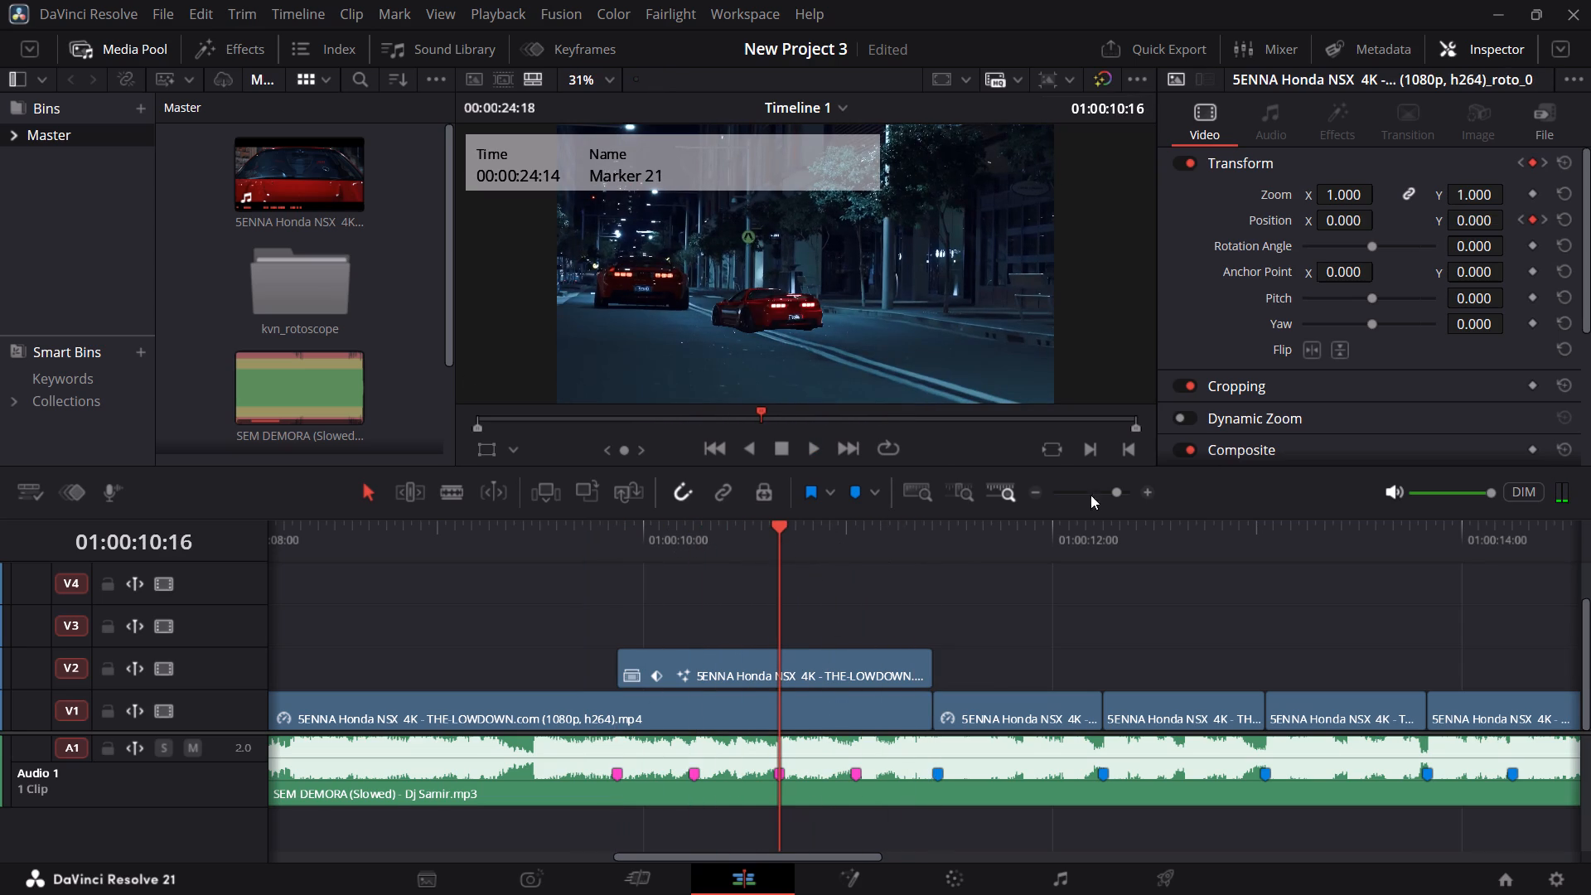
drag(1475, 219, 679, 456)
click(1343, 212)
drag(1330, 218, 1488, 490)
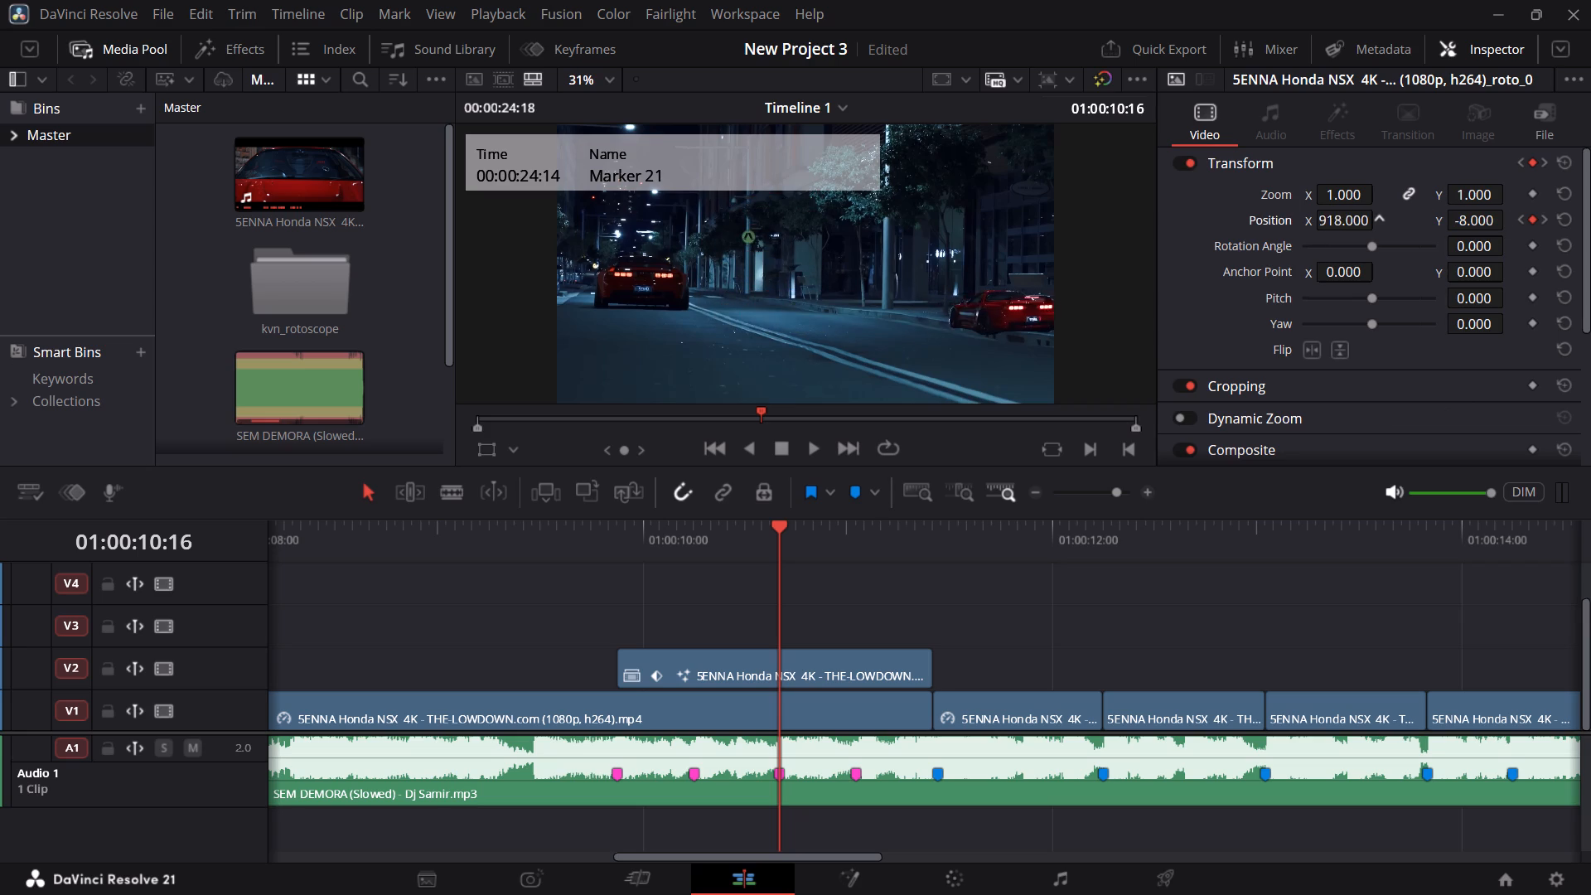
drag(1488, 490, 1237, 533)
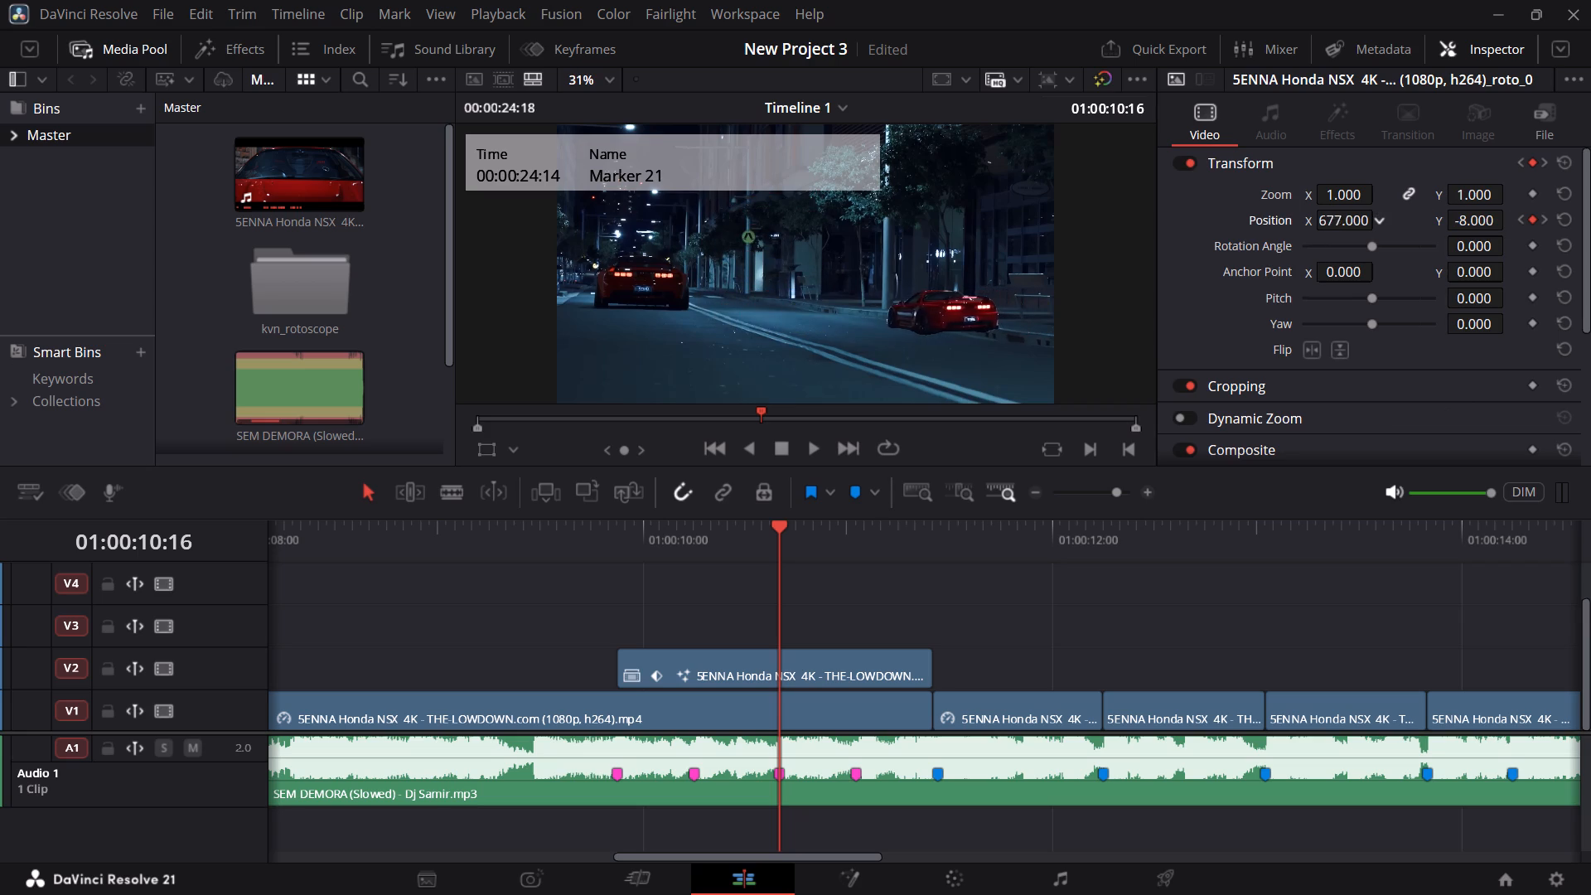
drag(1237, 533, 1204, 534)
drag(1490, 221, 1013, 261)
At Marker 22, keyframe the V2 rotoscoped car's position at X -447 and Y 834.
click(866, 535)
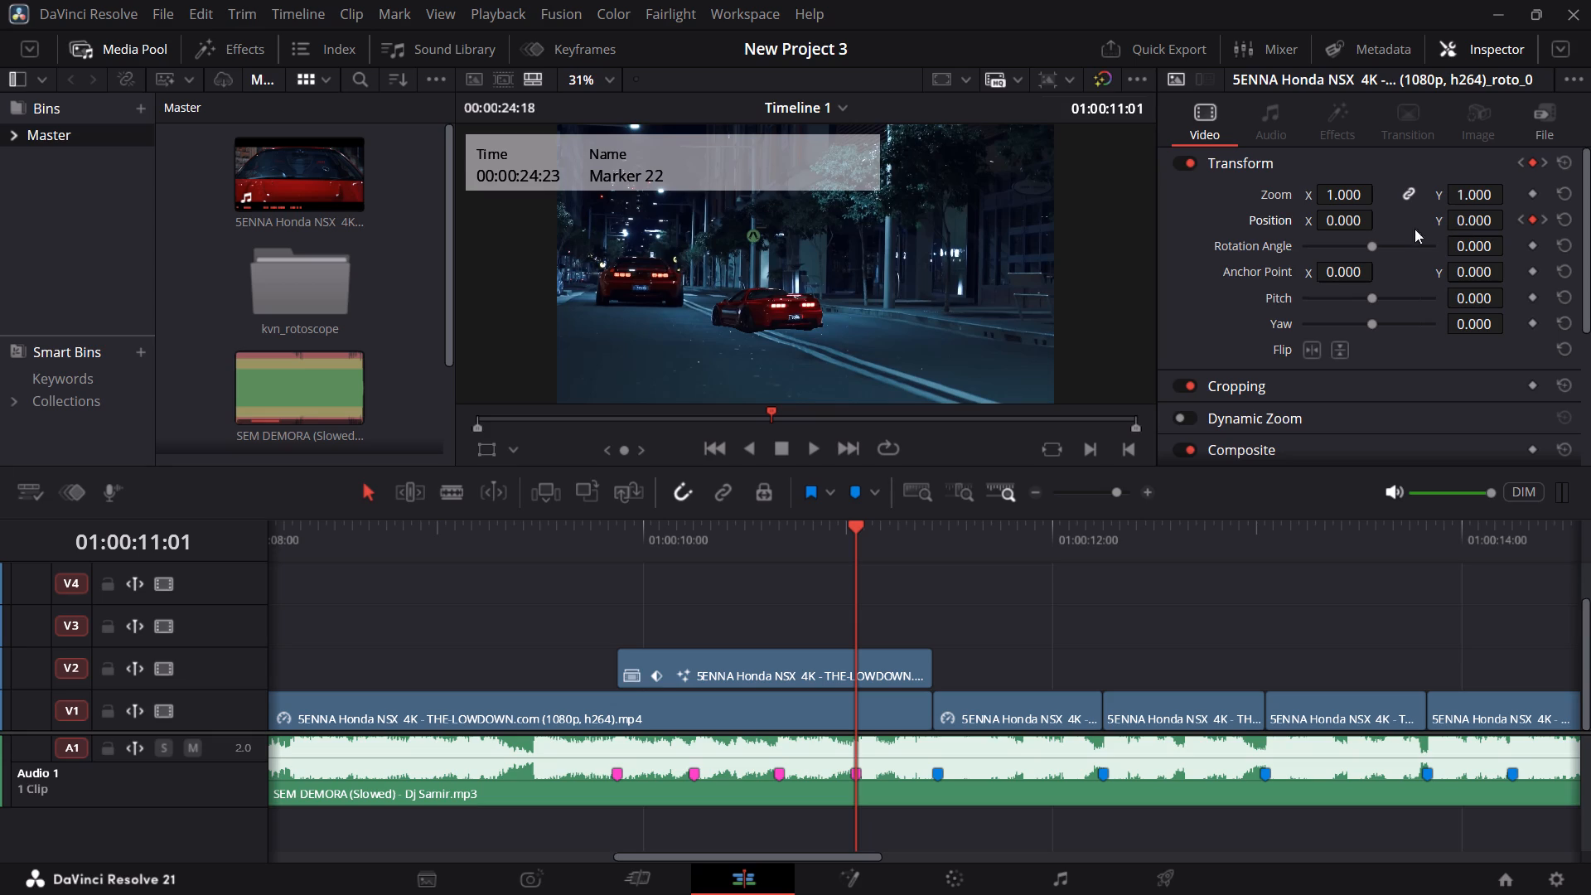
drag(1354, 223, 947, 286)
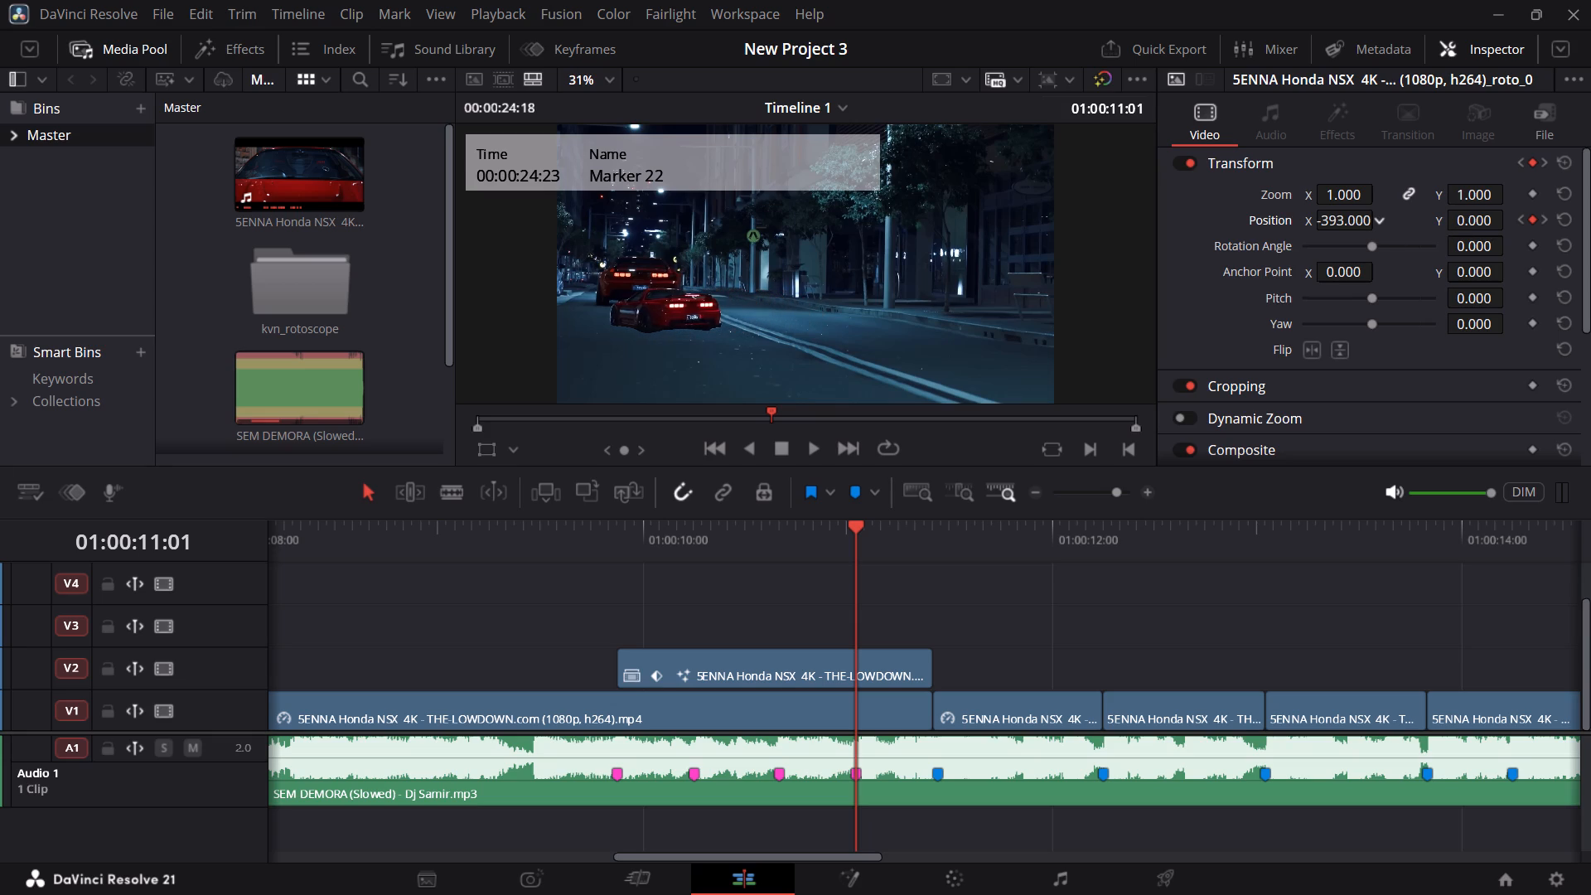
drag(947, 286, 955, 284)
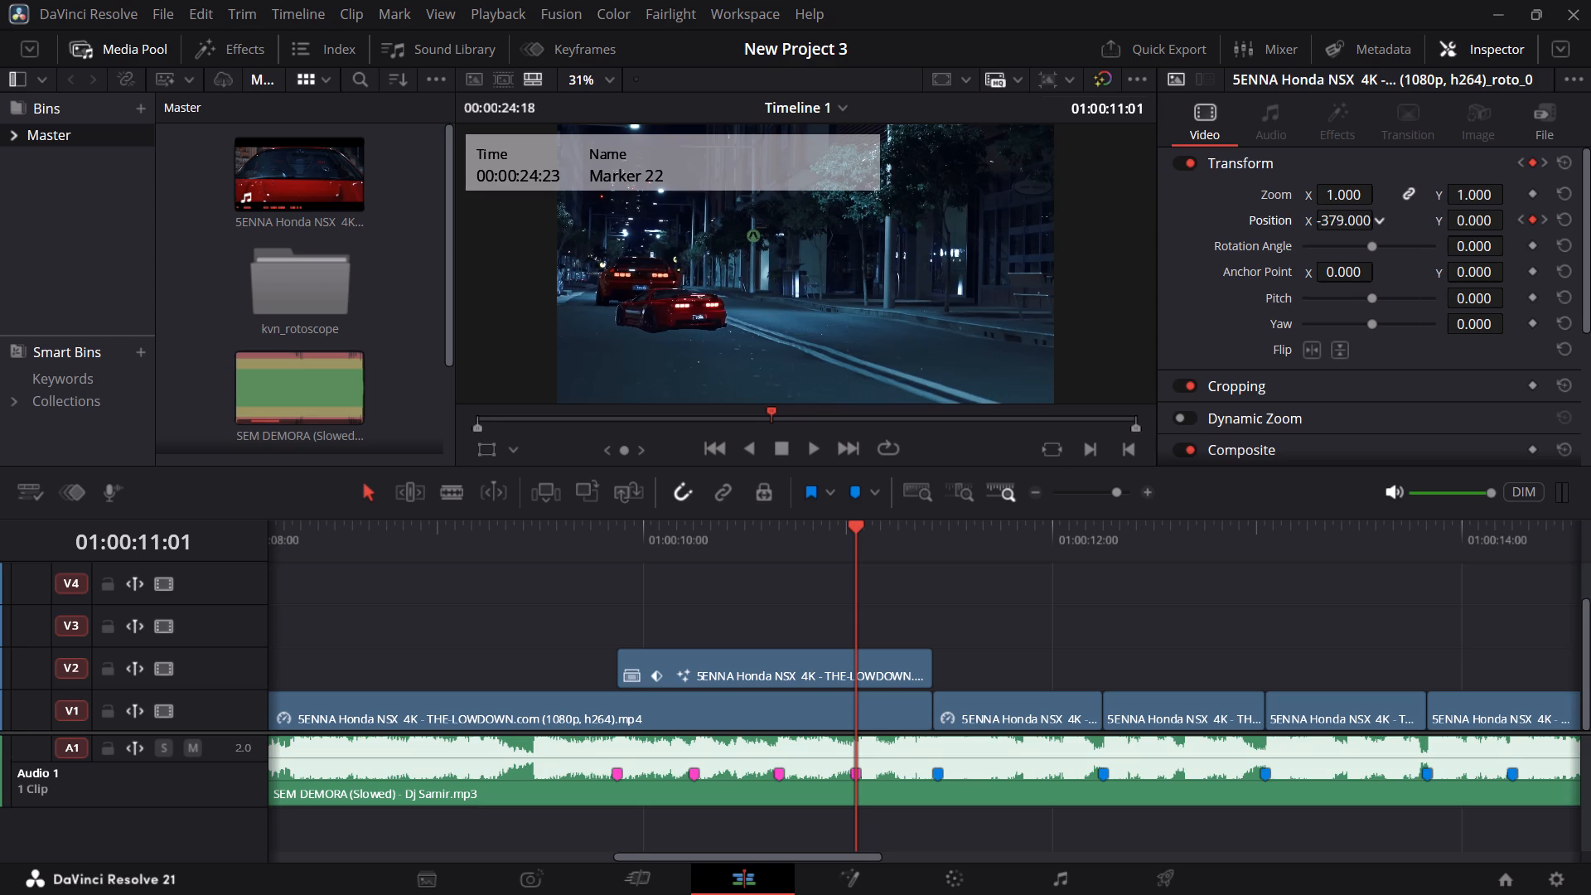
drag(955, 284, 891, 284)
drag(1459, 220, 830, 457)
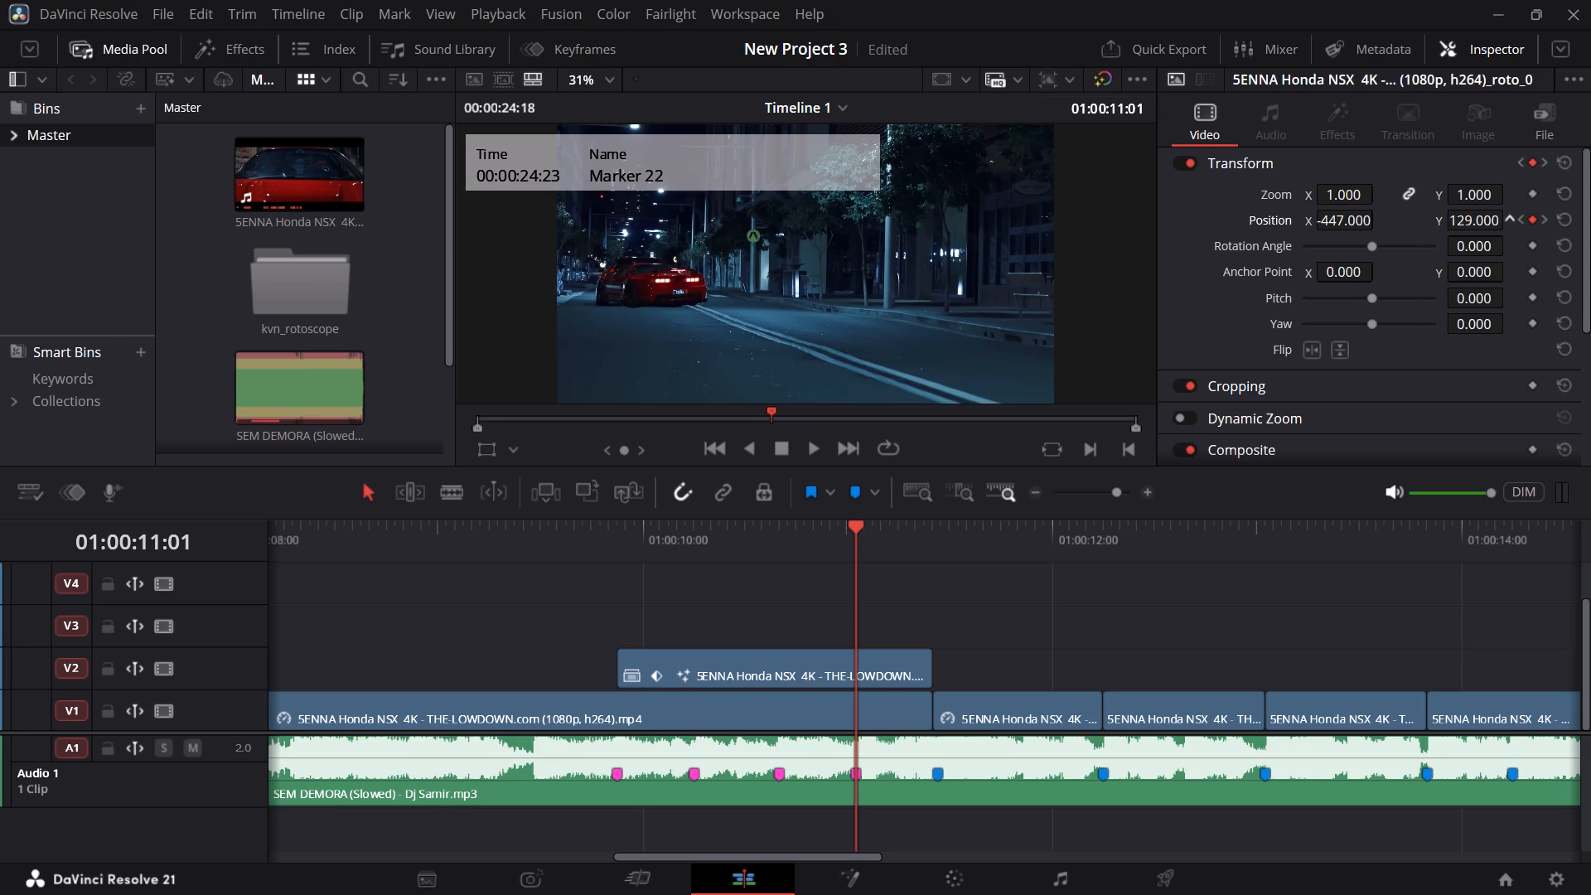
drag(830, 457, 1524, 594)
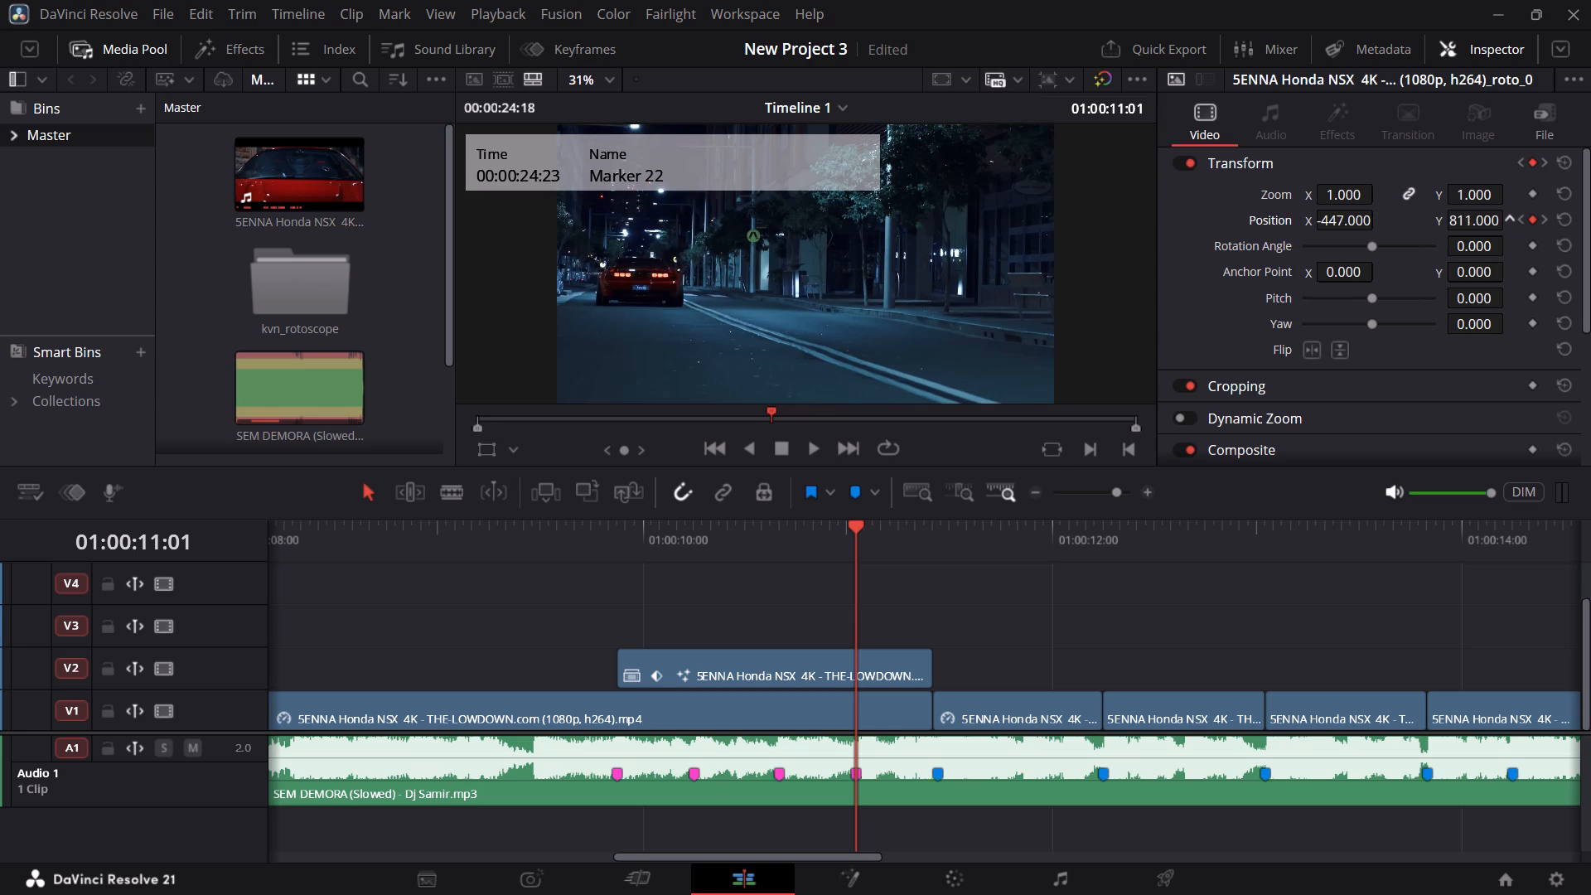
drag(1524, 594, 1546, 593)
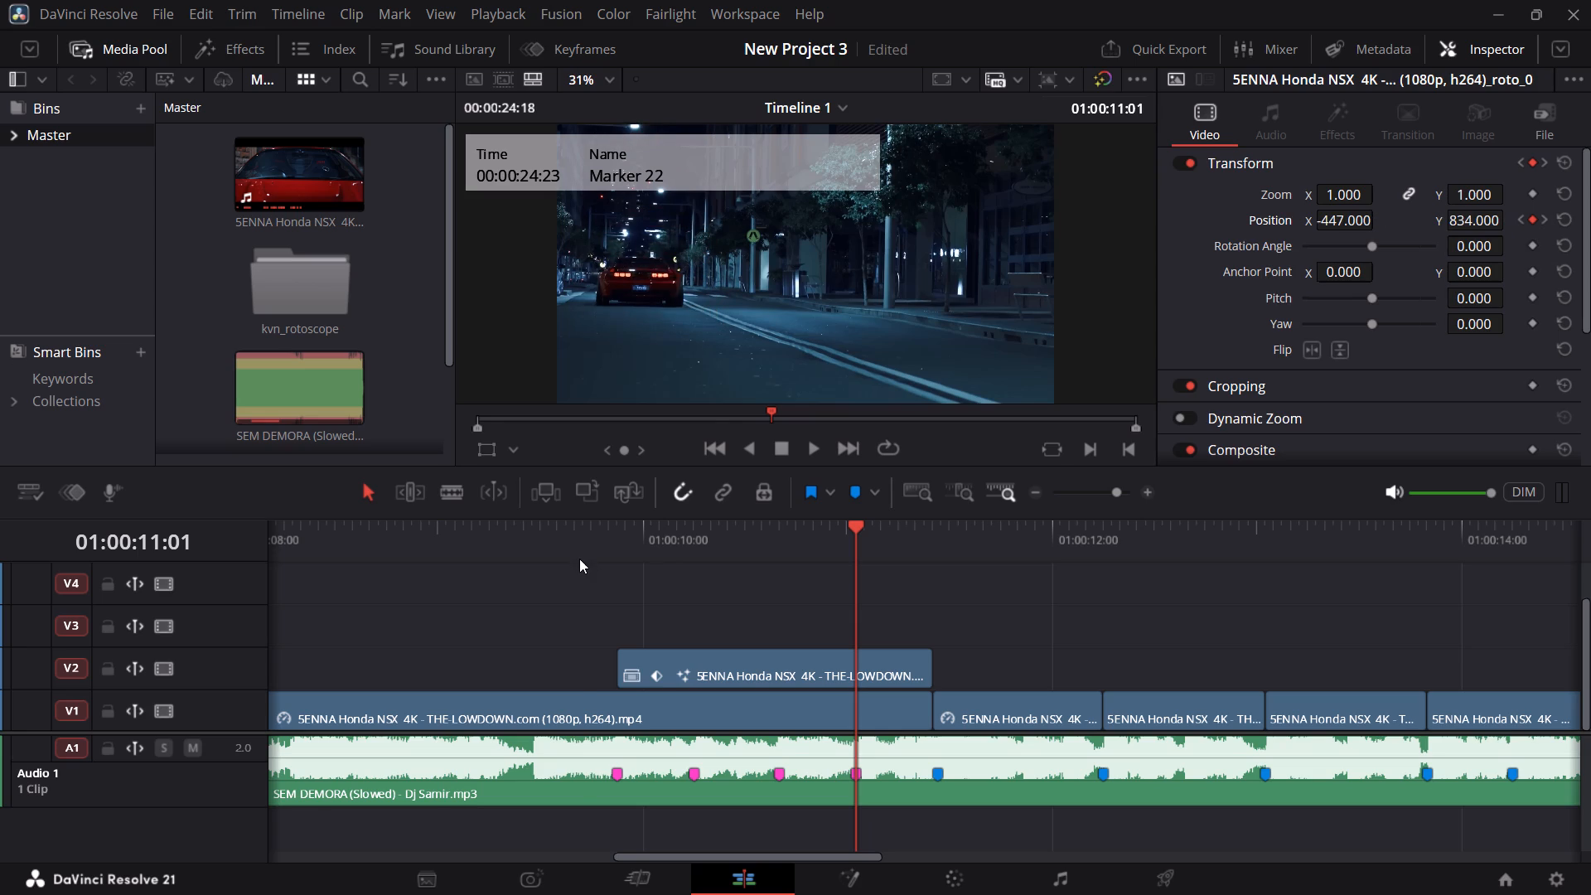
Replay the V2 rotoscoped car section repeatedly from just before Marker 19 to check its motion against the beat markers.
click(579, 557)
key(space)
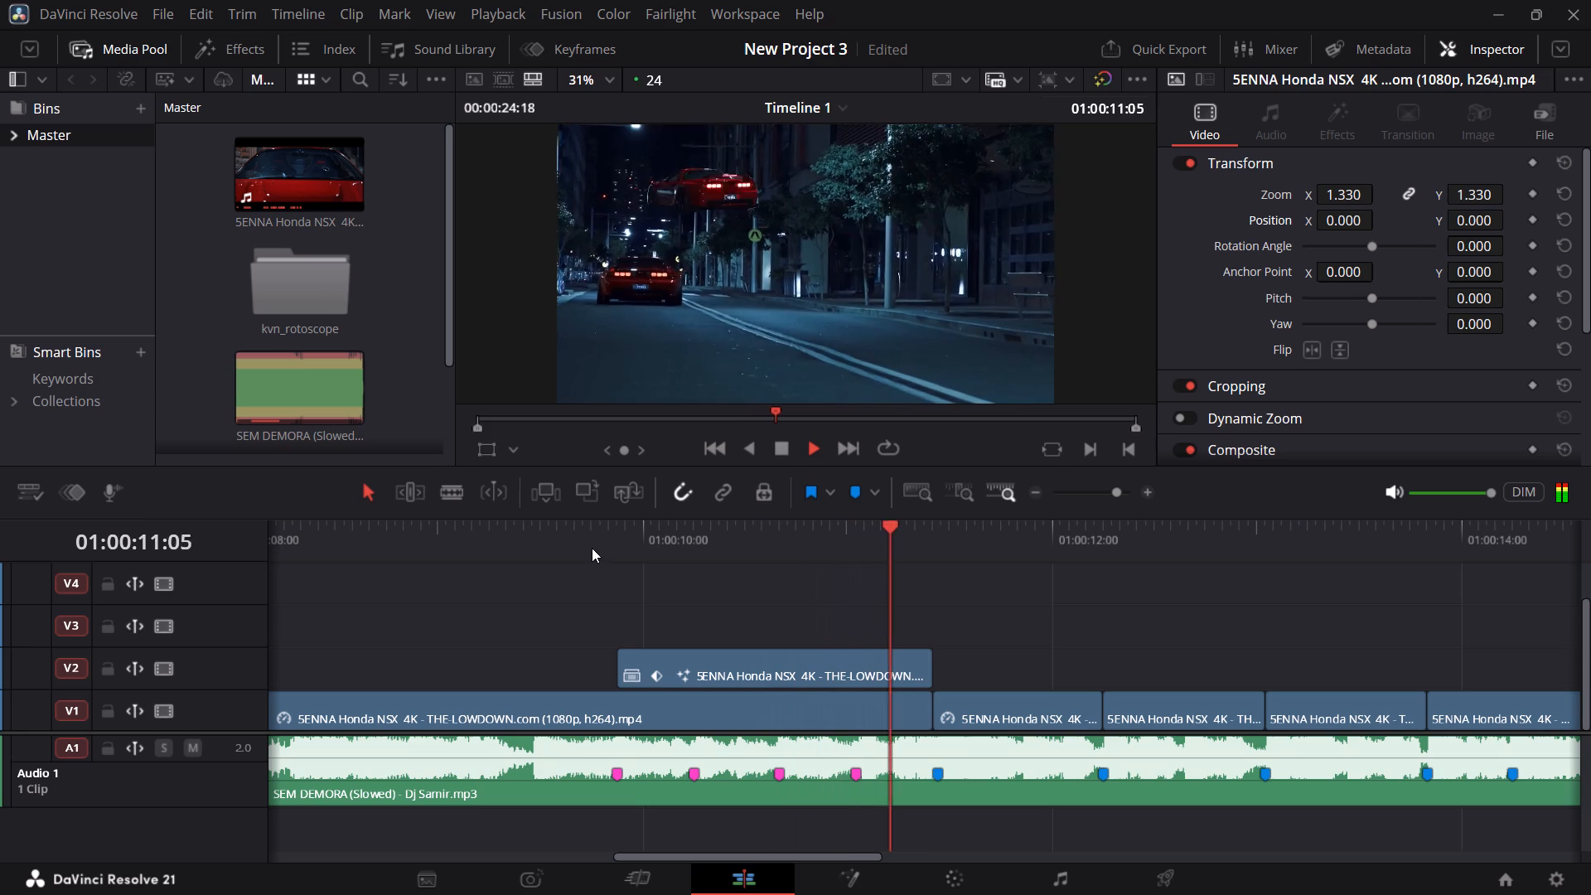
key(space)
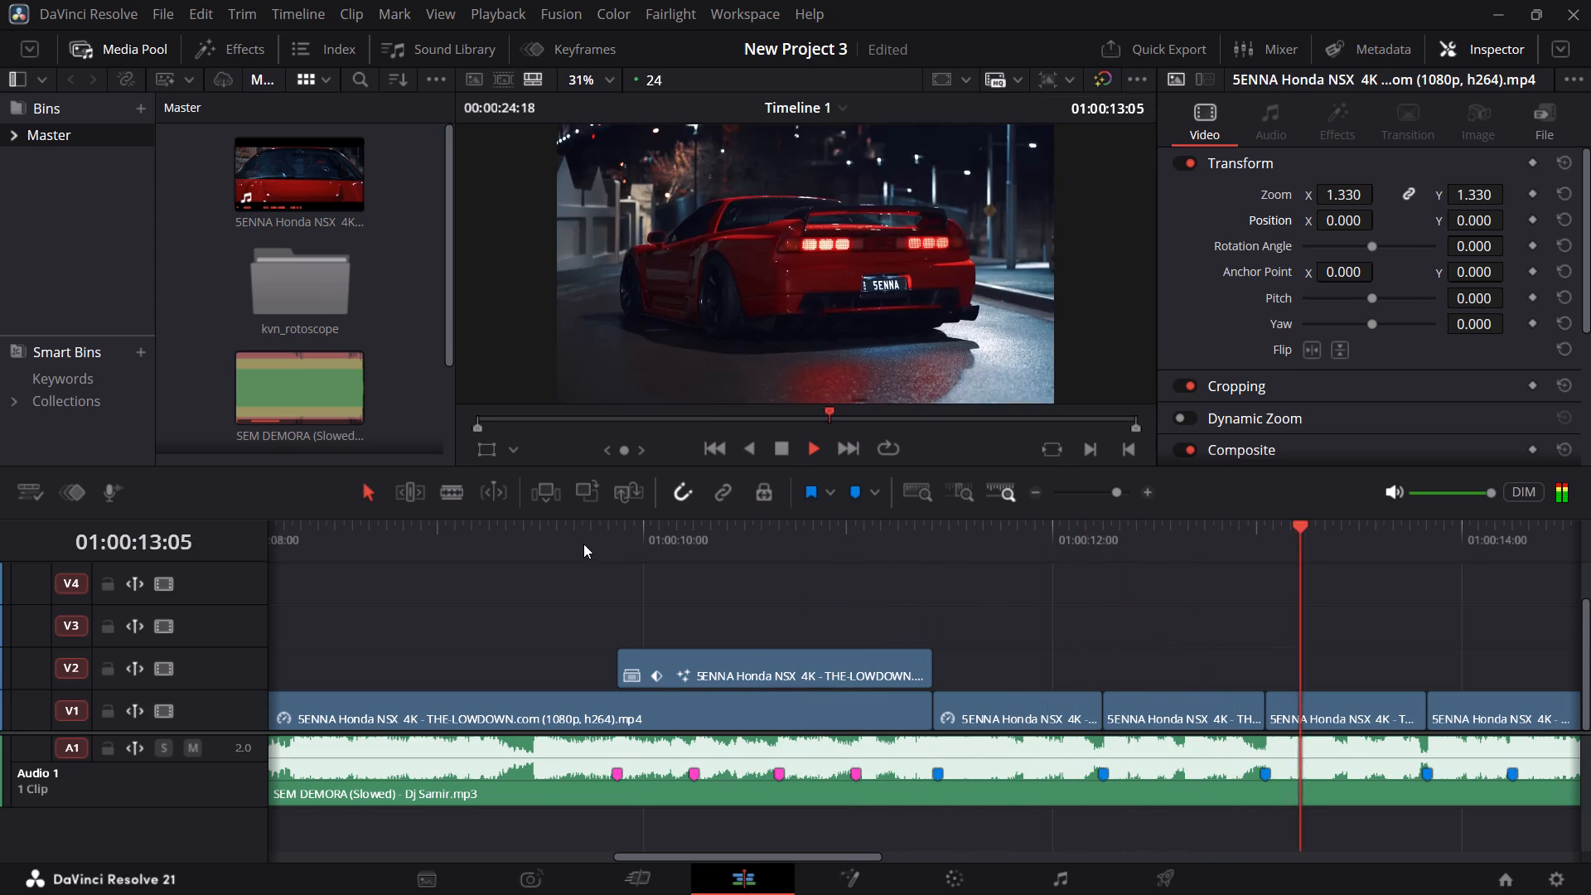
click(537, 548)
key(space)
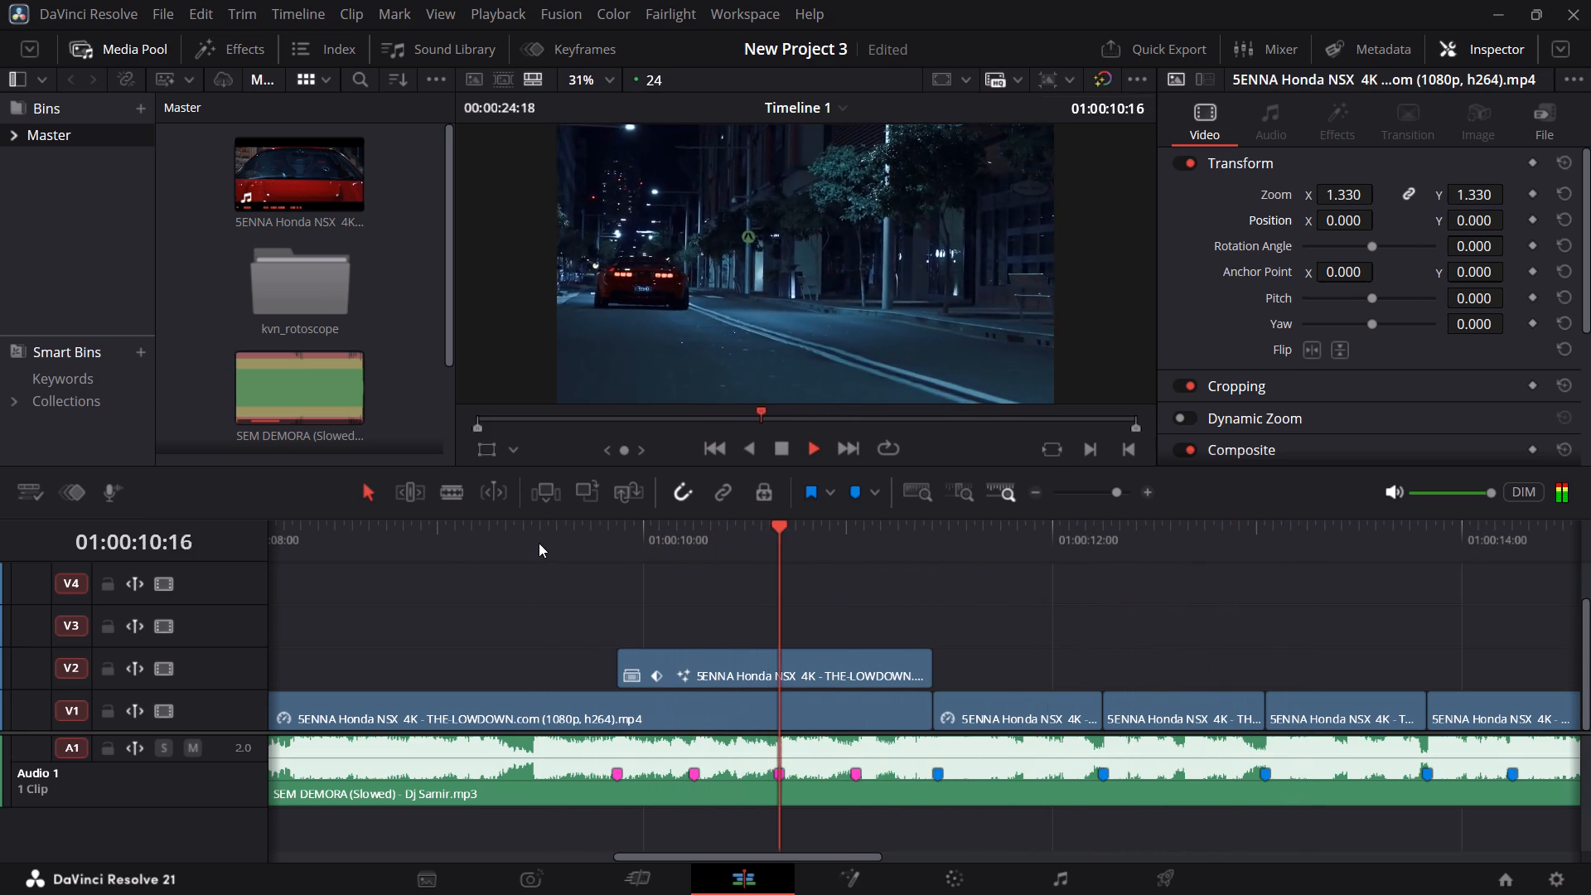
key(space)
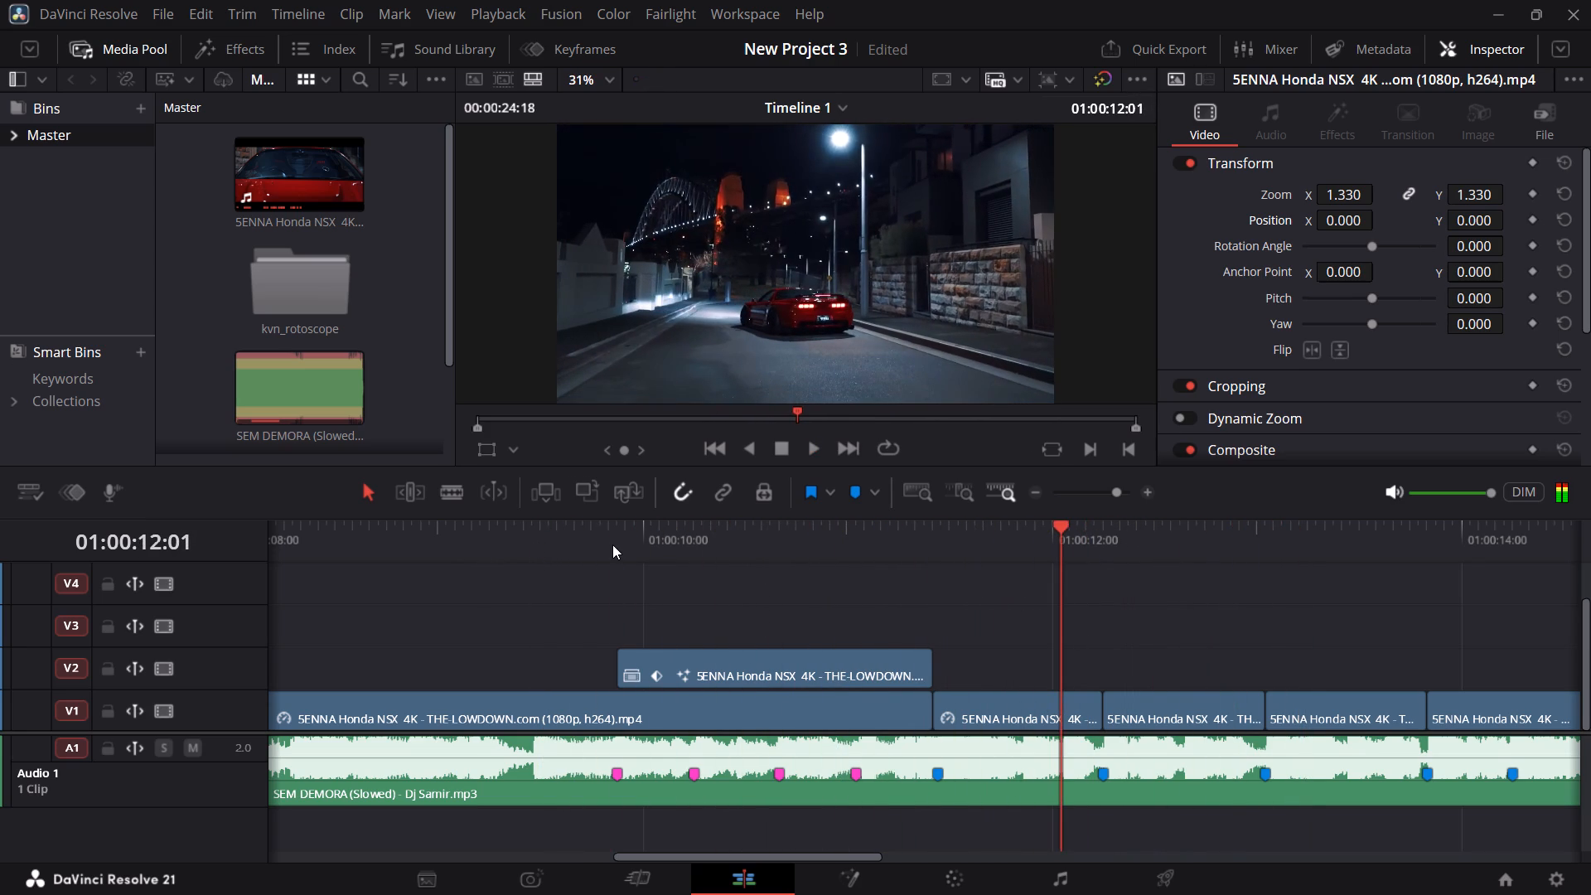
click(612, 544)
key(space)
key(space)
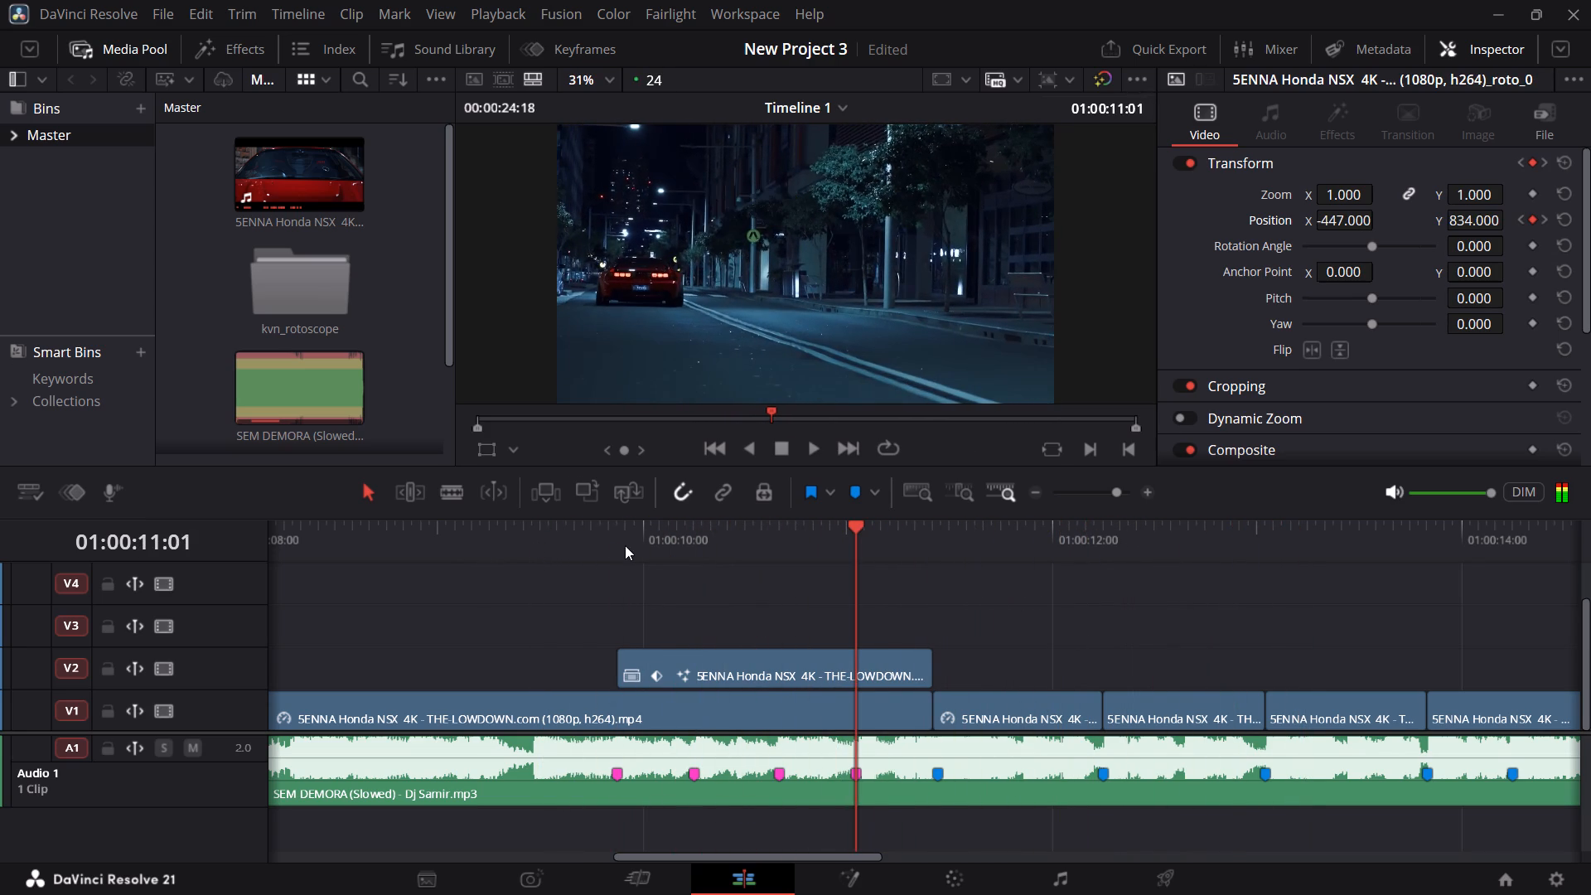
click(612, 530)
key(space)
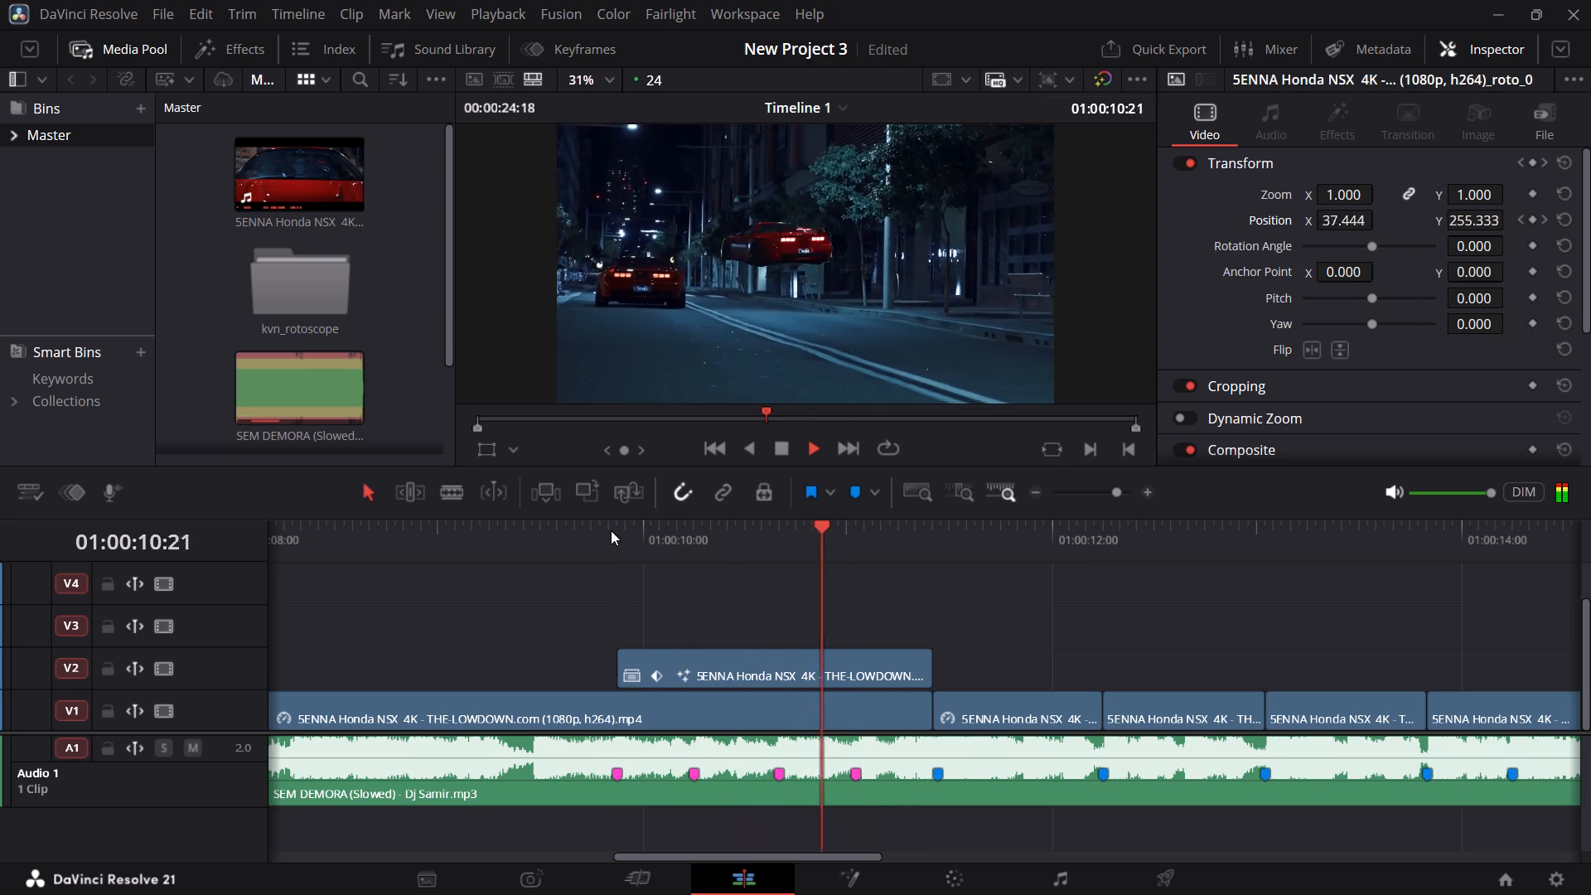
key(space)
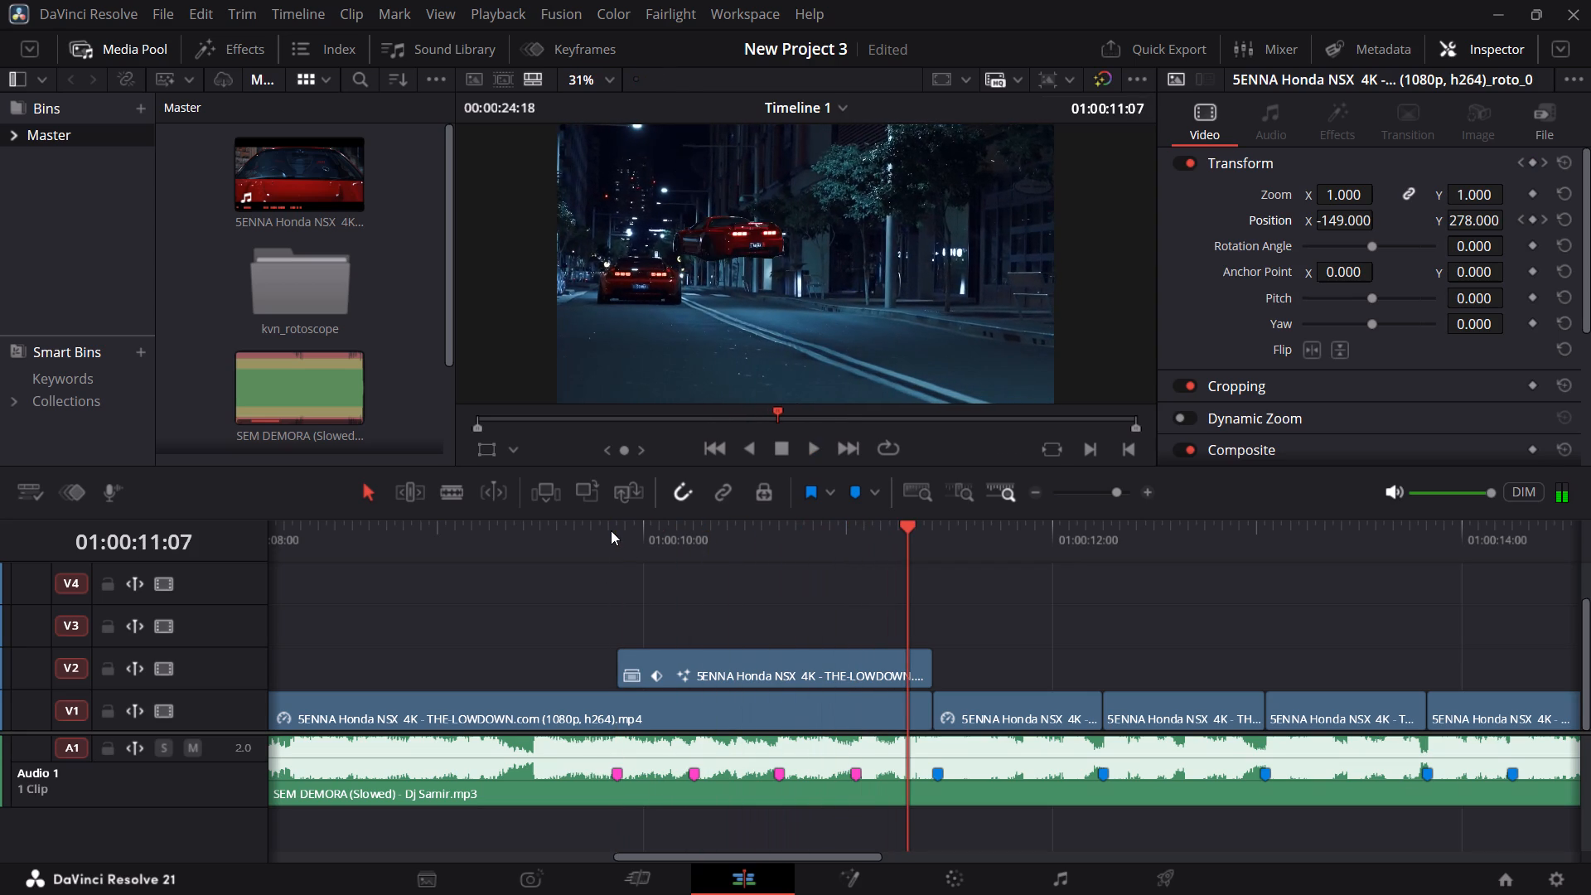
click(552, 534)
key(space)
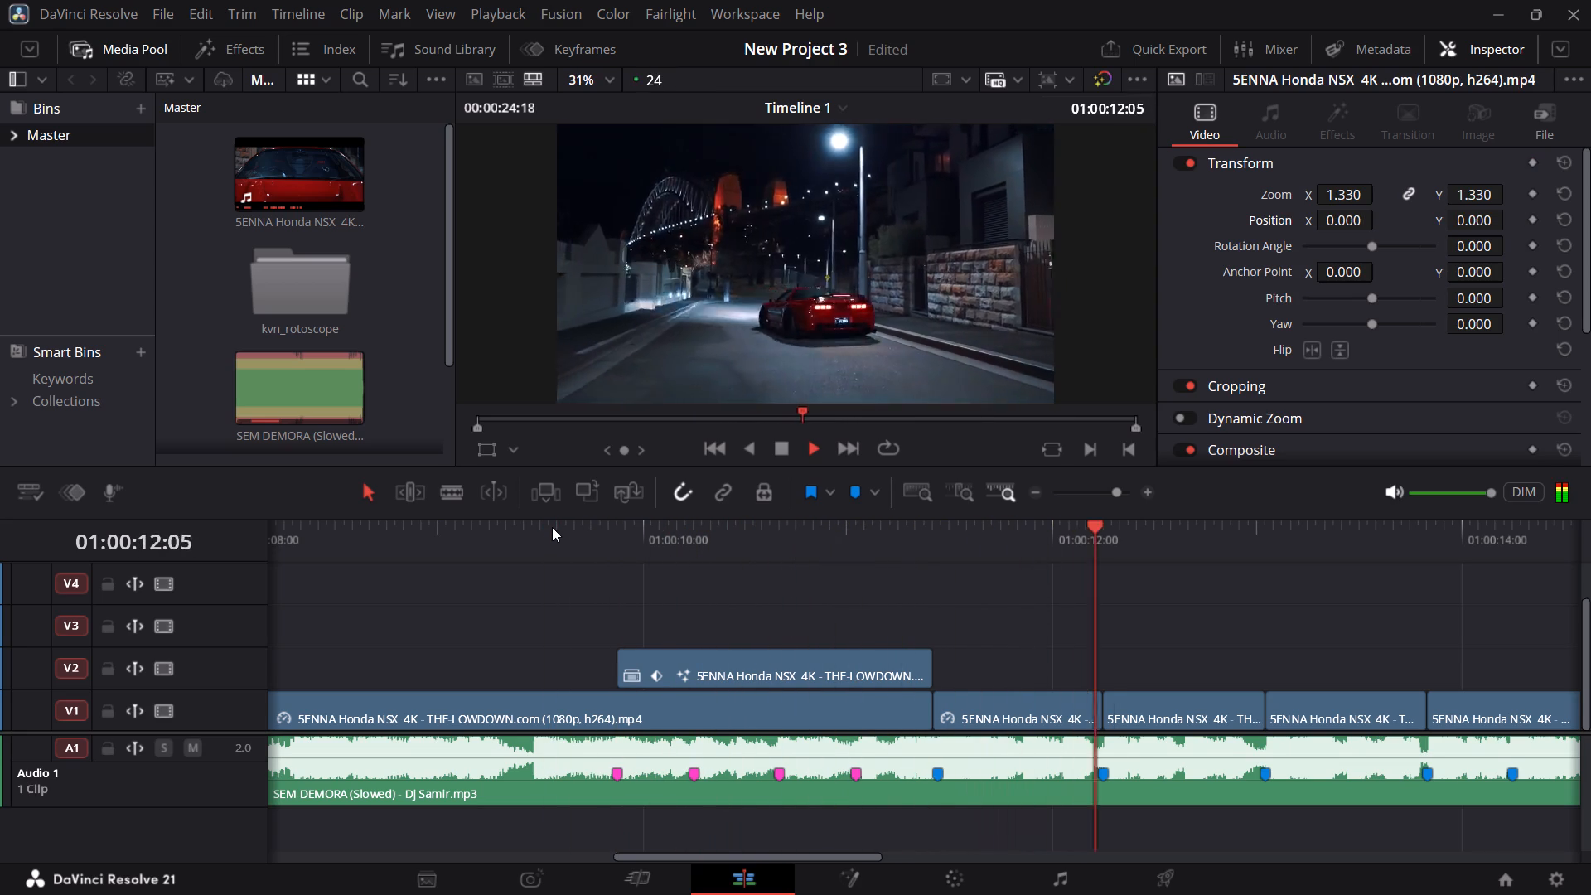
click(573, 533)
key(space)
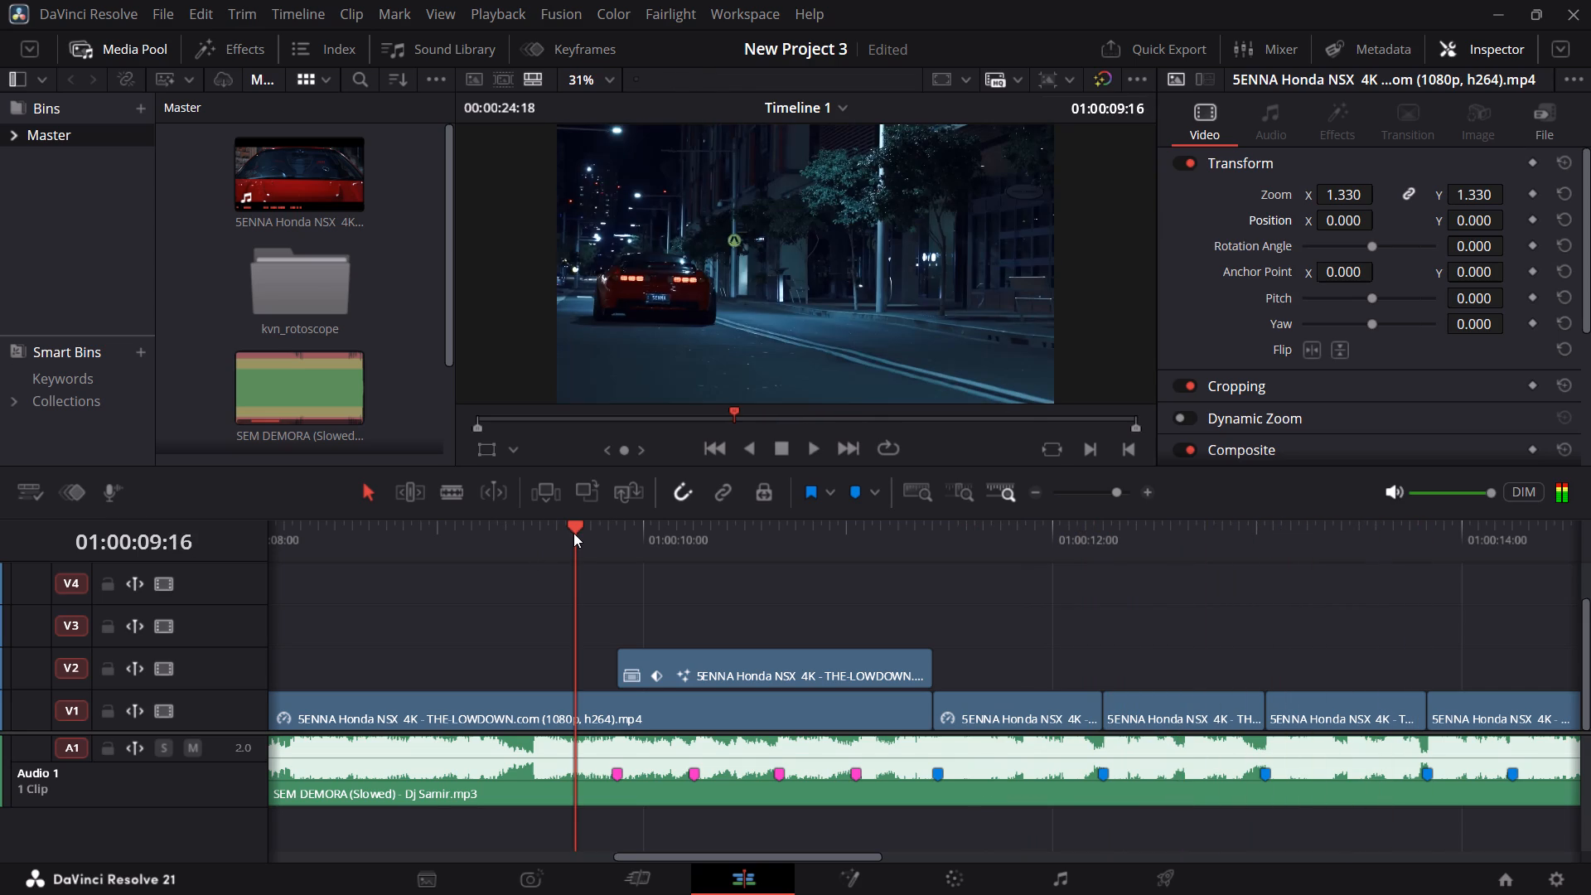
key(space)
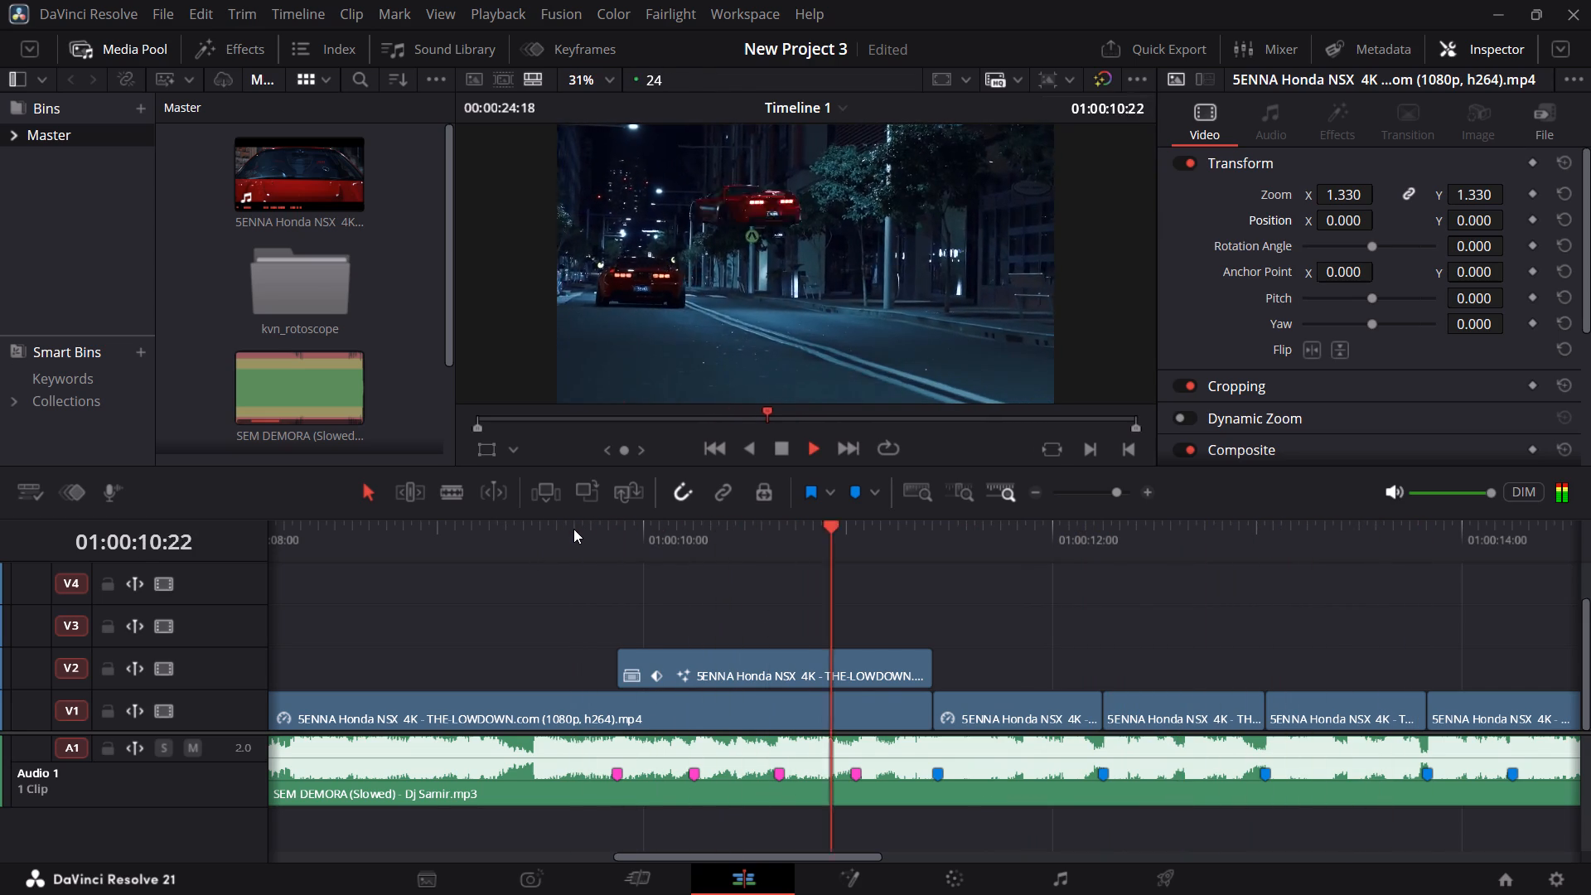
key(space)
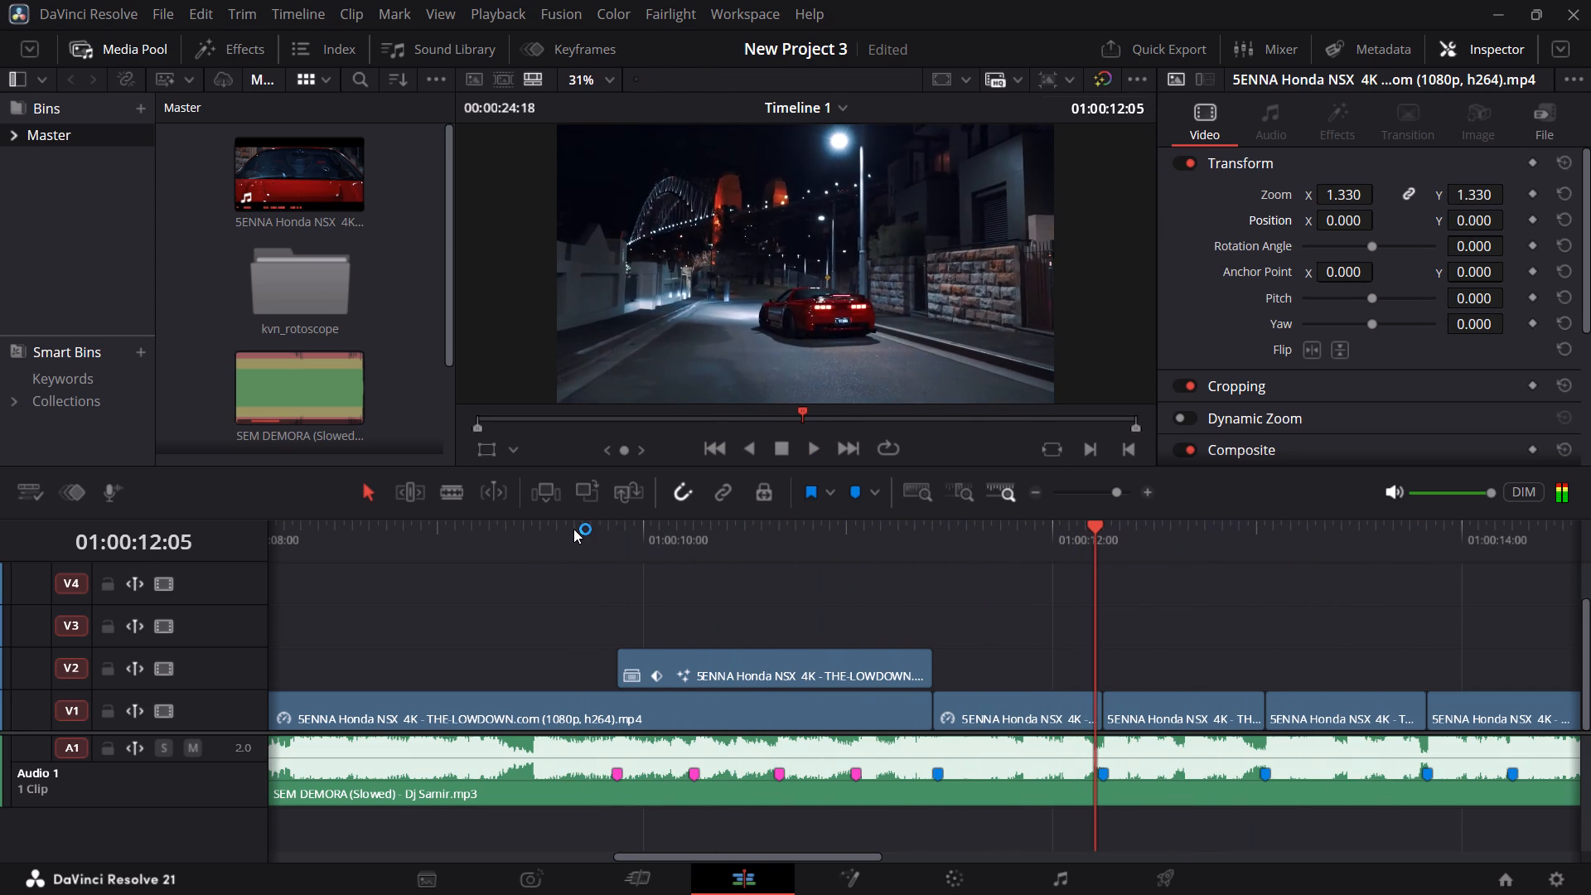
click(544, 535)
key(space)
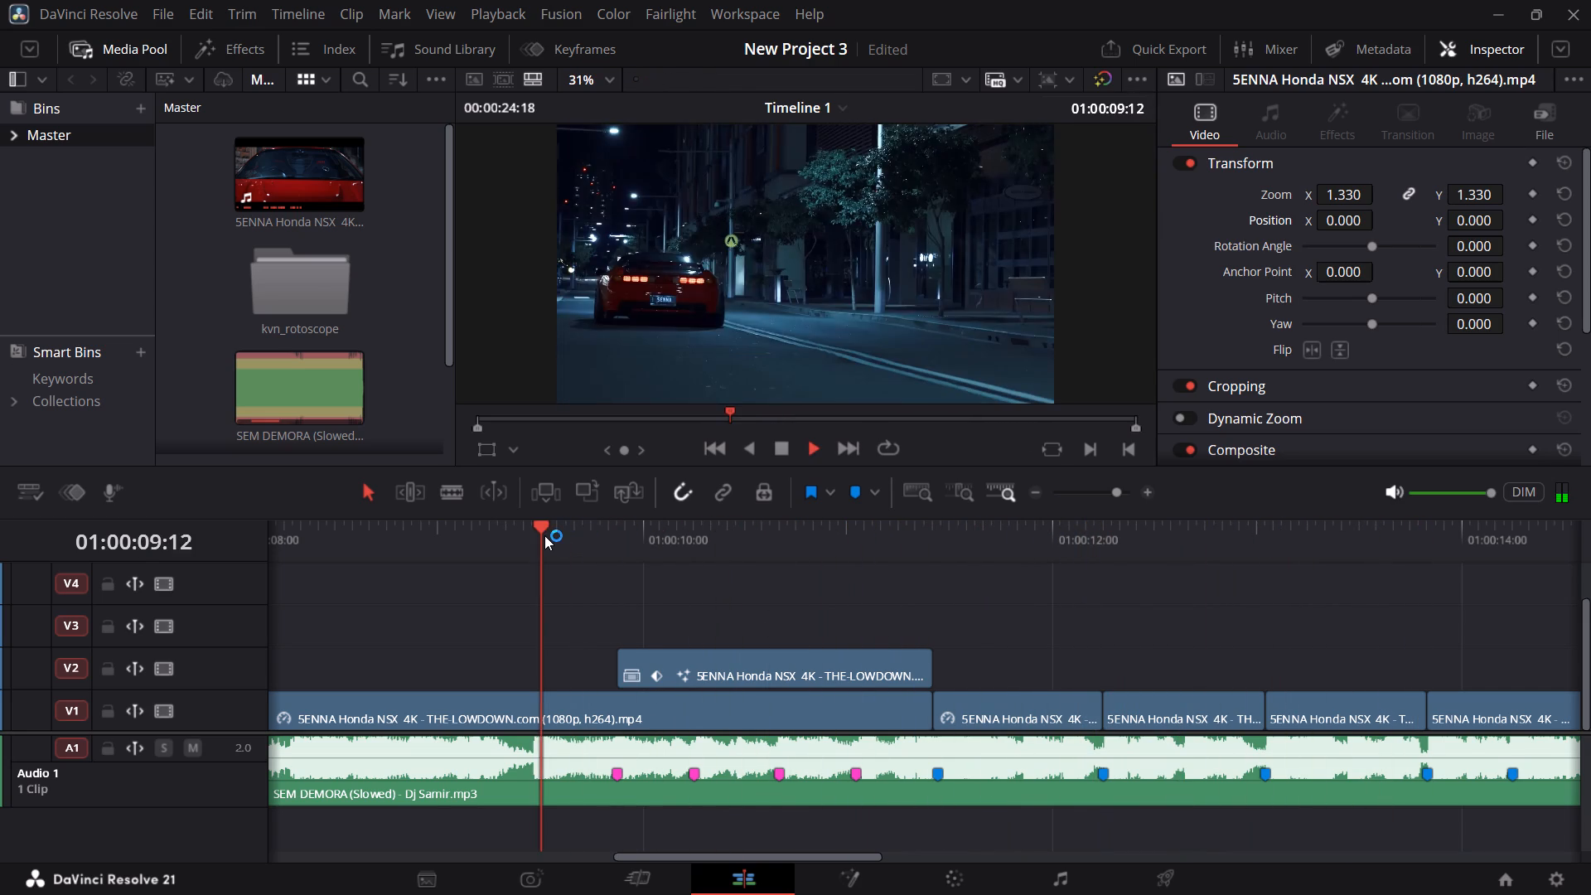
key(space)
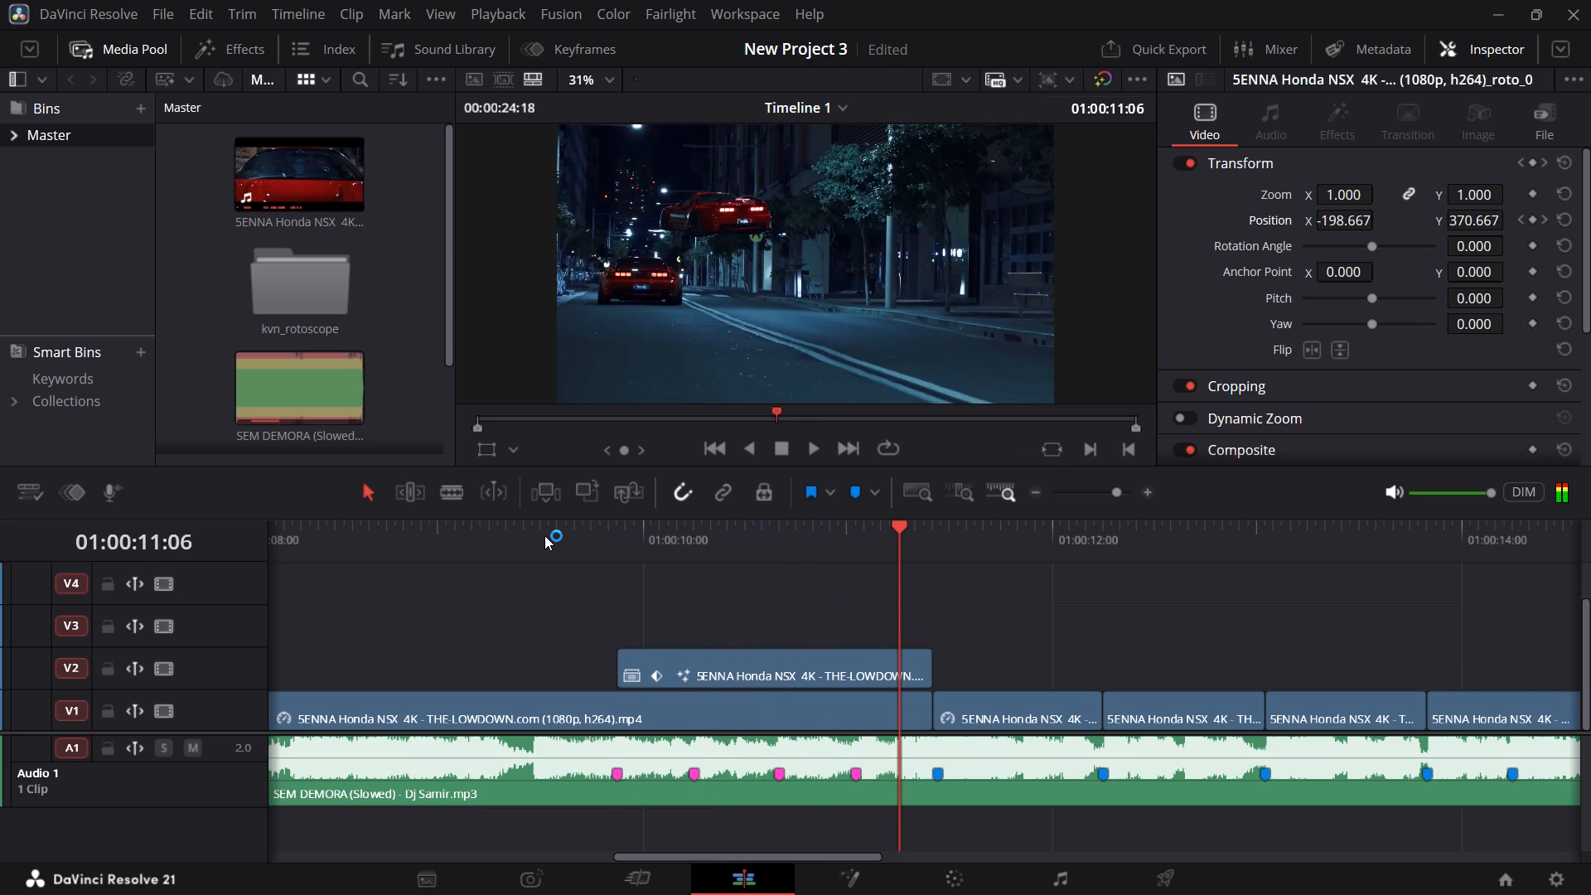
click(544, 535)
key(space)
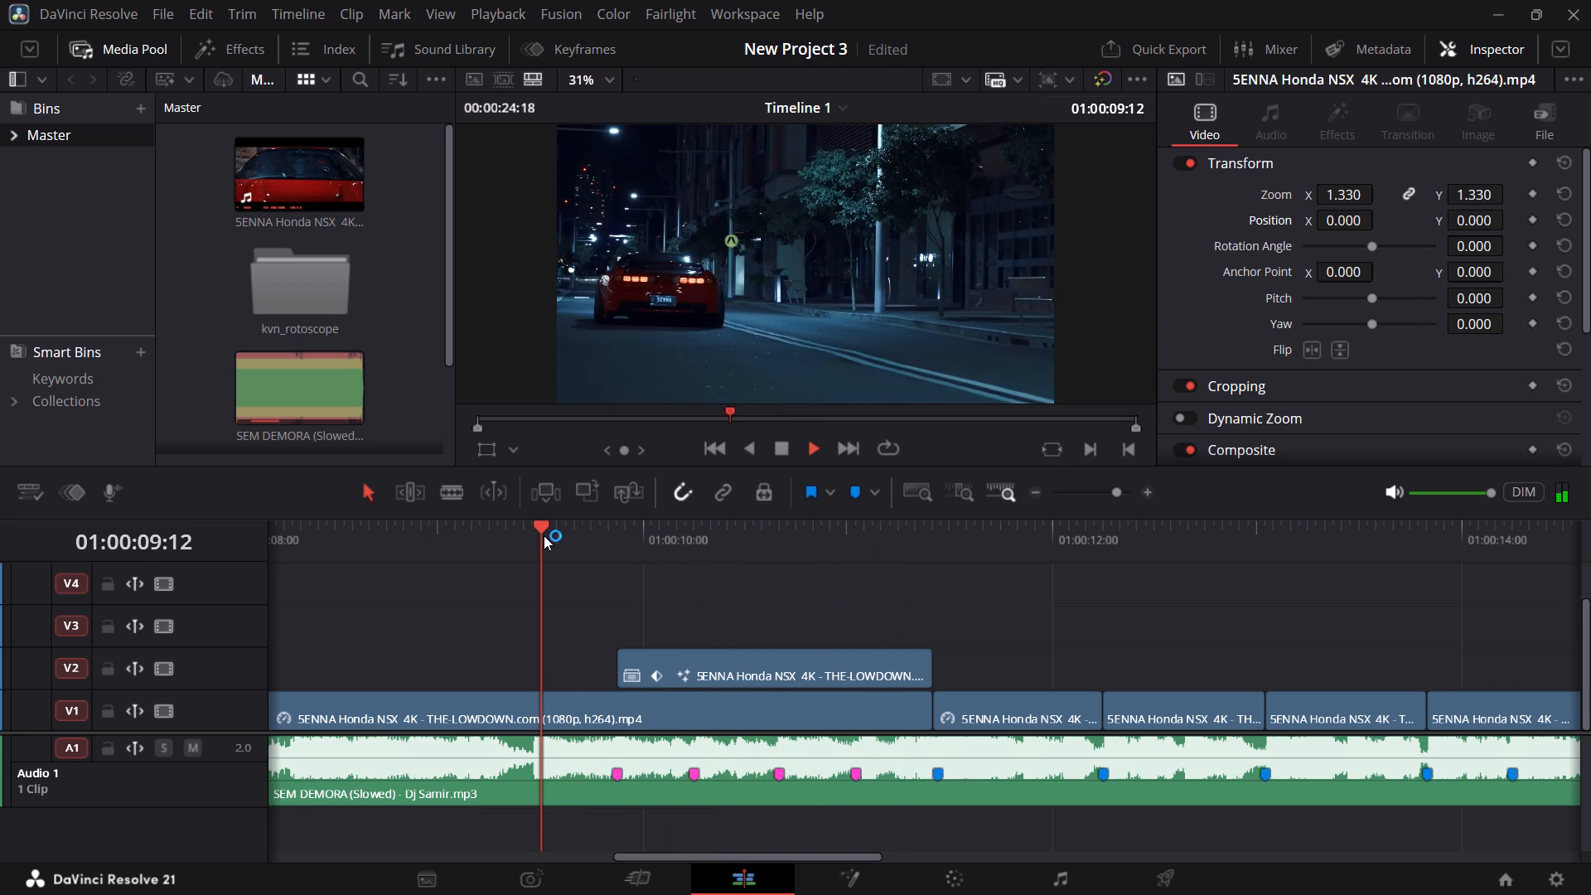
key(space)
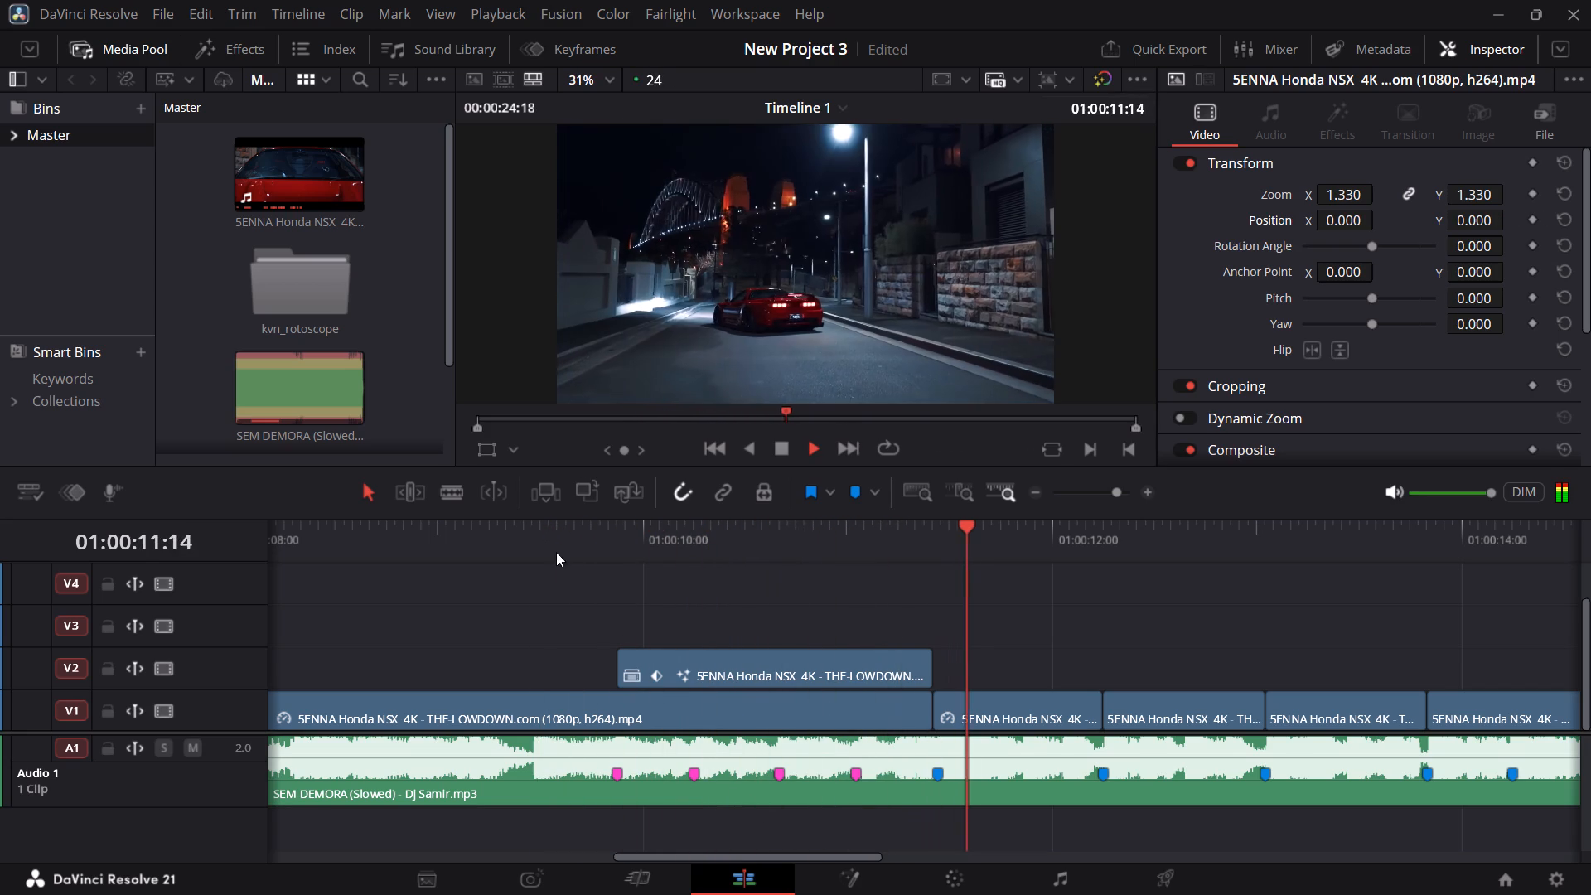
click(562, 519)
key(space)
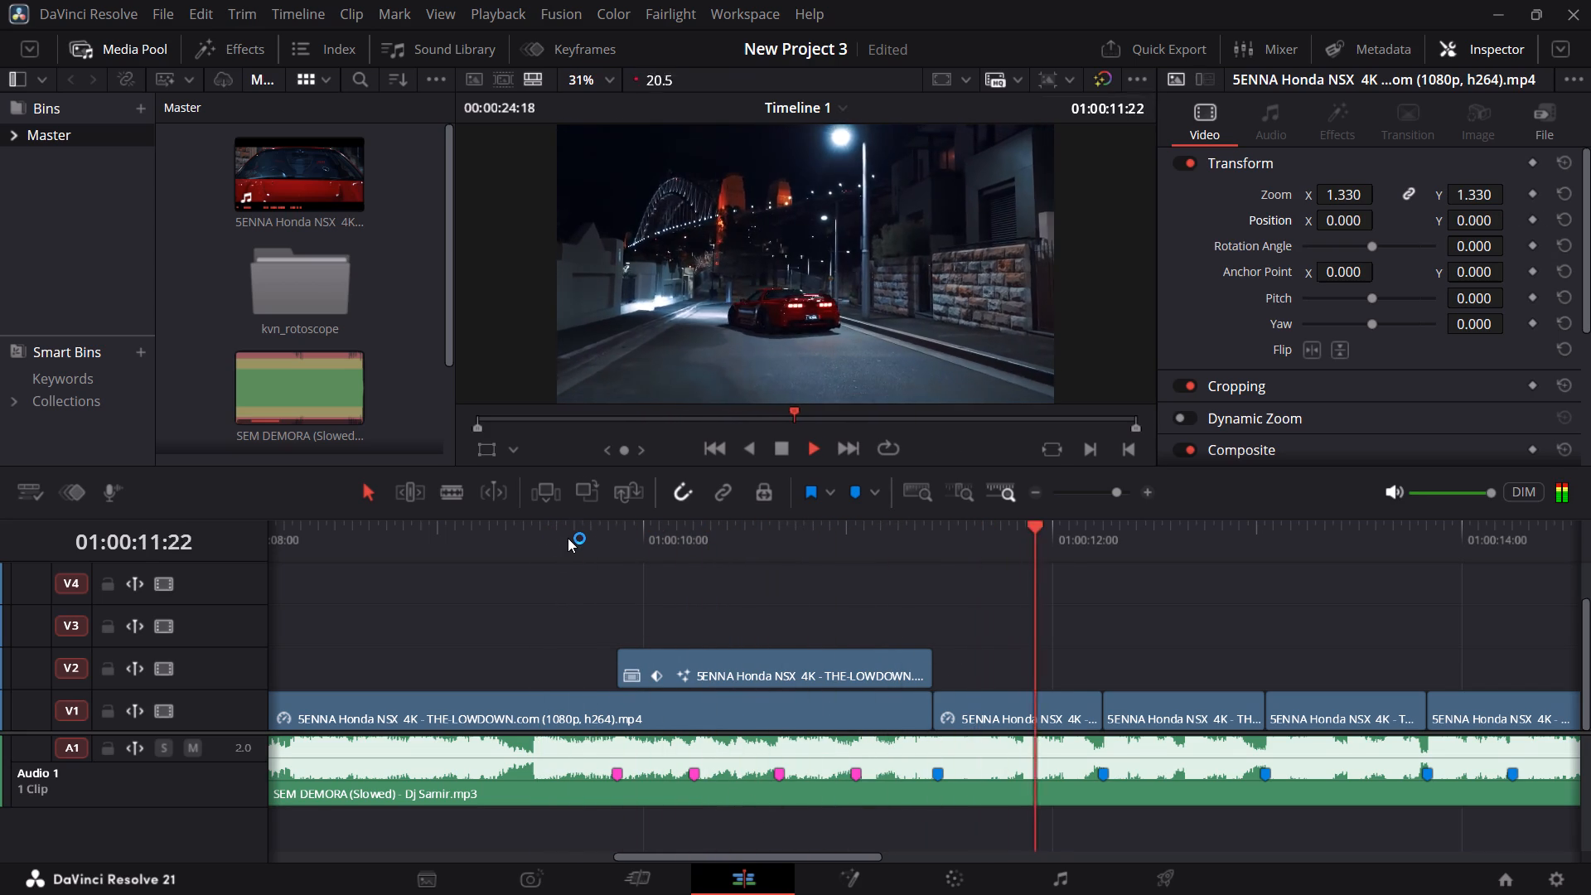
click(568, 538)
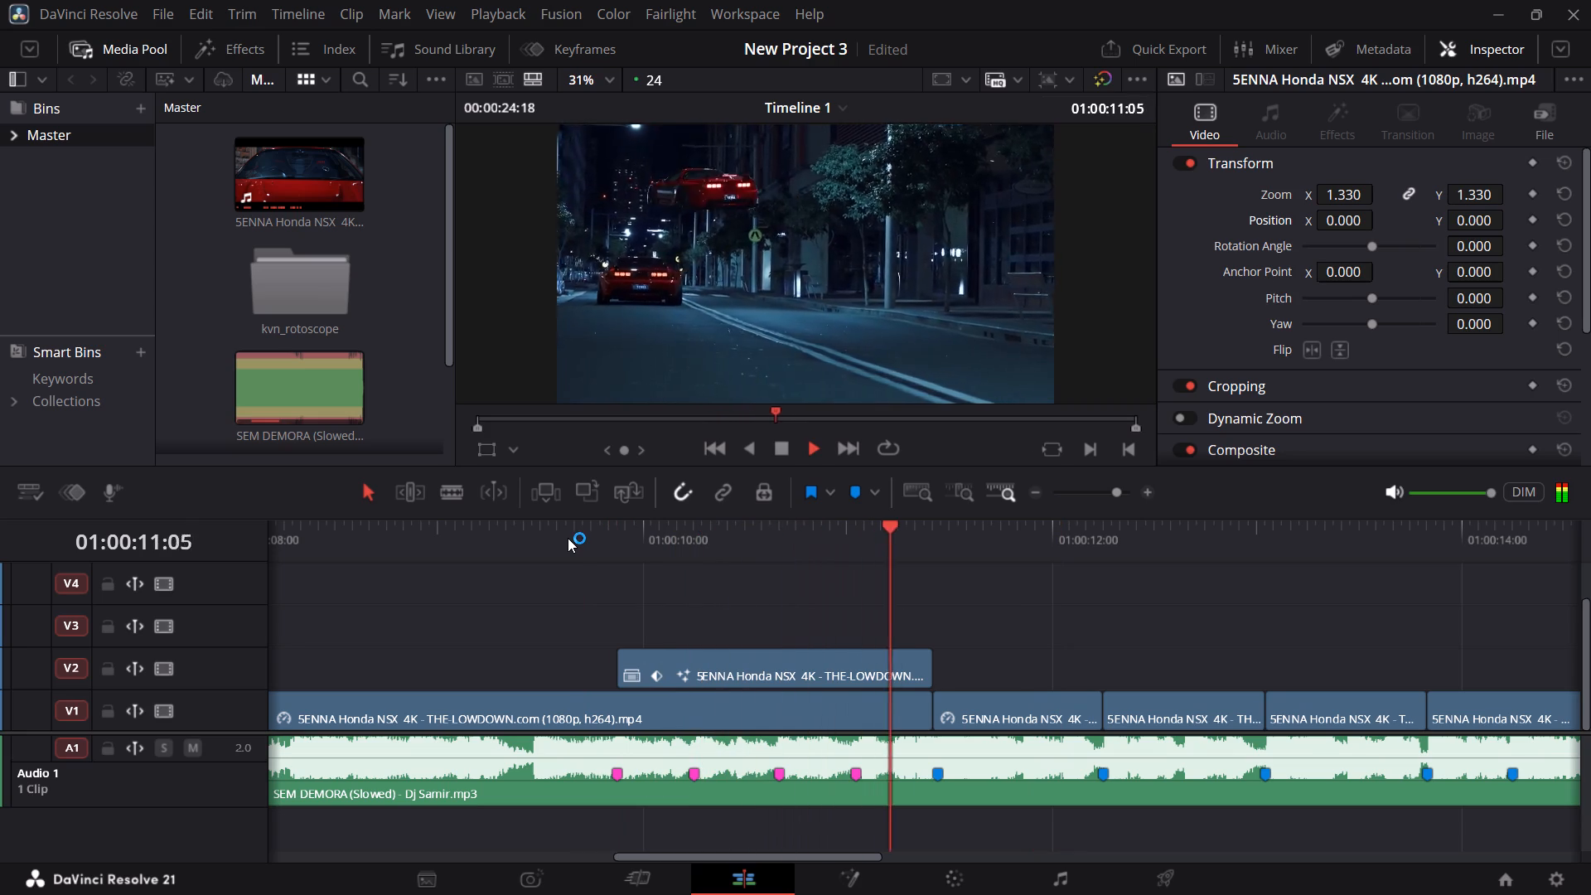
key(space)
click(568, 538)
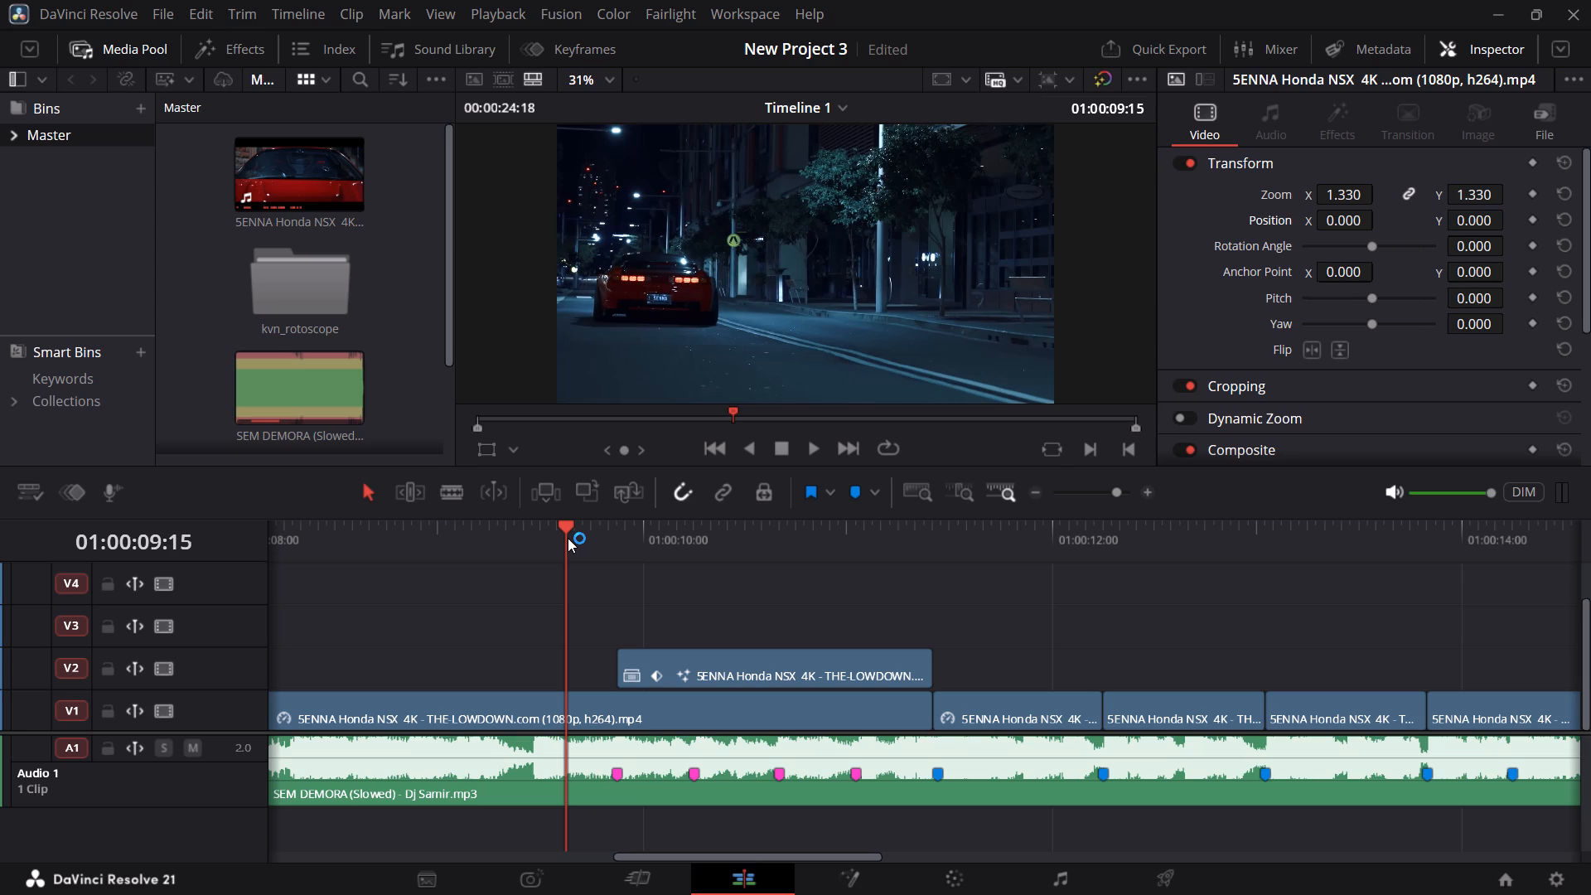
Inspect the V2 rotoscoped car's position keyframes at Markers 20, 21 and 19.
click(654, 535)
click(677, 537)
click(709, 546)
click(687, 552)
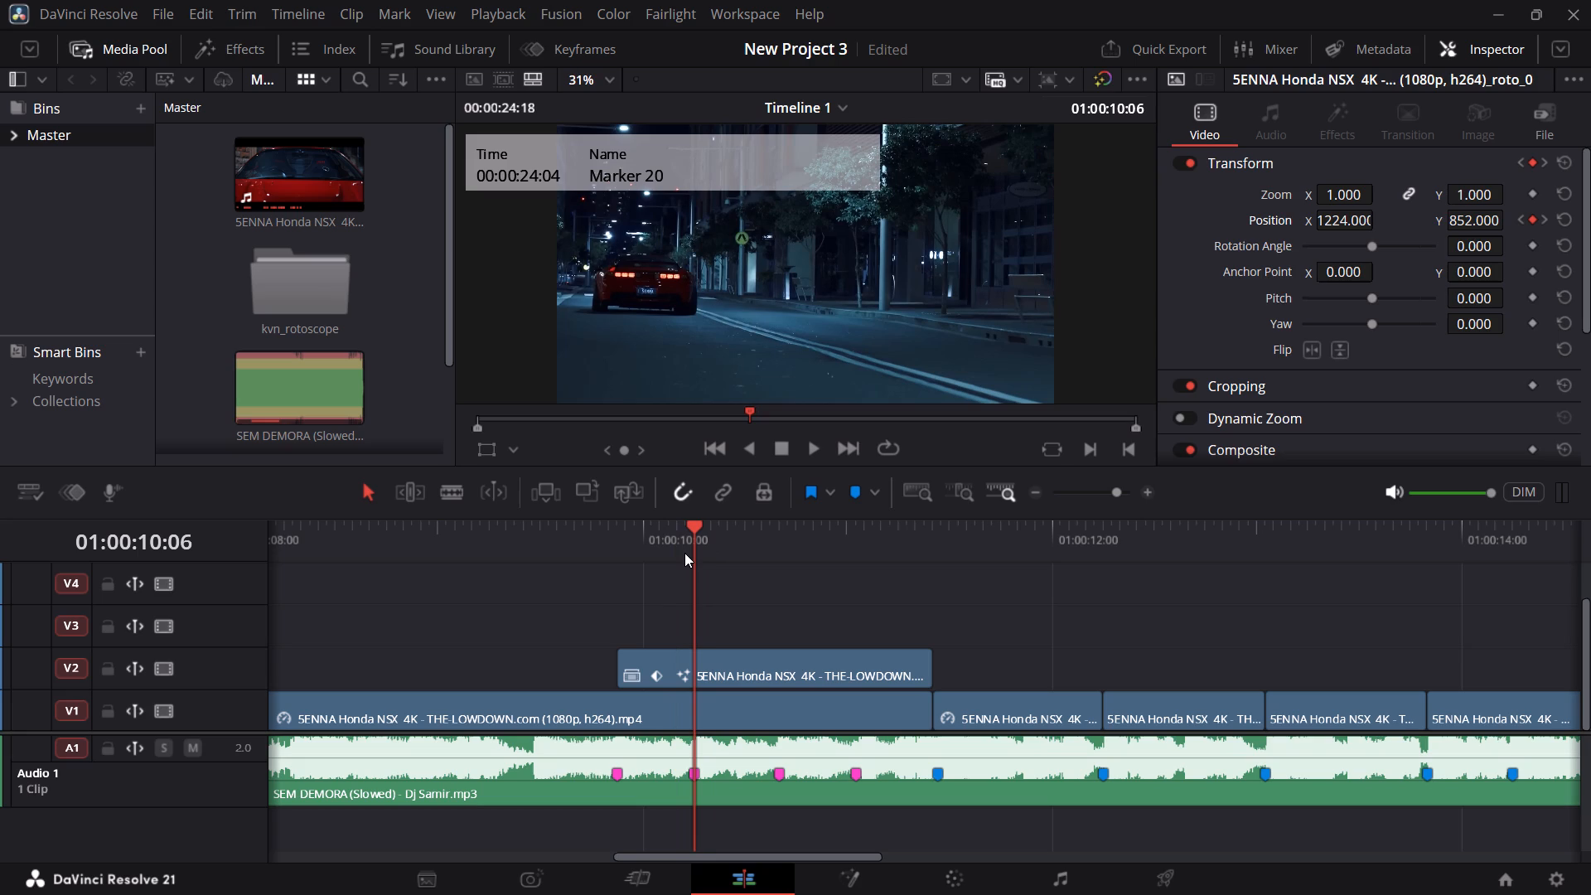
click(771, 536)
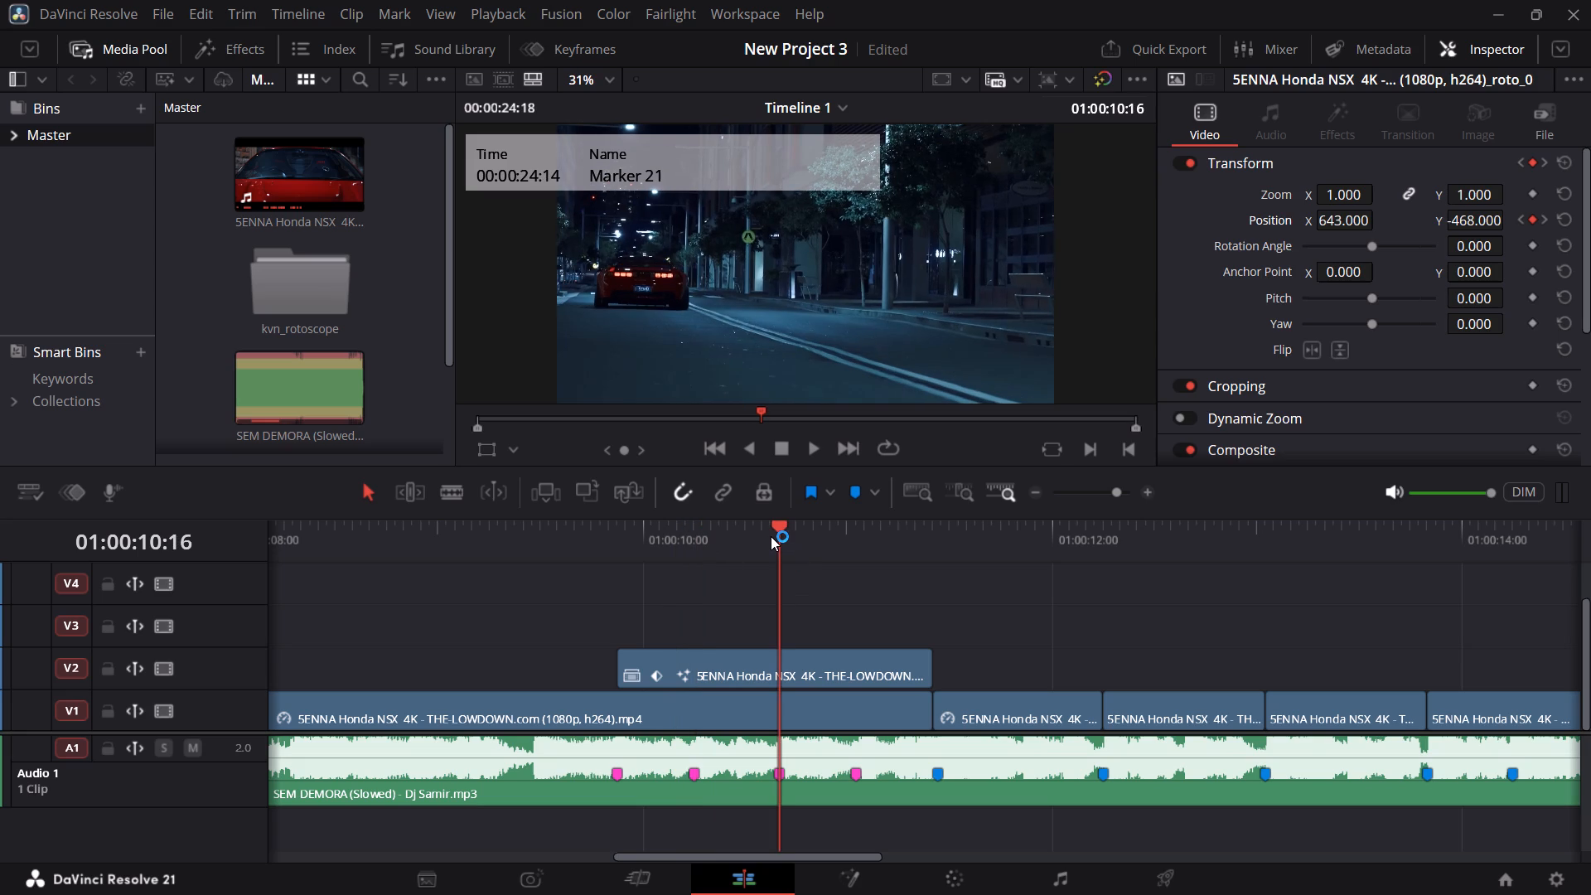
click(607, 536)
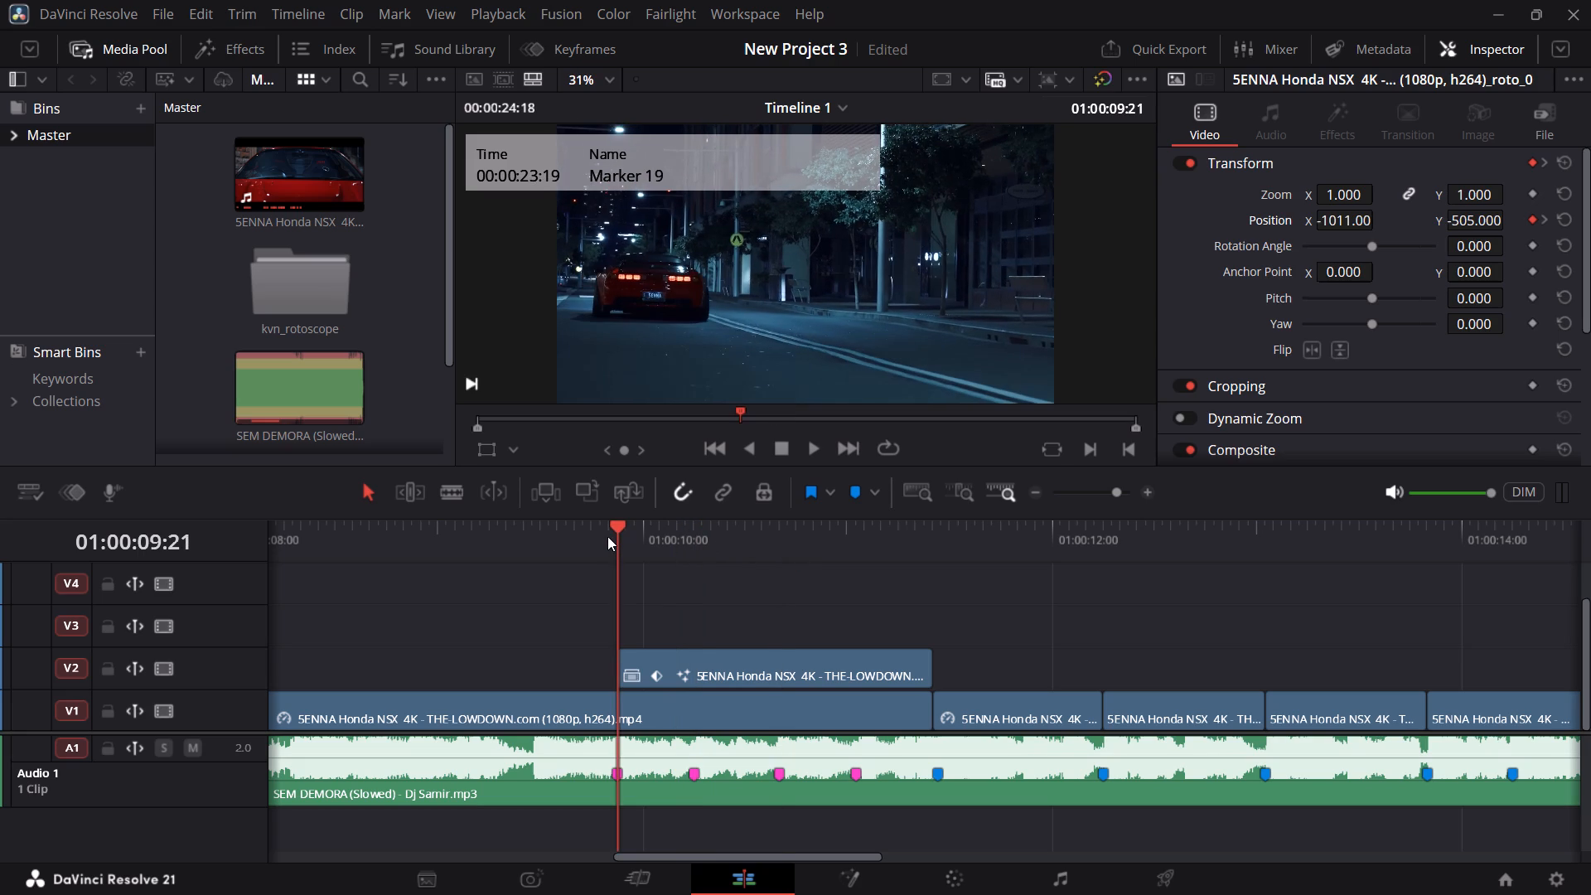
Play the rotoscoped car section again several times from before Marker 19 to judge the timing of its moves between markers.
click(595, 536)
key(space)
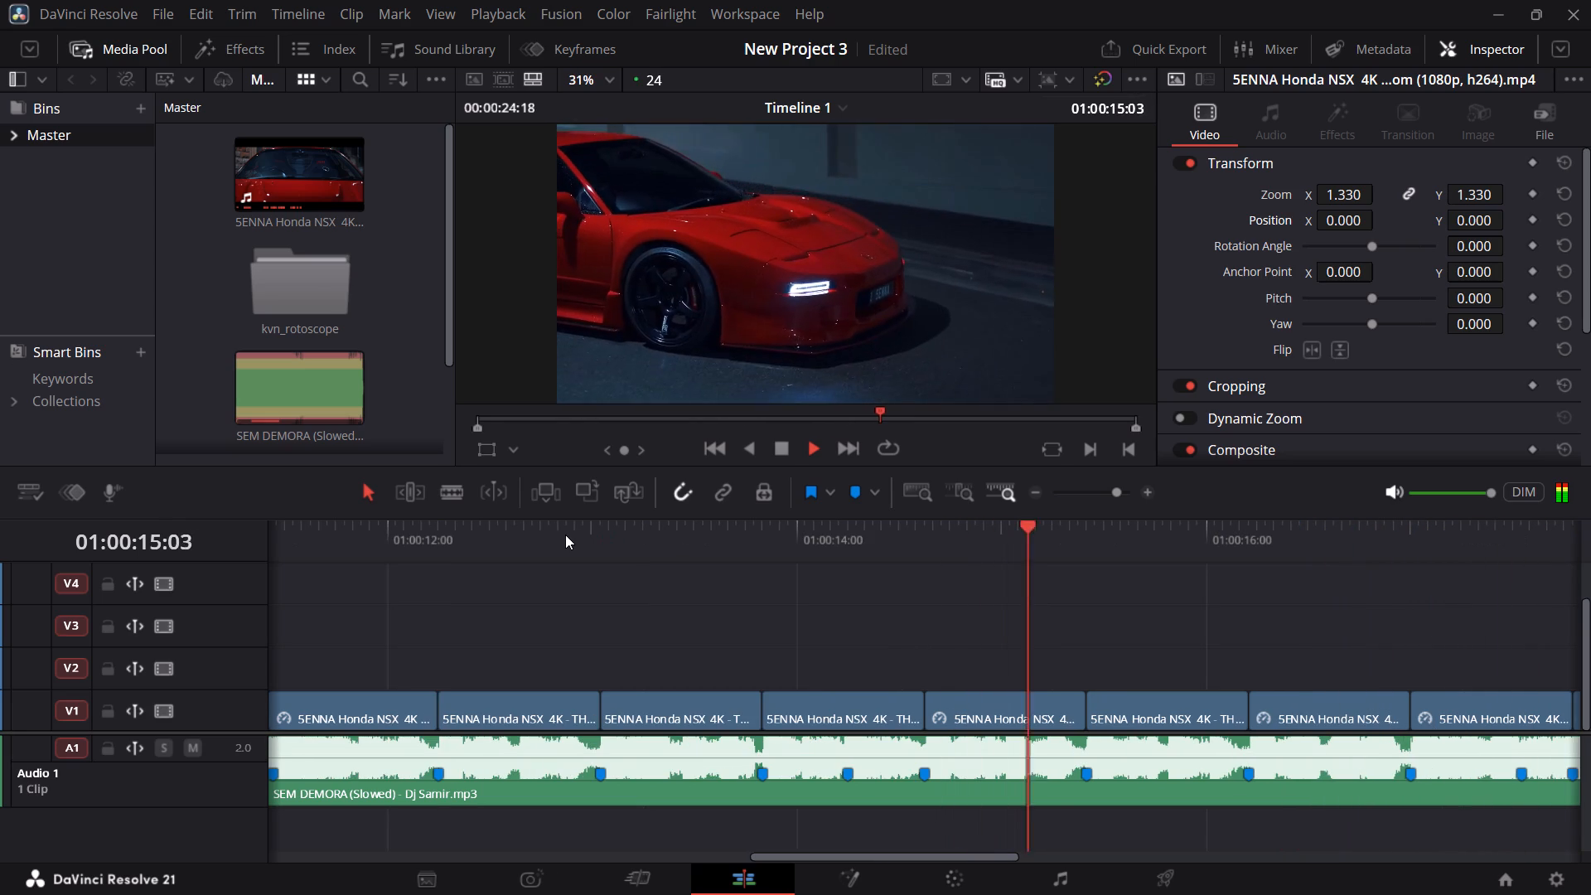
key(space)
ctrl+scroll(770, 619, up, 6)
click(621, 548)
key(space)
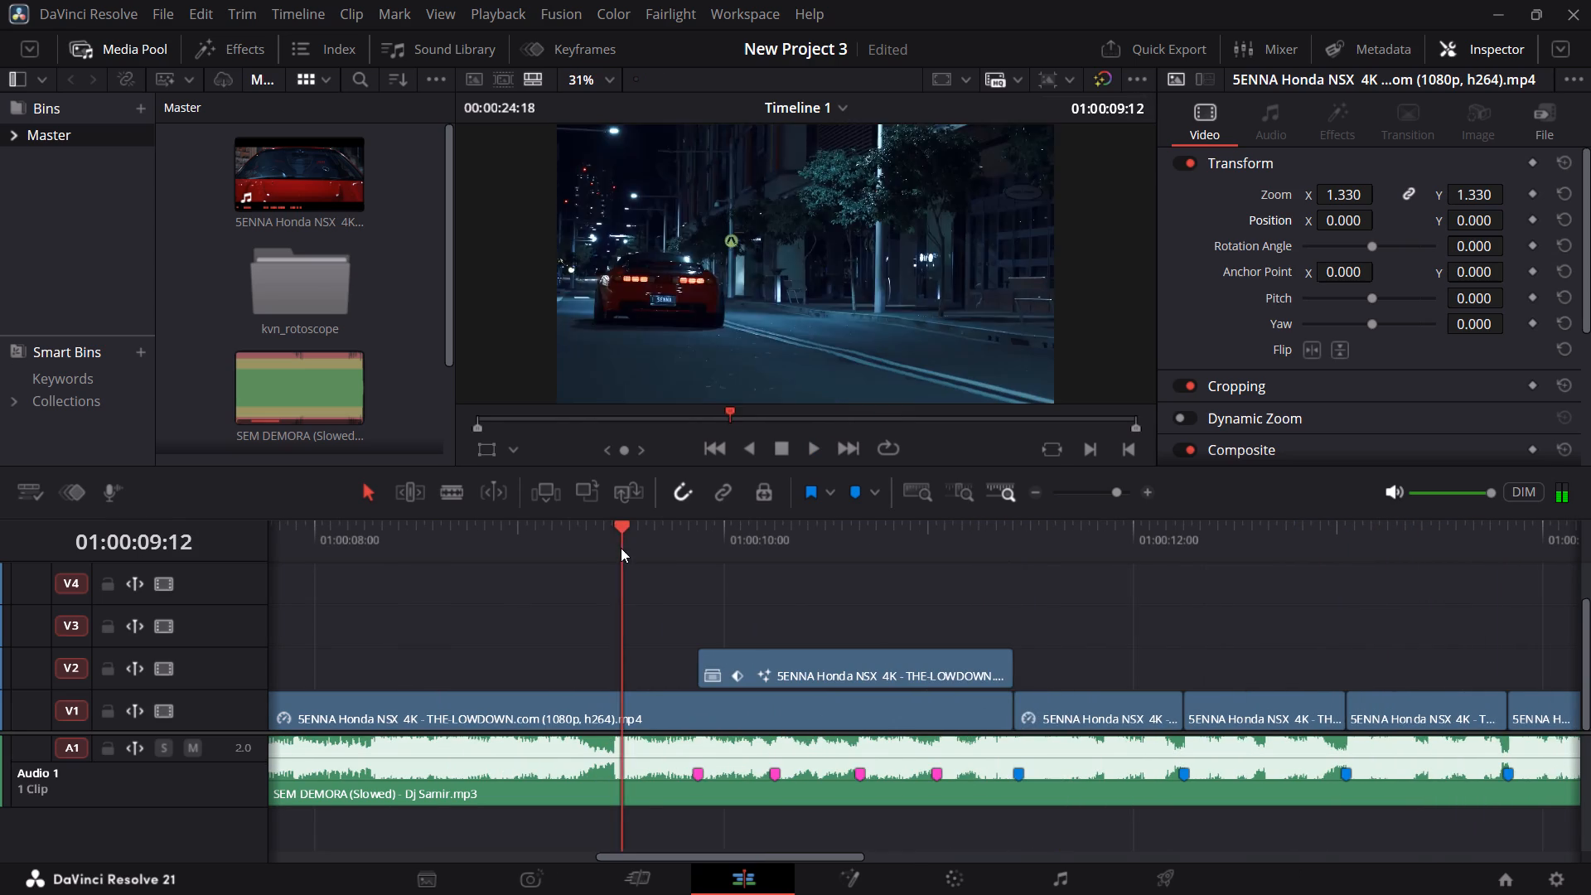
key(space)
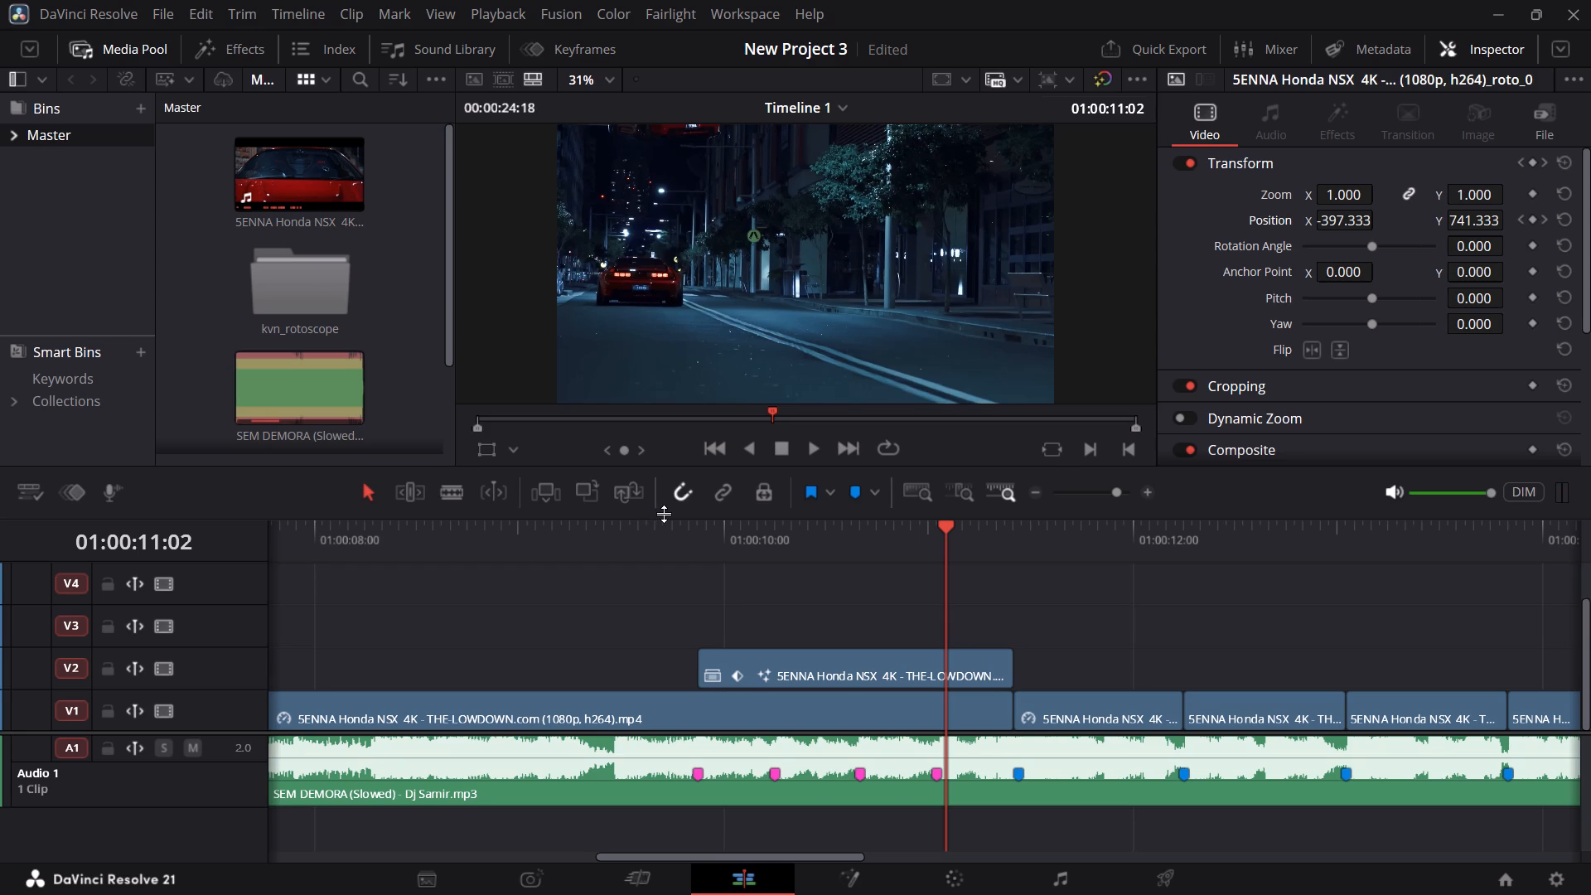
click(661, 533)
key(space)
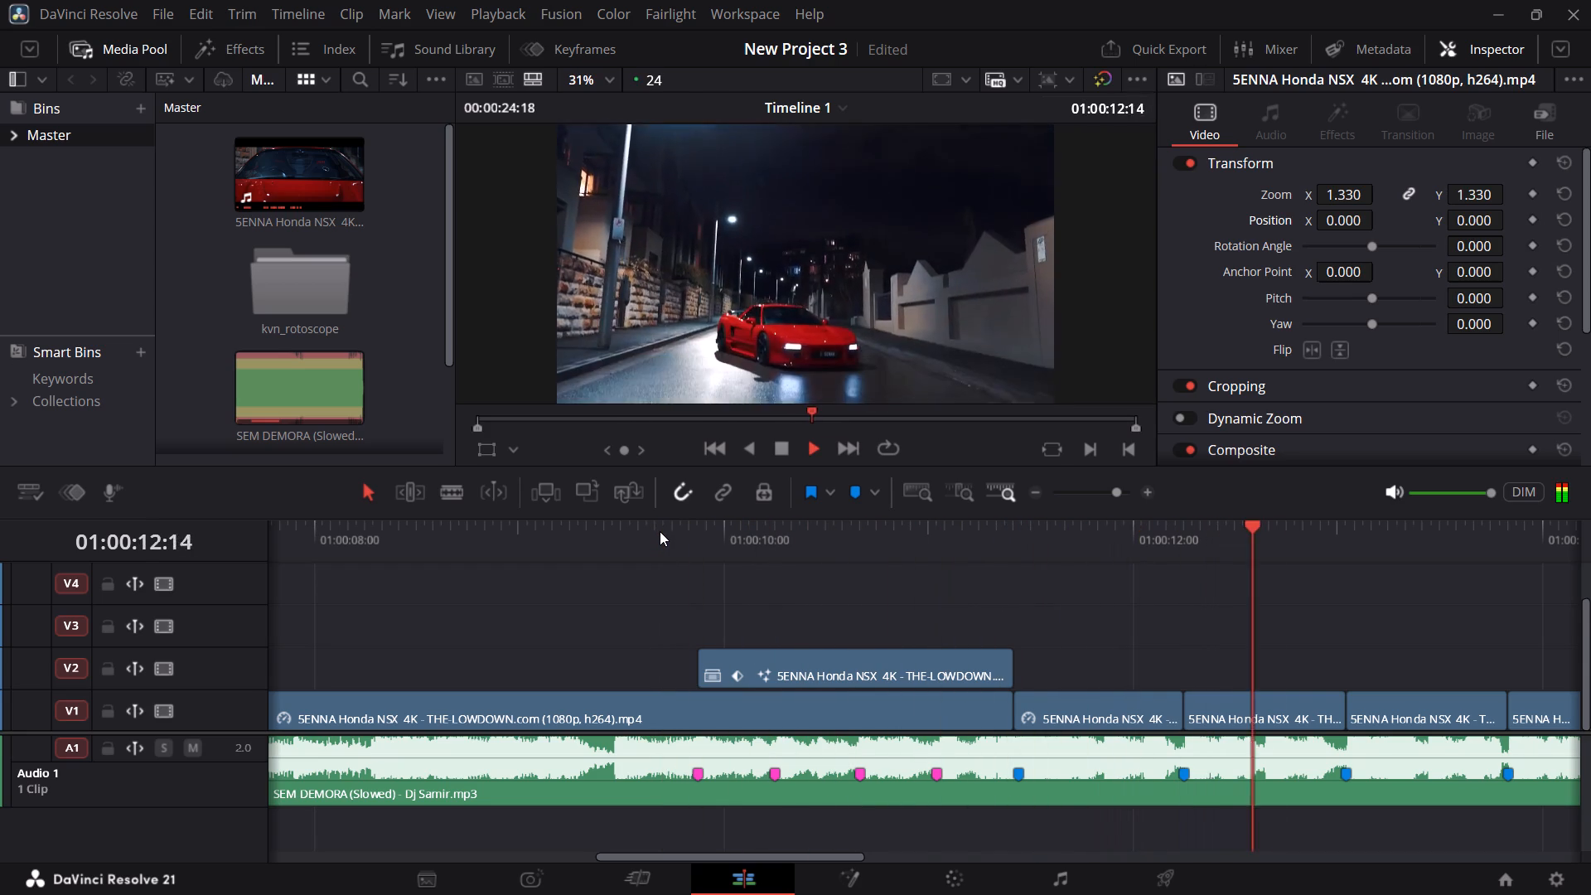
click(660, 530)
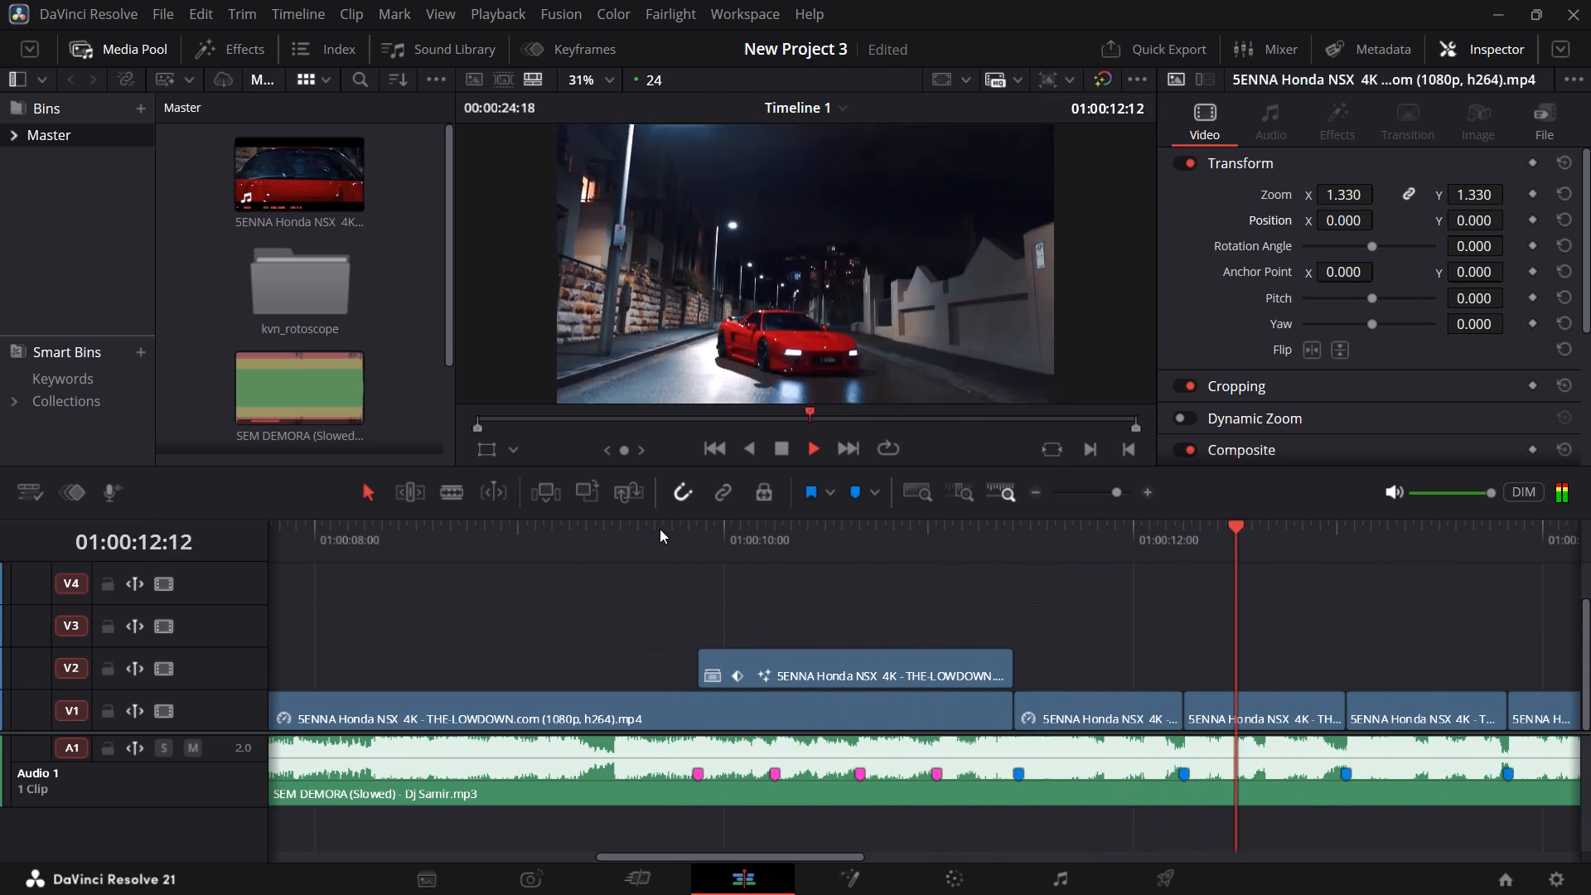
key(space)
click(685, 531)
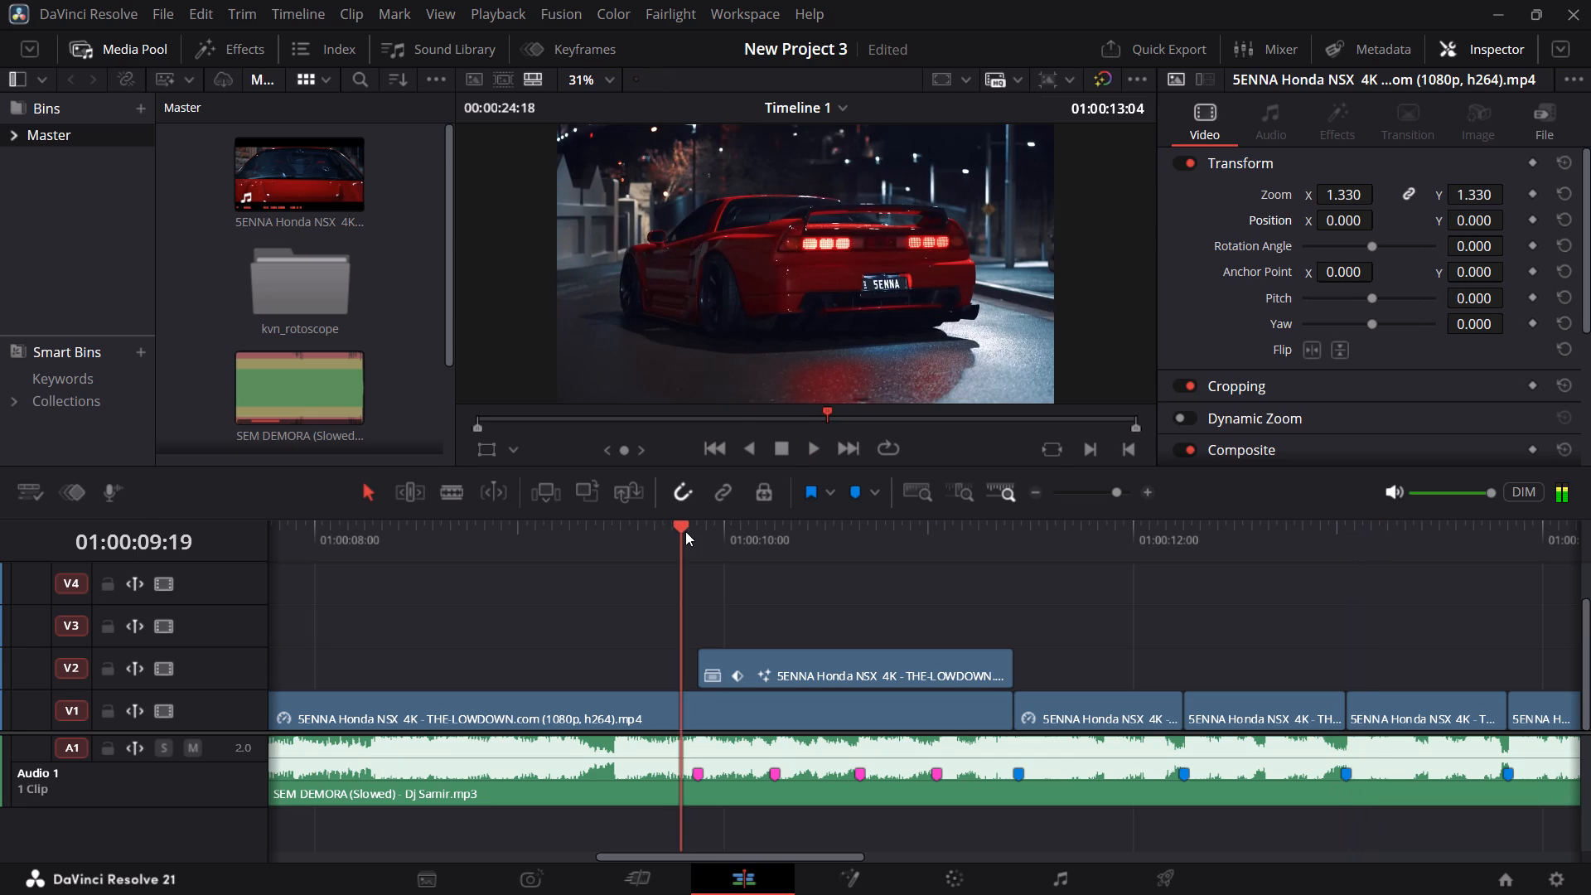
key(space)
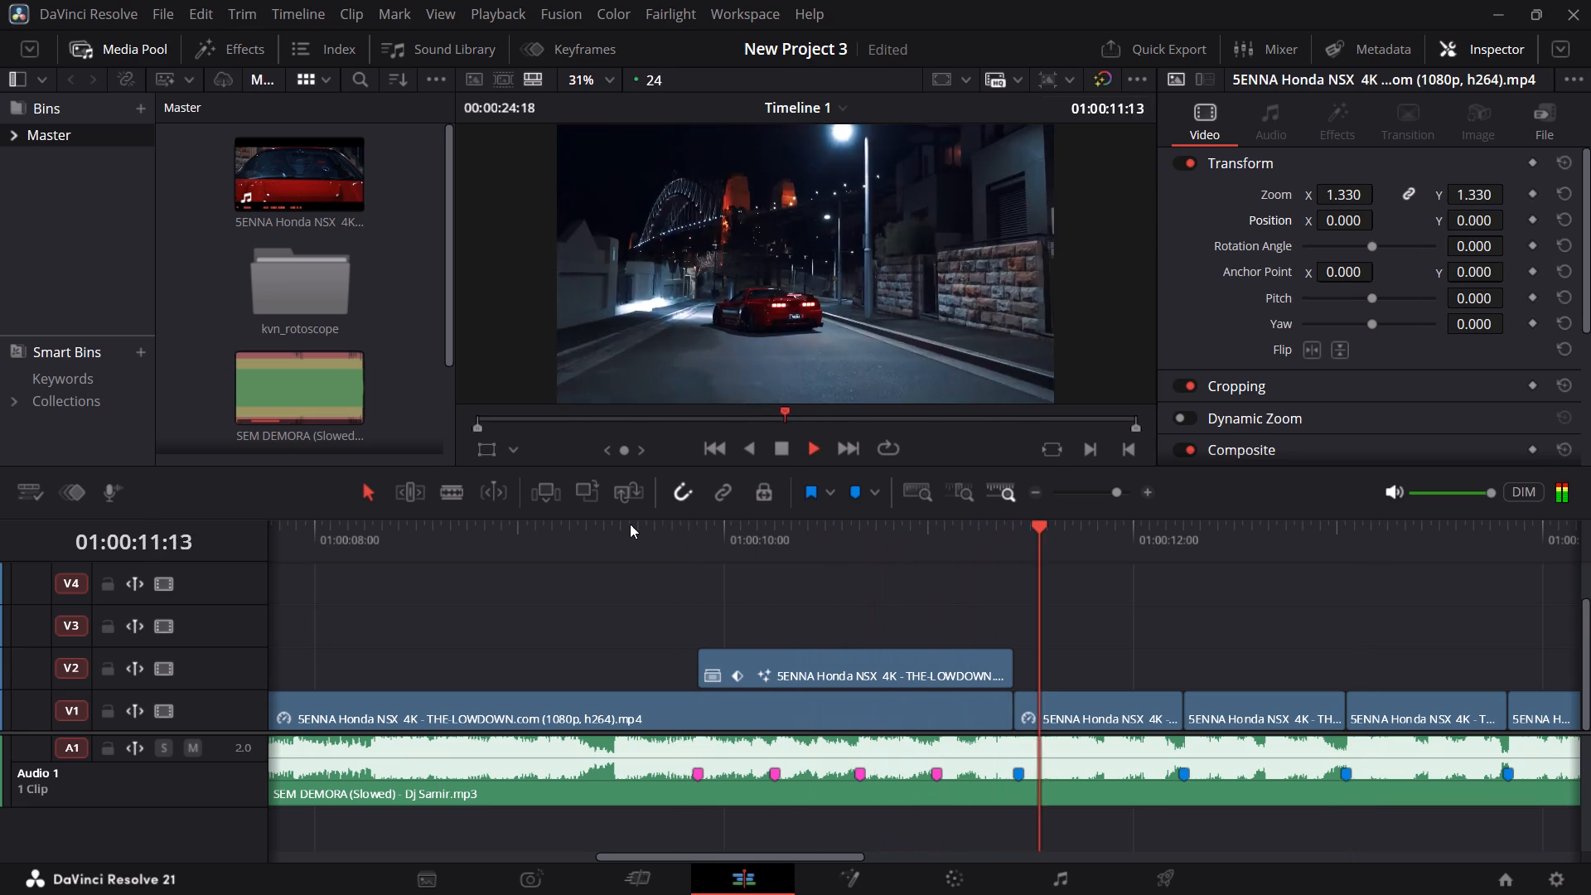
click(630, 524)
key(space)
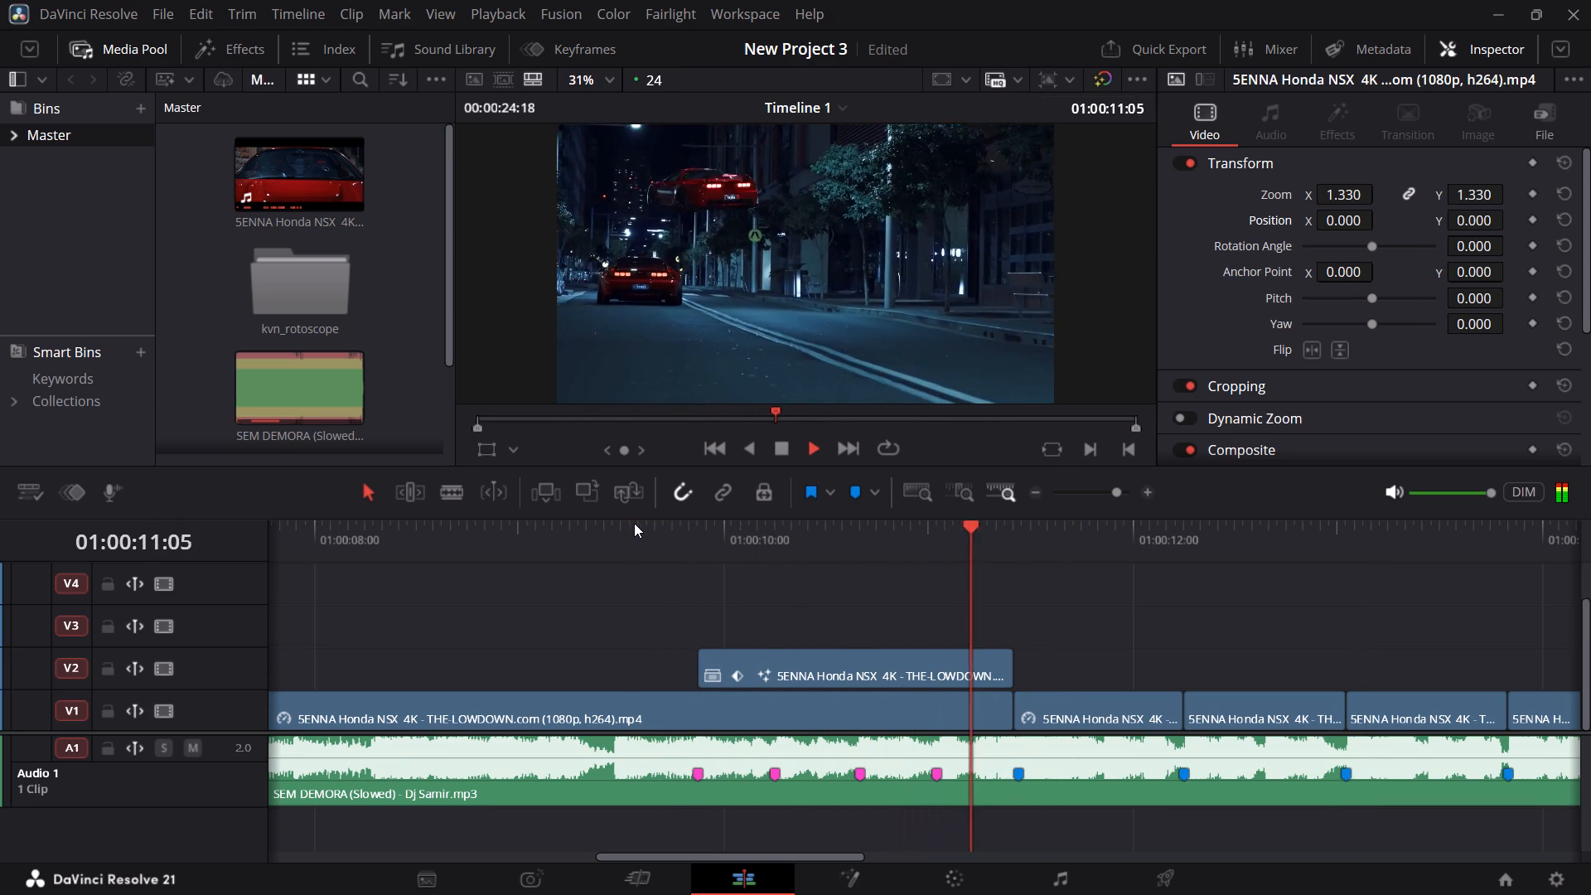
At Marker 21, set the V2 rotoscoped car's position keyframe to Y -1239.
click(763, 544)
click(858, 527)
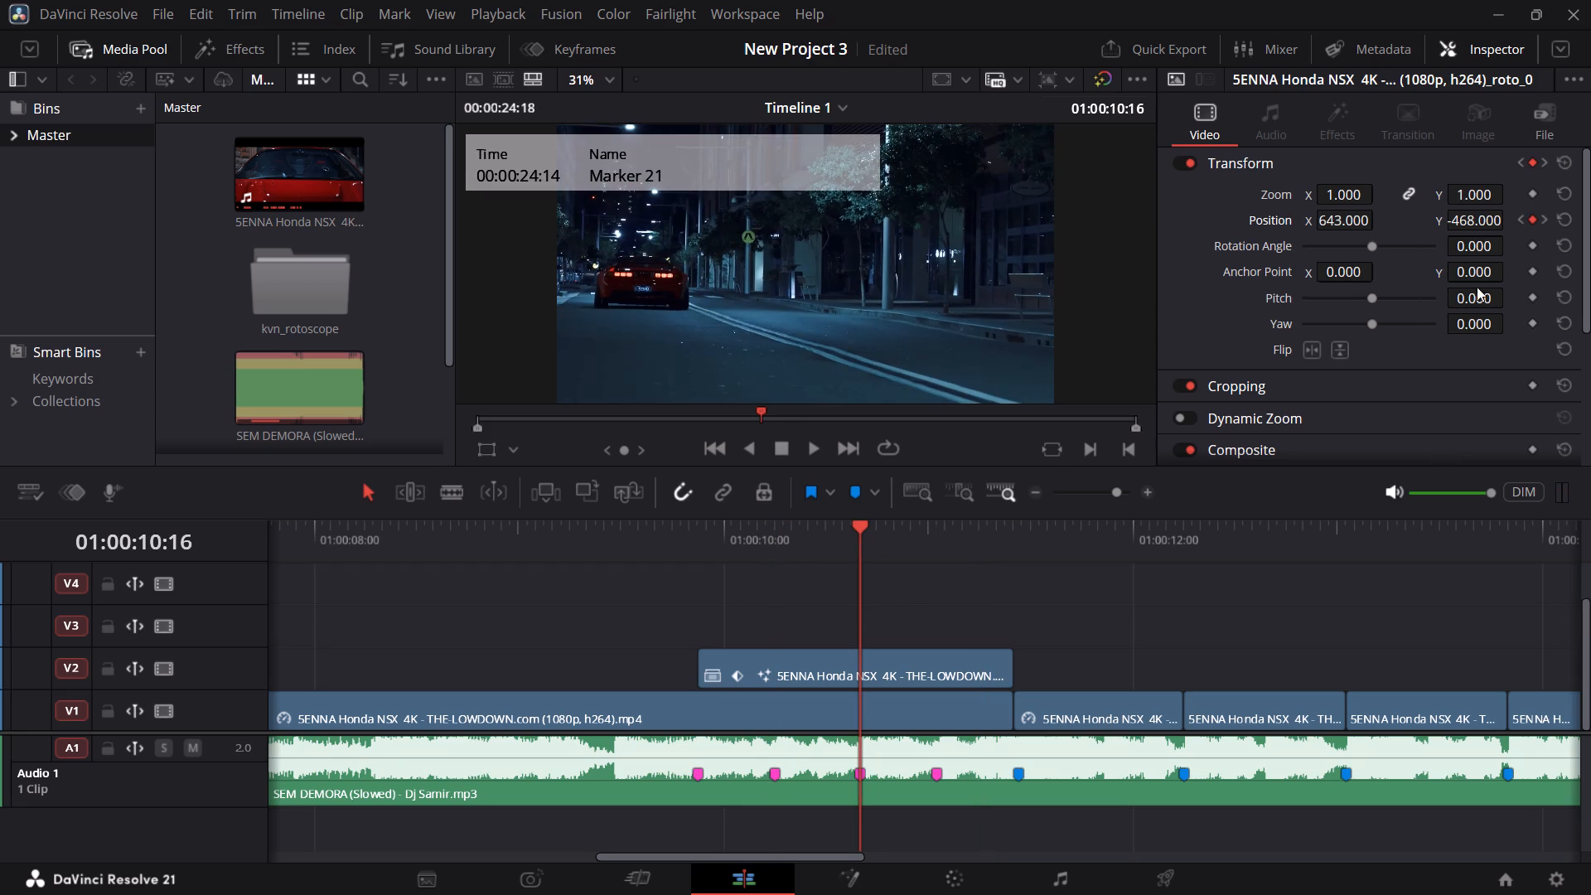
drag(1474, 218, 1205, 499)
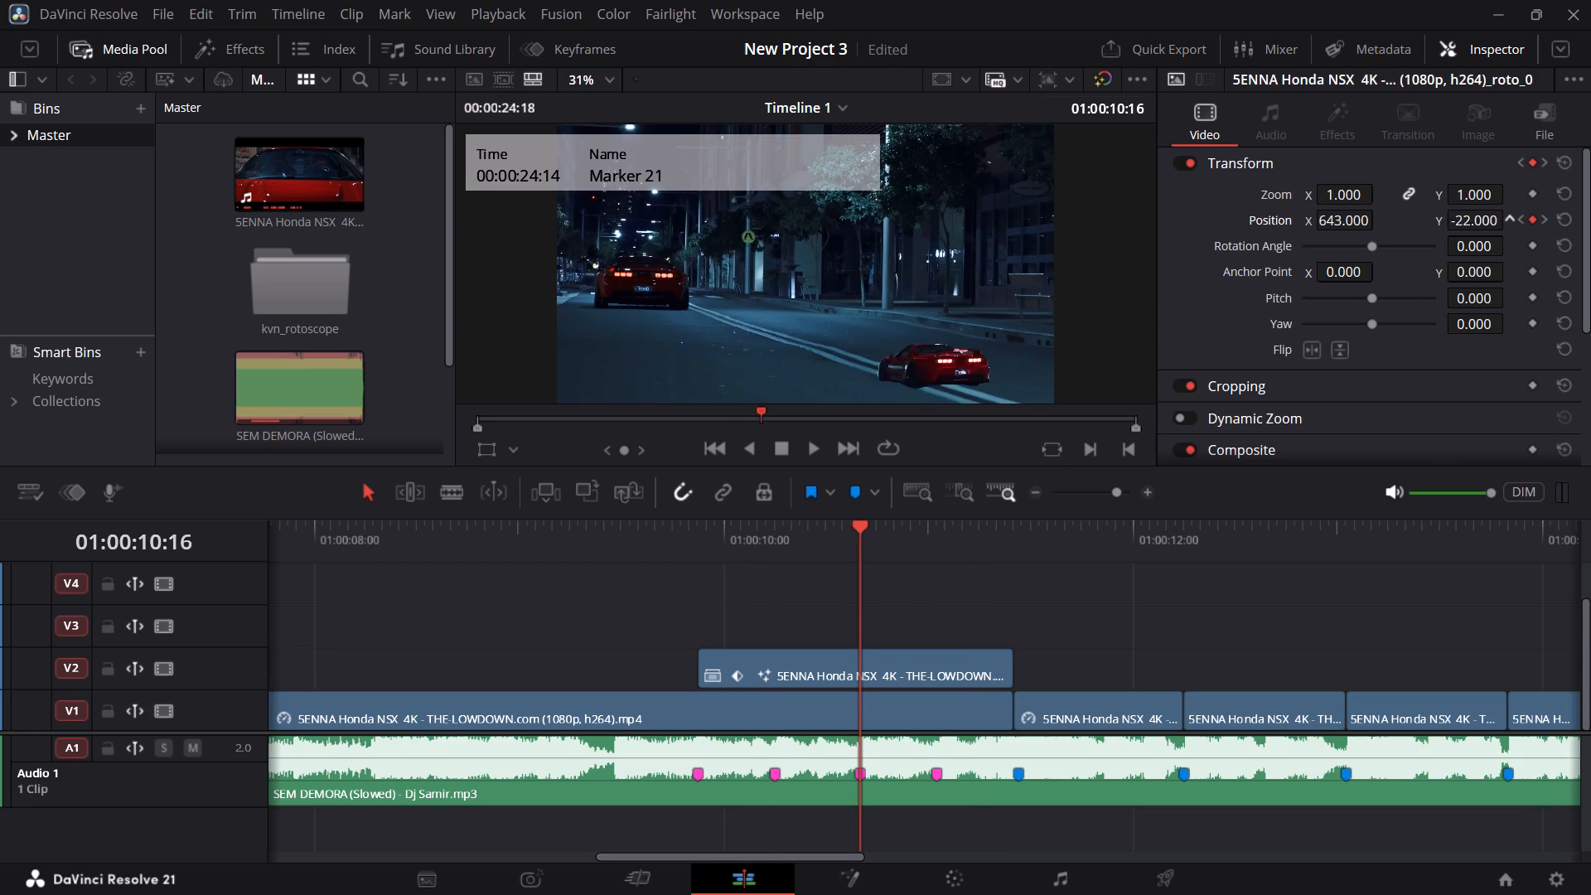
drag(1205, 499, 684, 445)
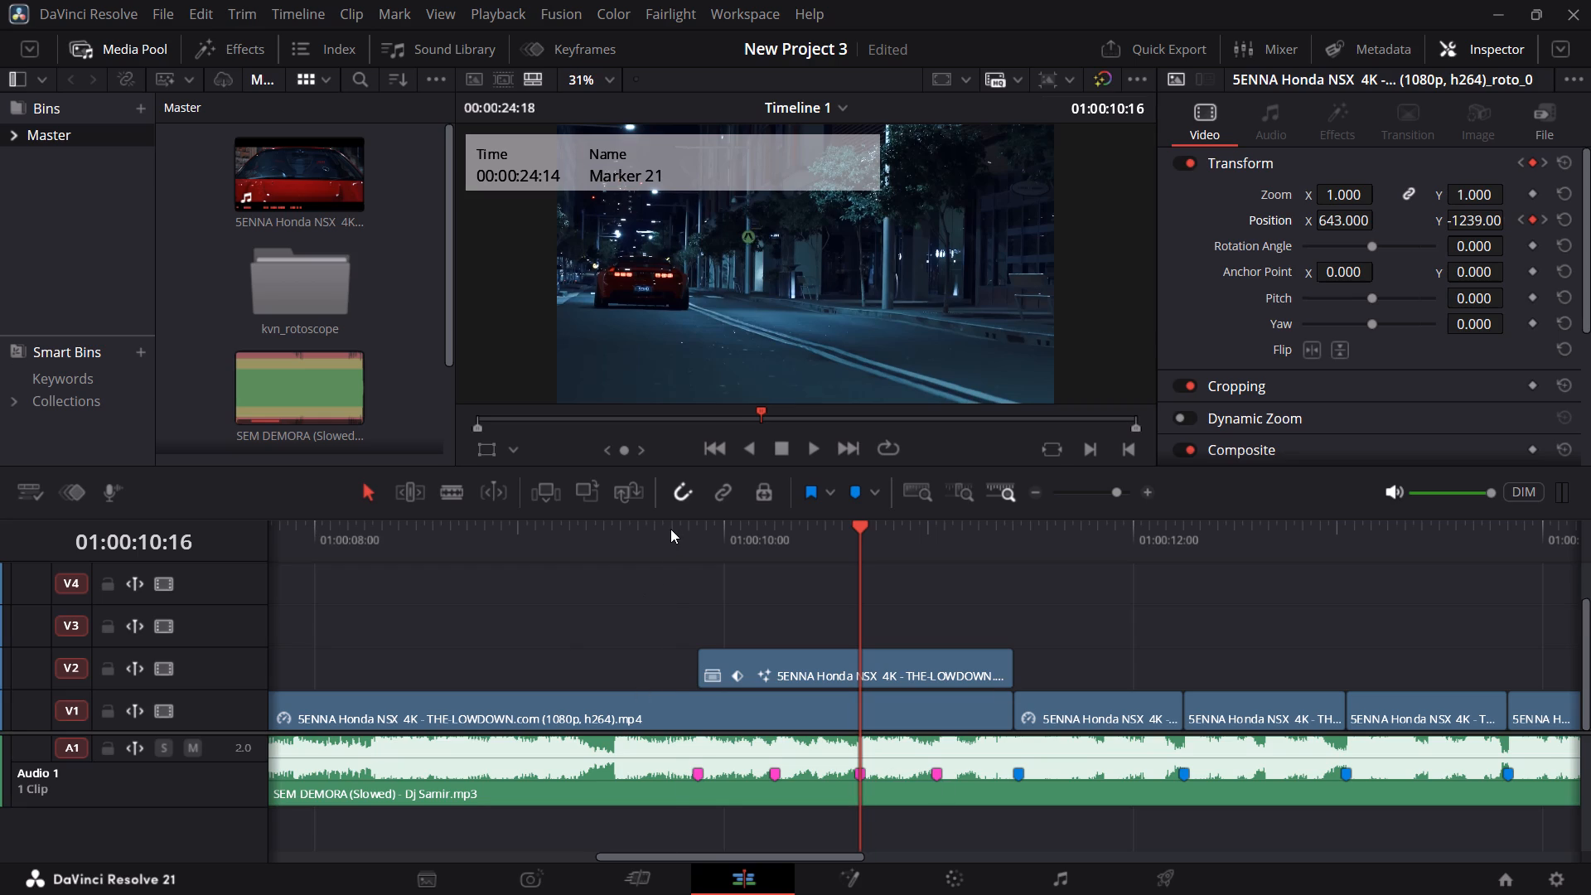
Replay the V2 rotoscoped car section from before Marker 19 to check the revised Marker 21 move.
click(670, 529)
key(space)
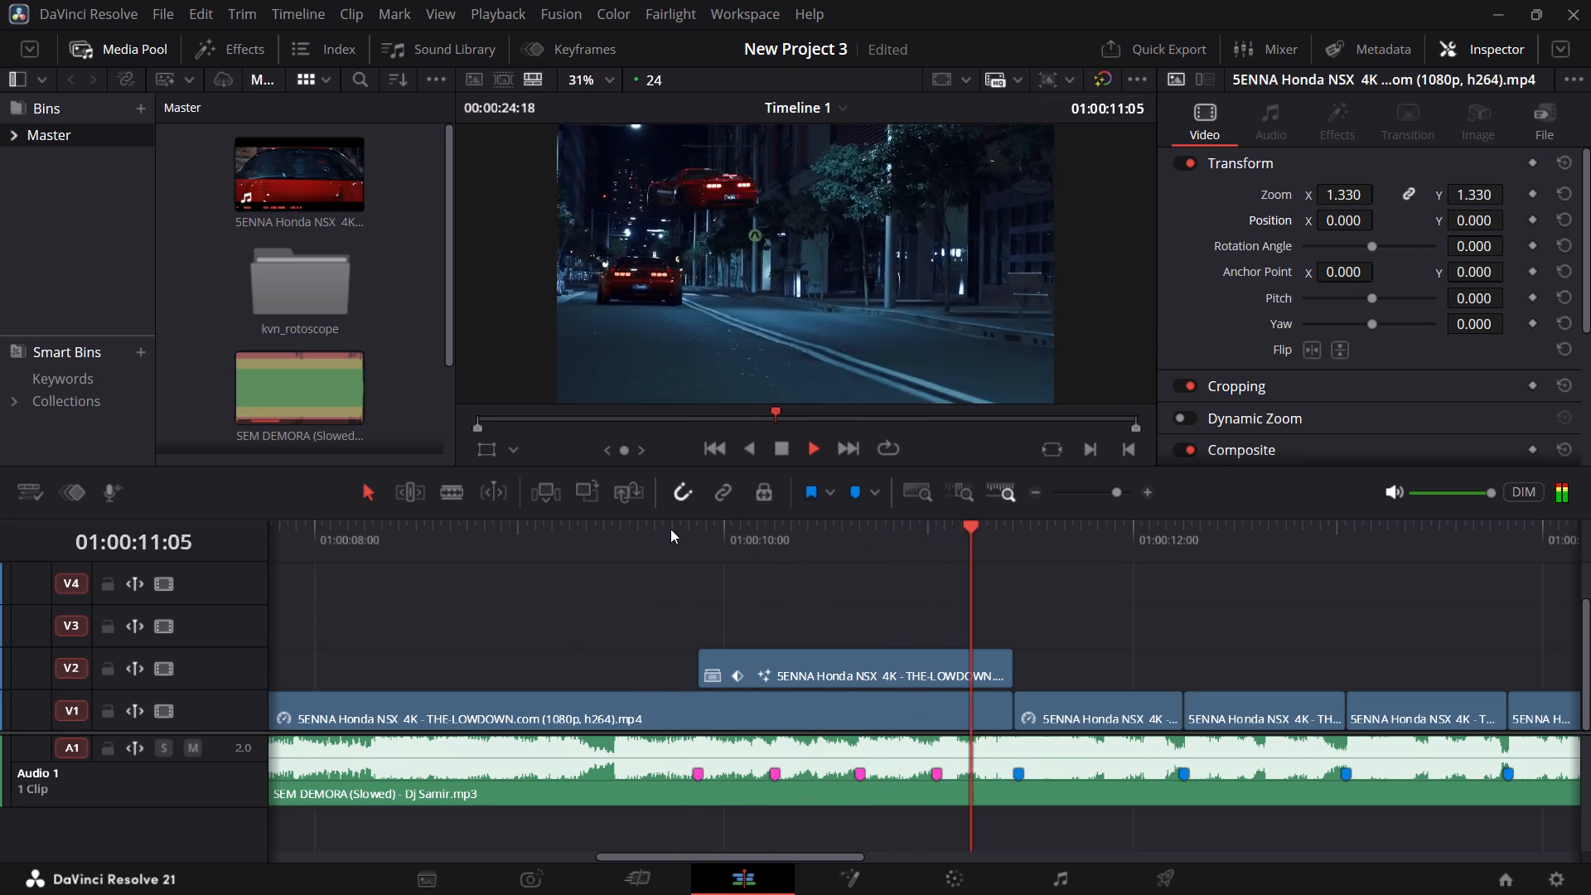
key(space)
click(679, 538)
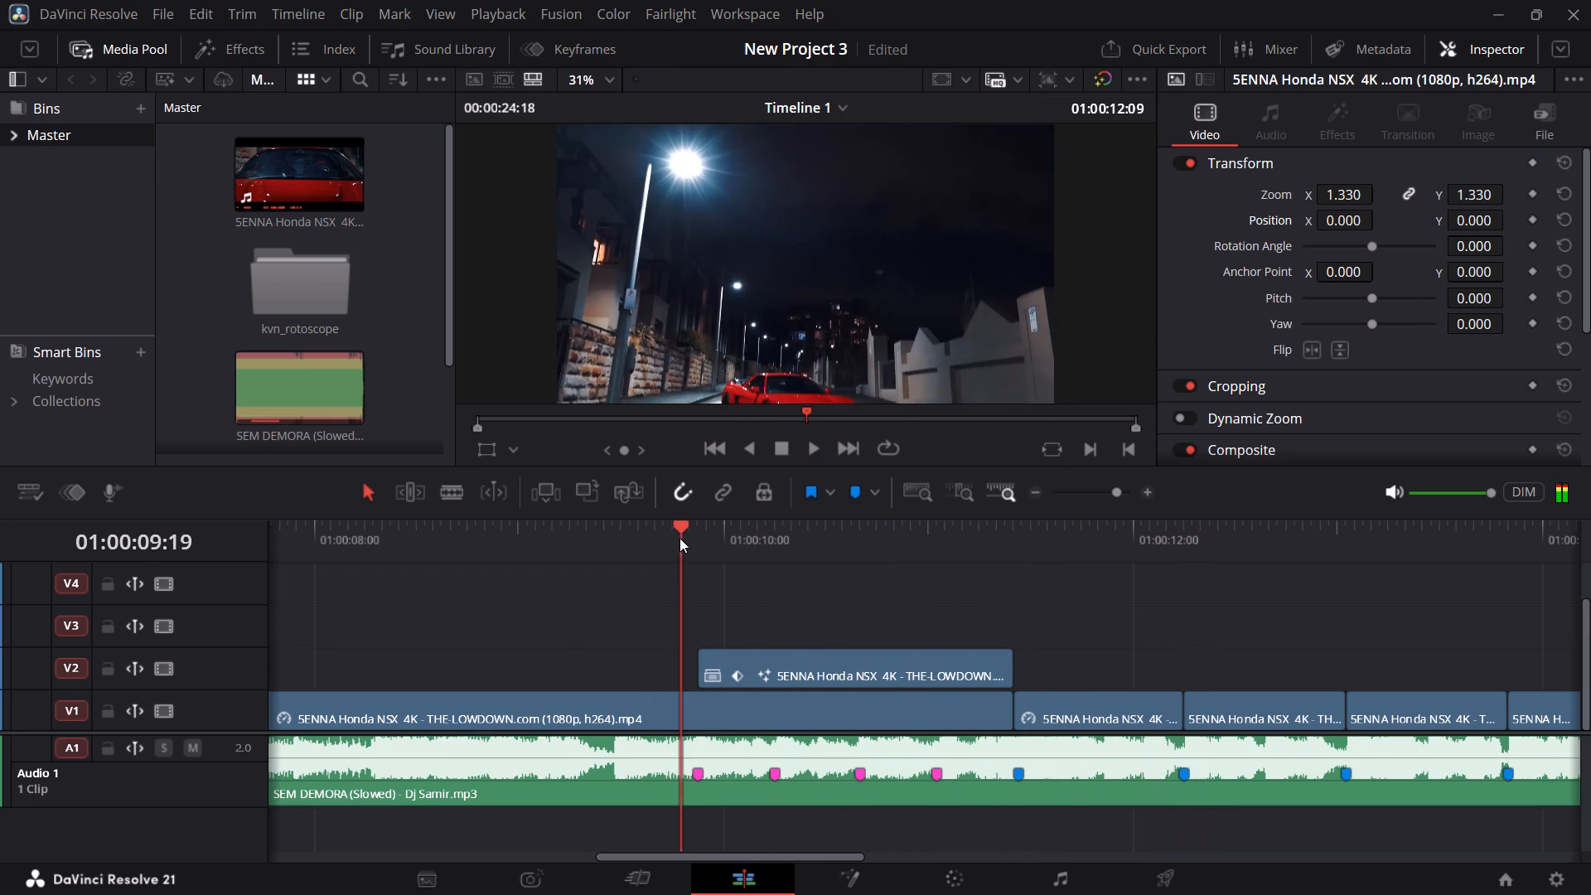
key(space)
key(space)
At Marker 20, set the V2 rotoscoped car's position keyframe to X 1699 and Y 1258.
click(784, 539)
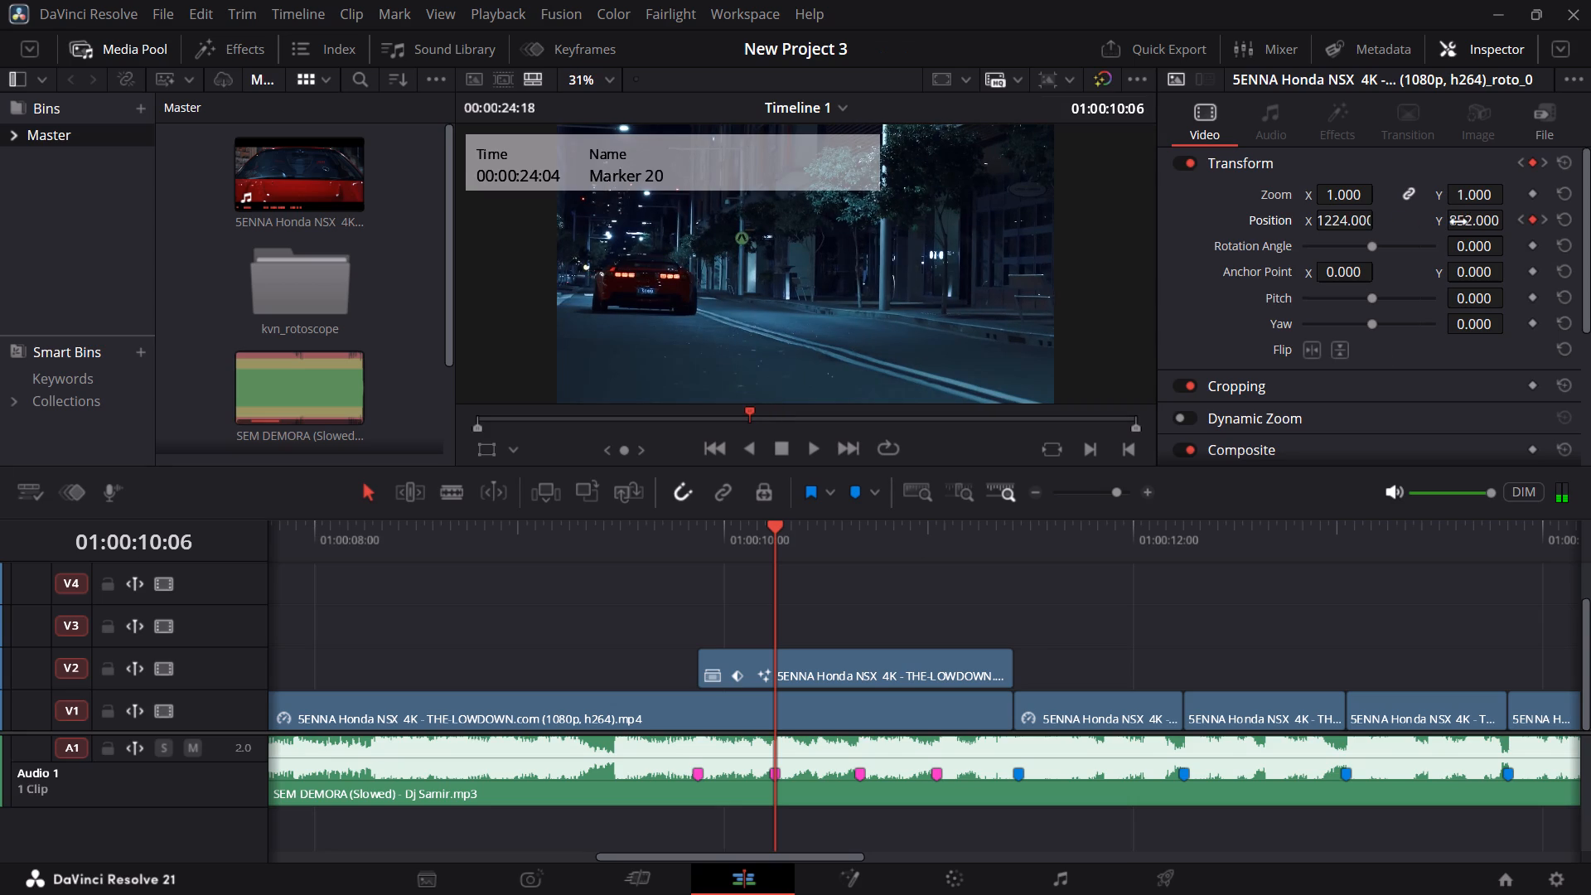
drag(1463, 223, 1104, 455)
drag(1327, 216, 1044, 462)
Replay the V2 rotoscoped car section several times from before Marker 19 to check the revised Marker 20 position.
click(618, 541)
key(space)
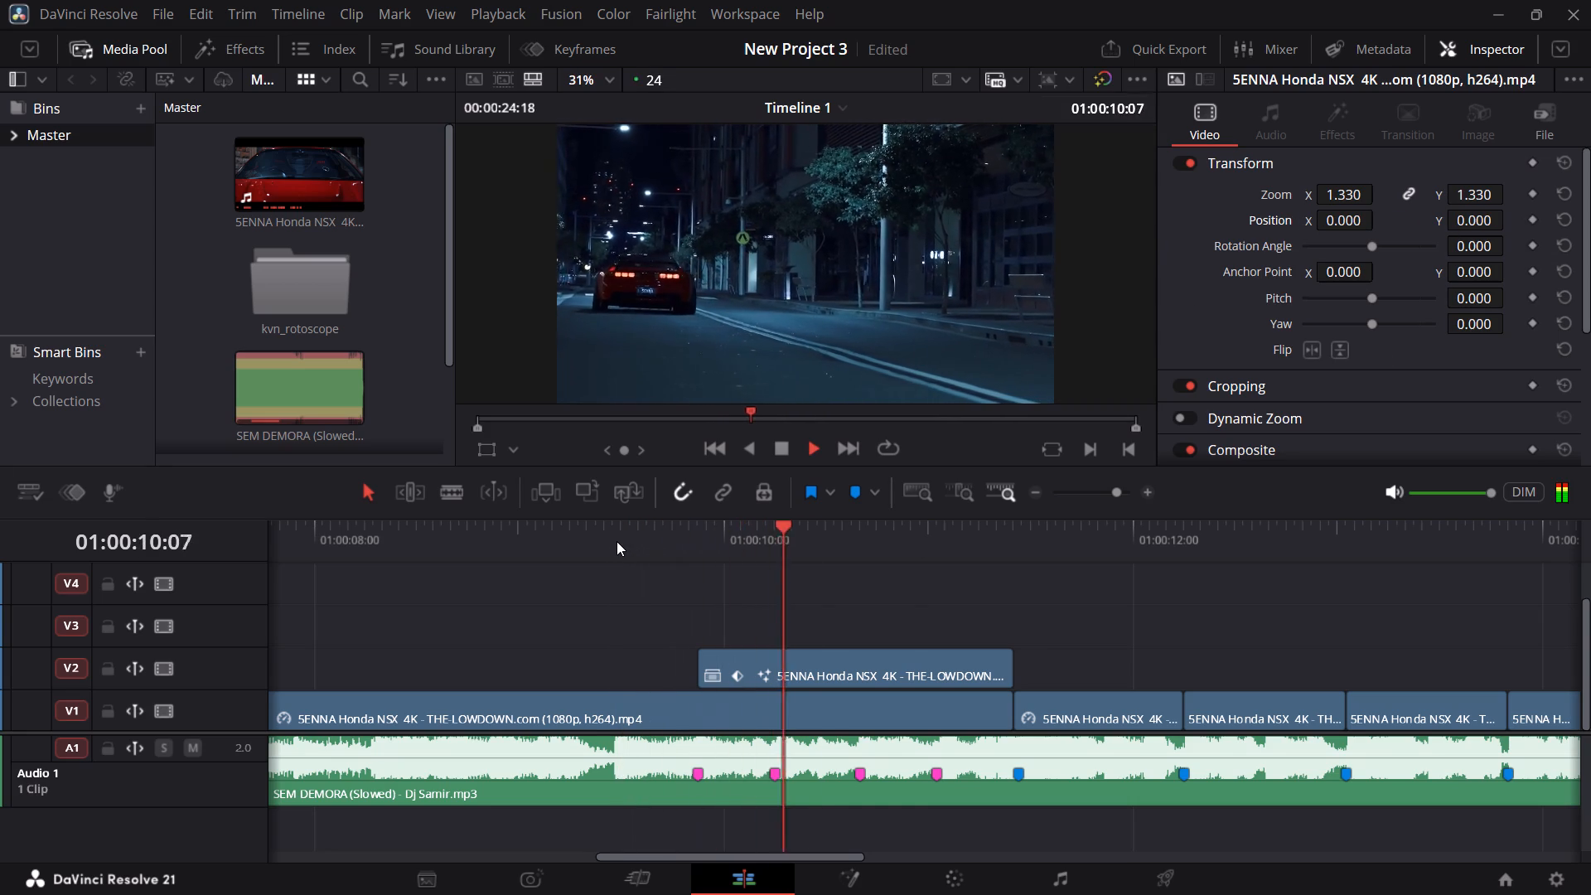
key(space)
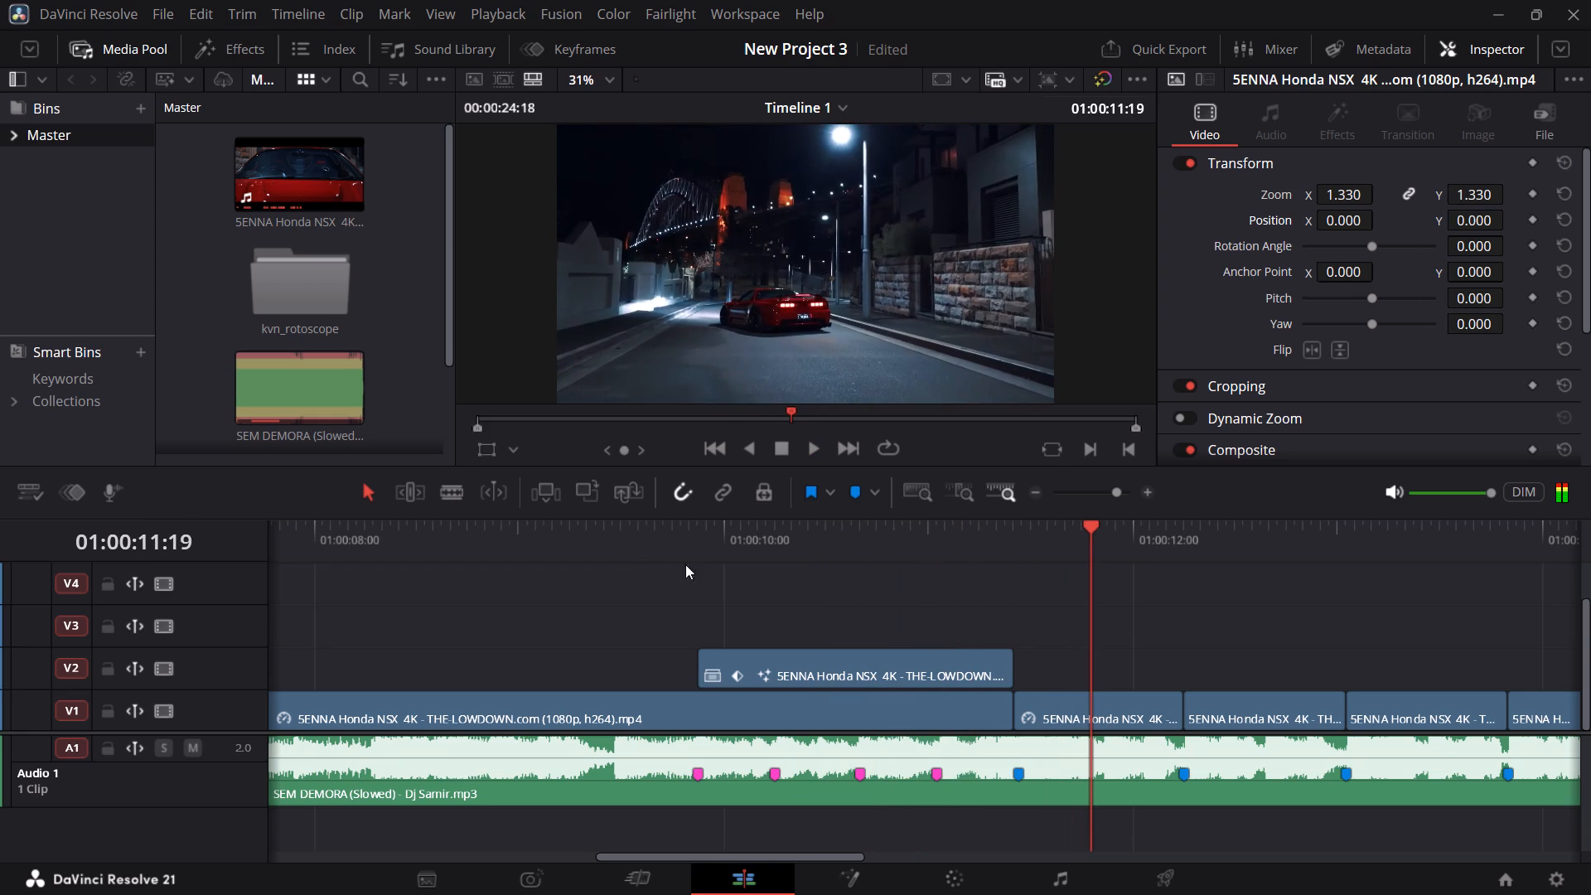
click(762, 532)
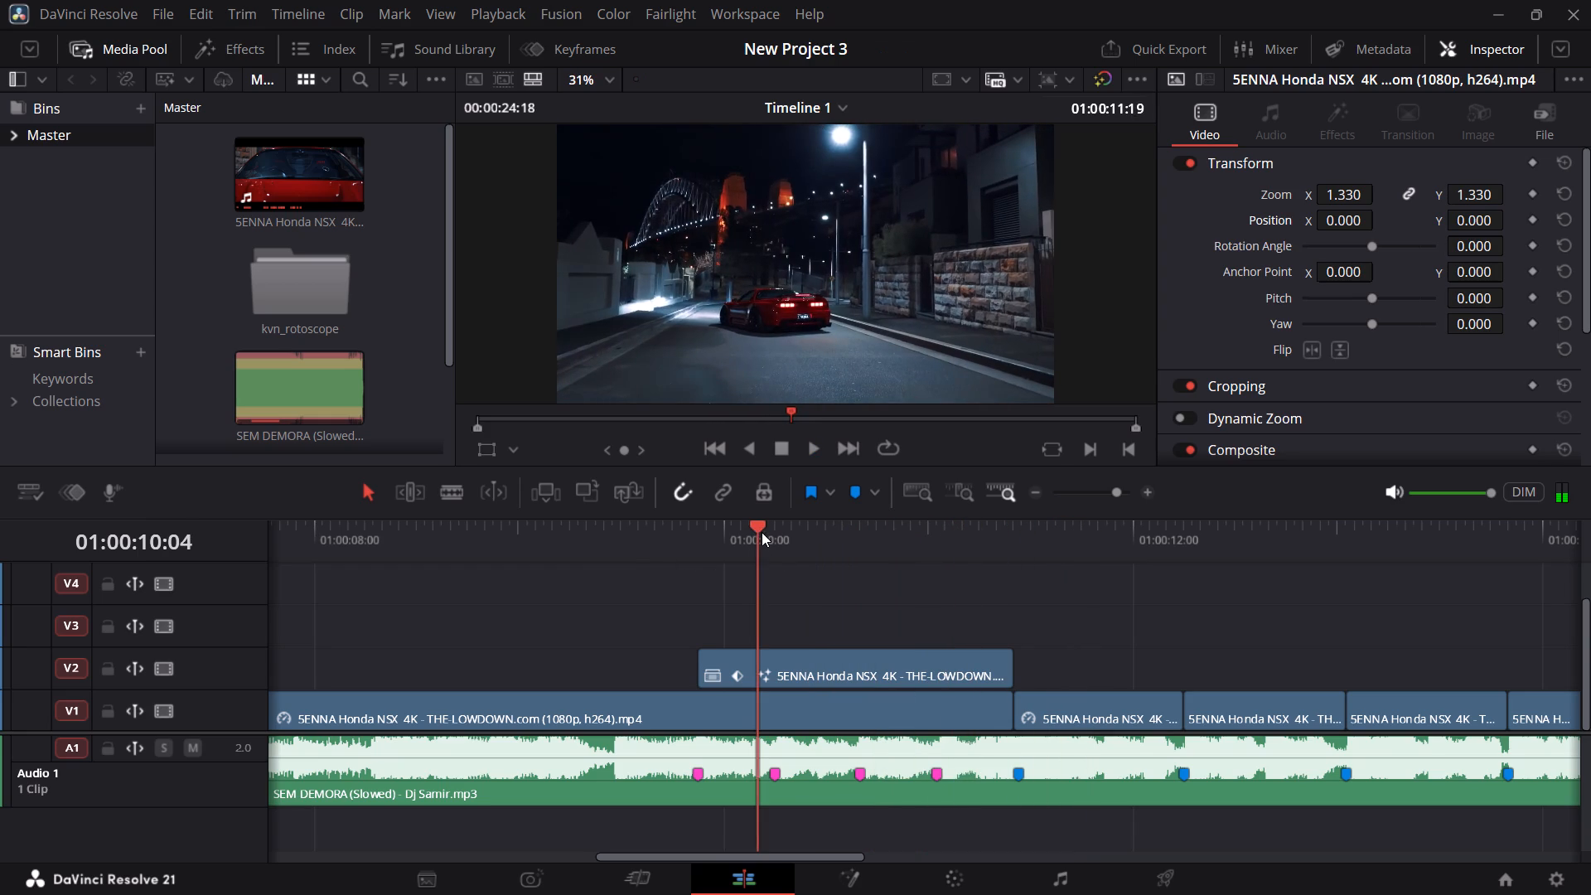
click(588, 546)
key(space)
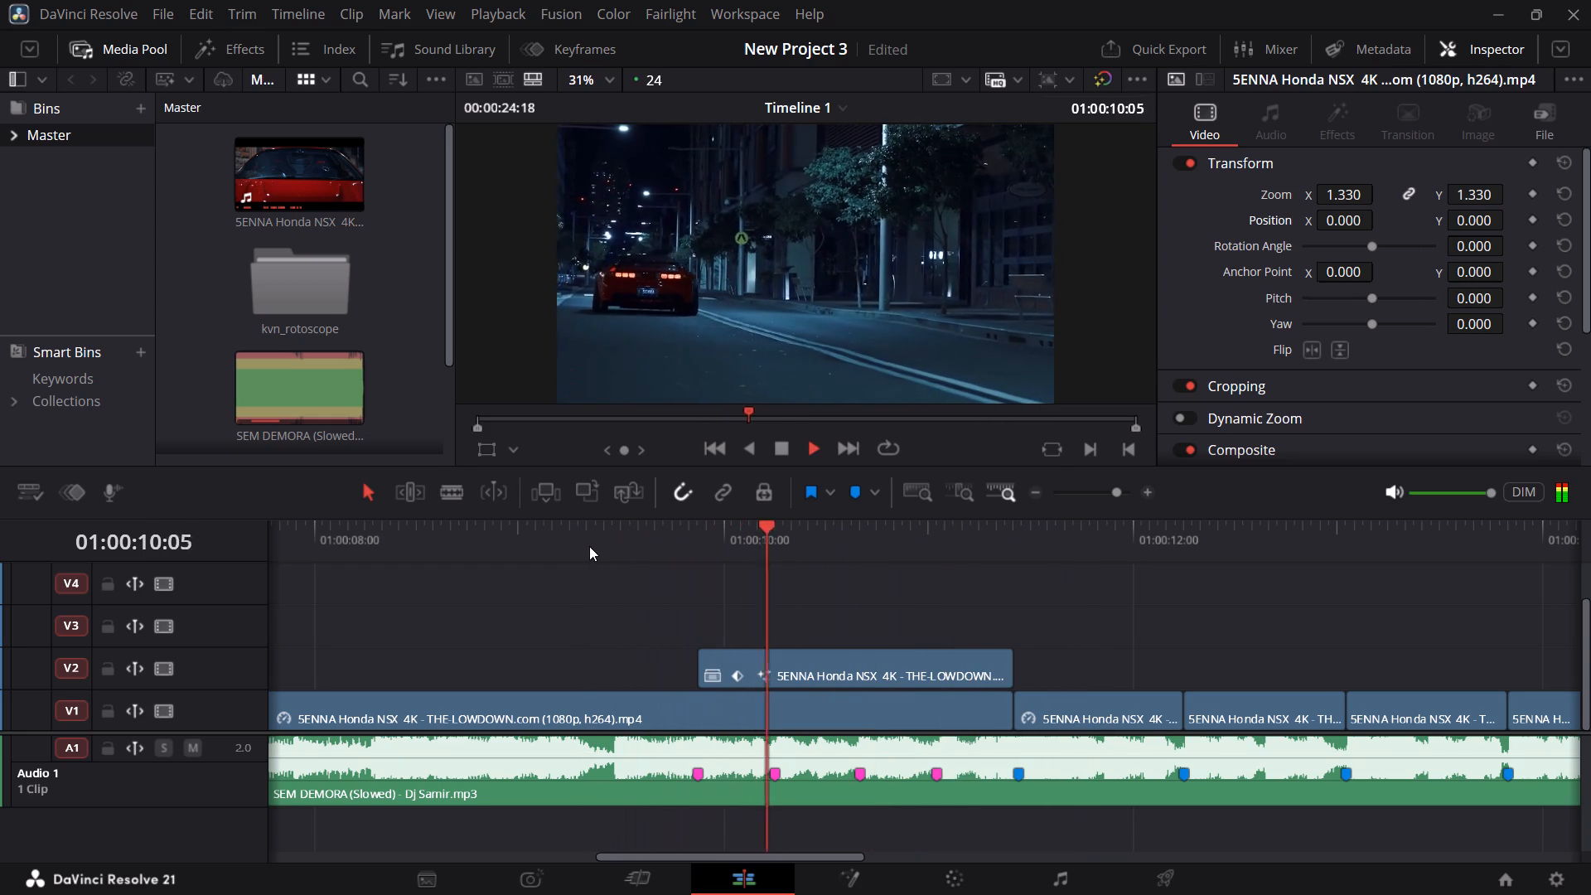
key(space)
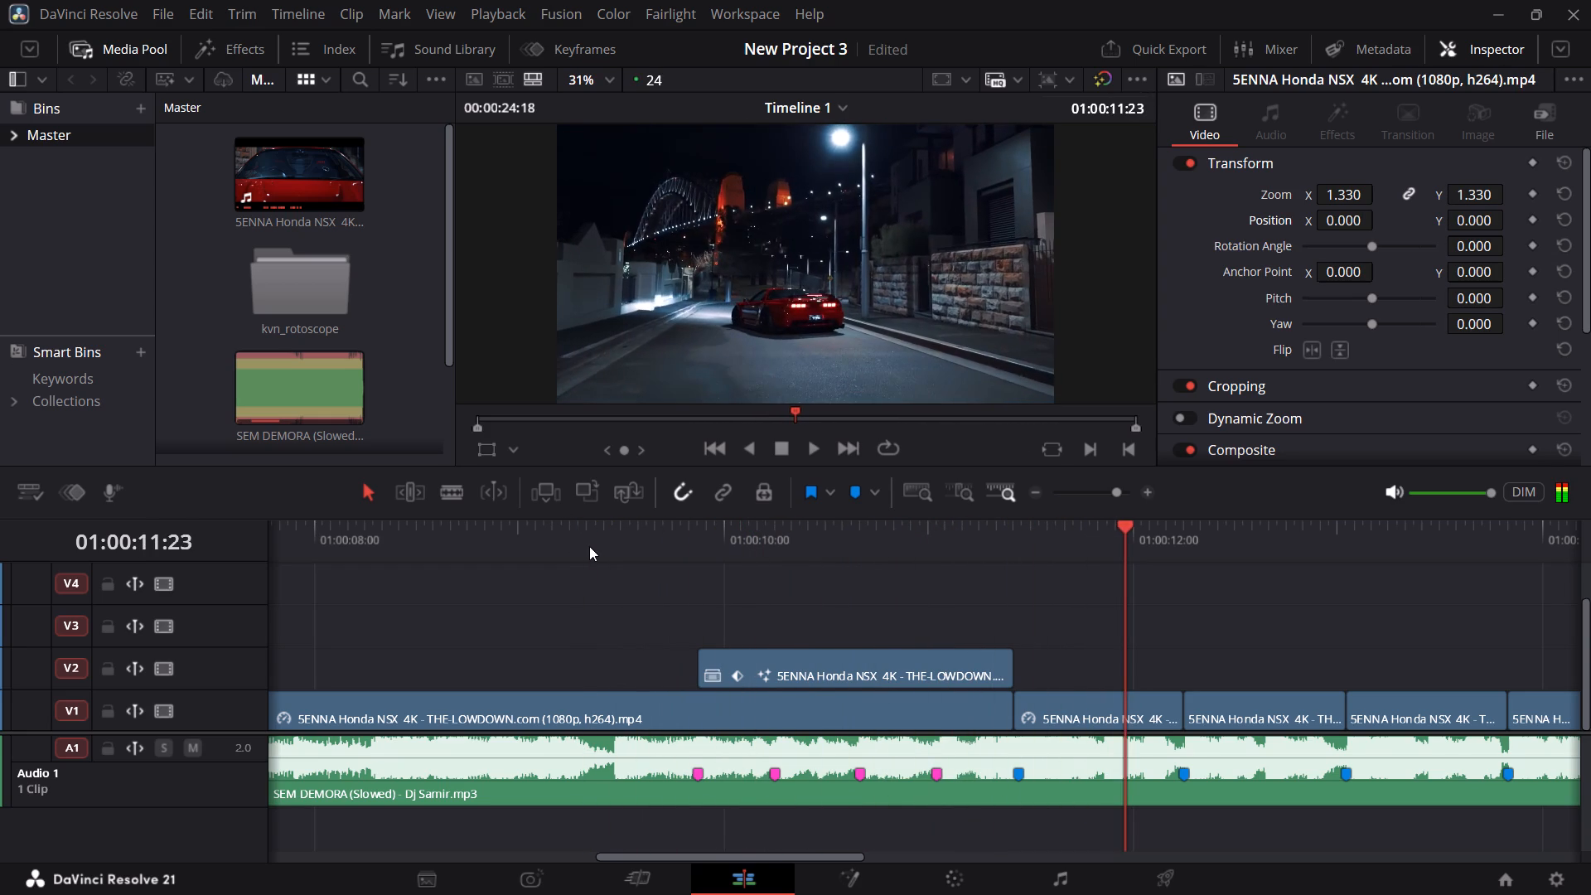
click(578, 546)
key(space)
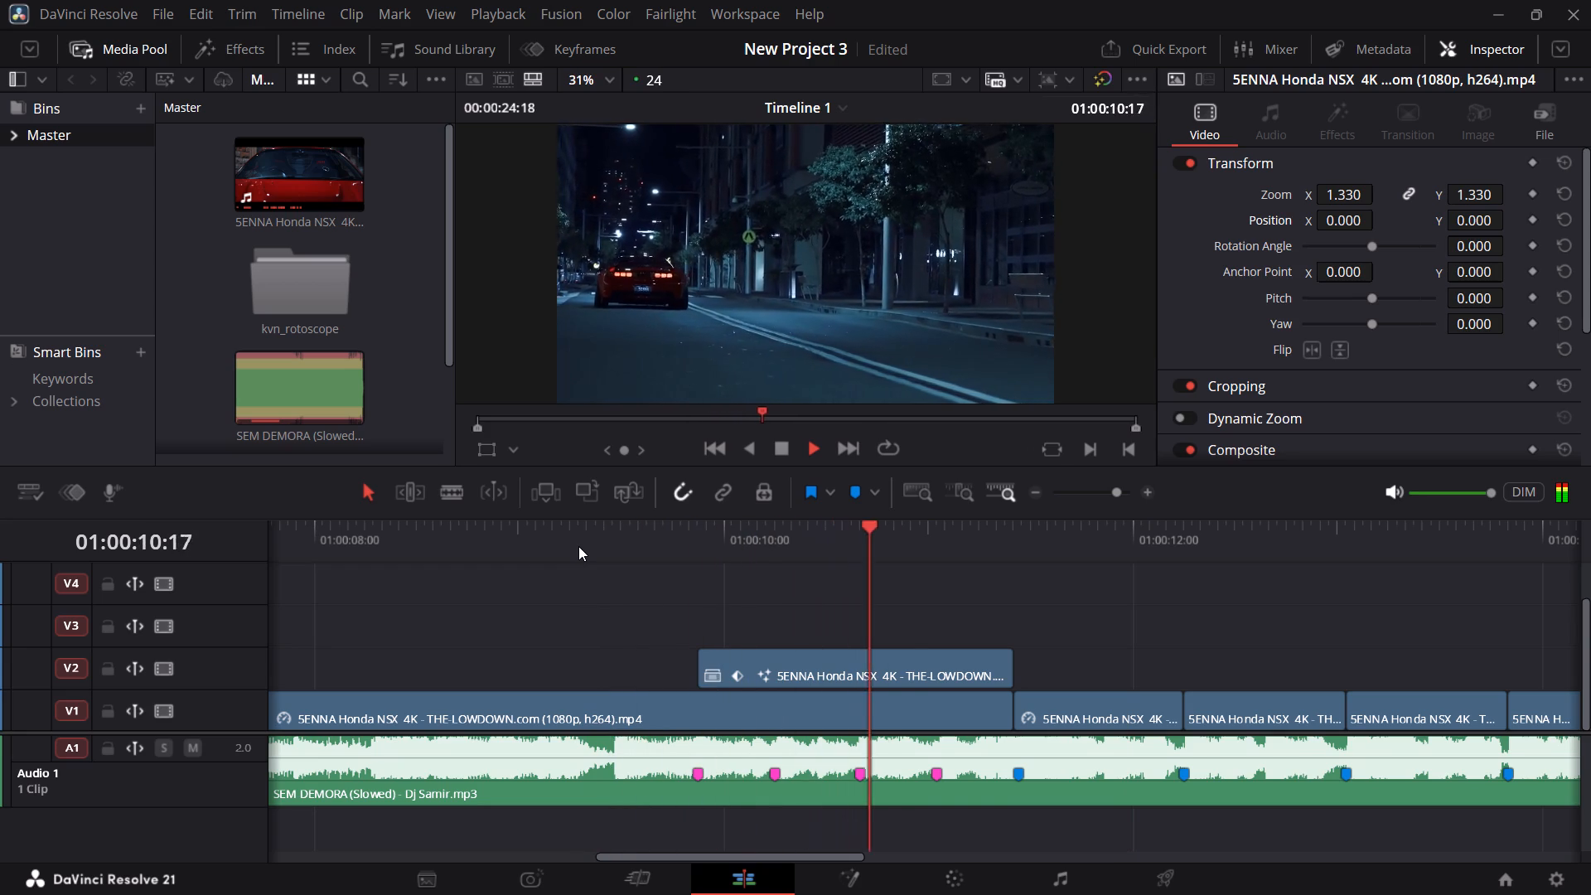
click(670, 546)
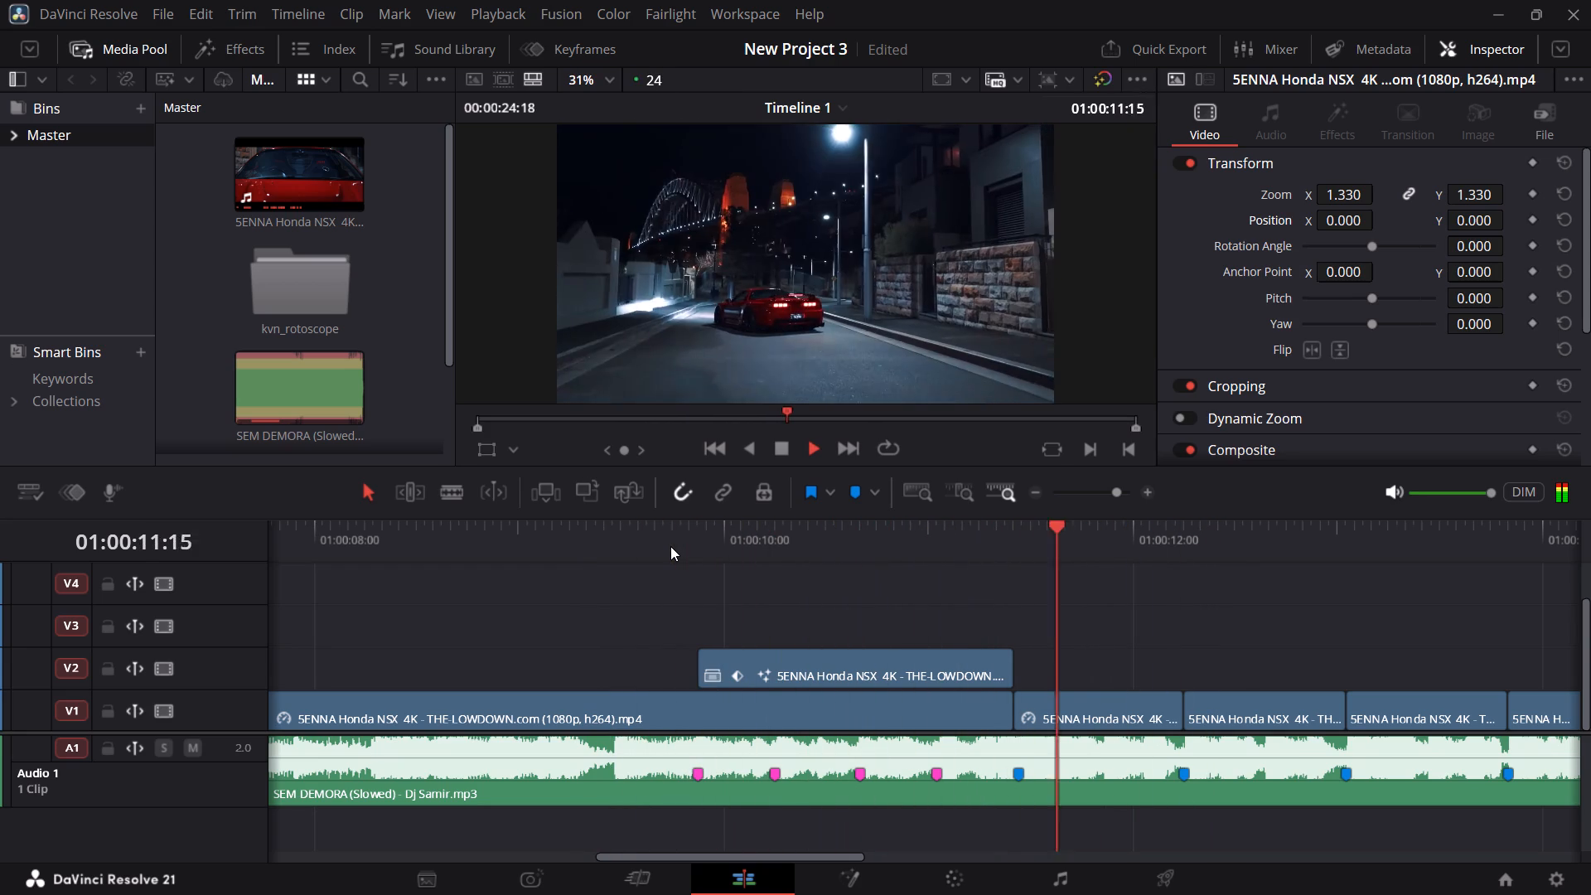
key(space)
Play the V2 rotoscoped car's last move twice from Marker 22 to judge how it enters the frame.
click(928, 543)
key(space)
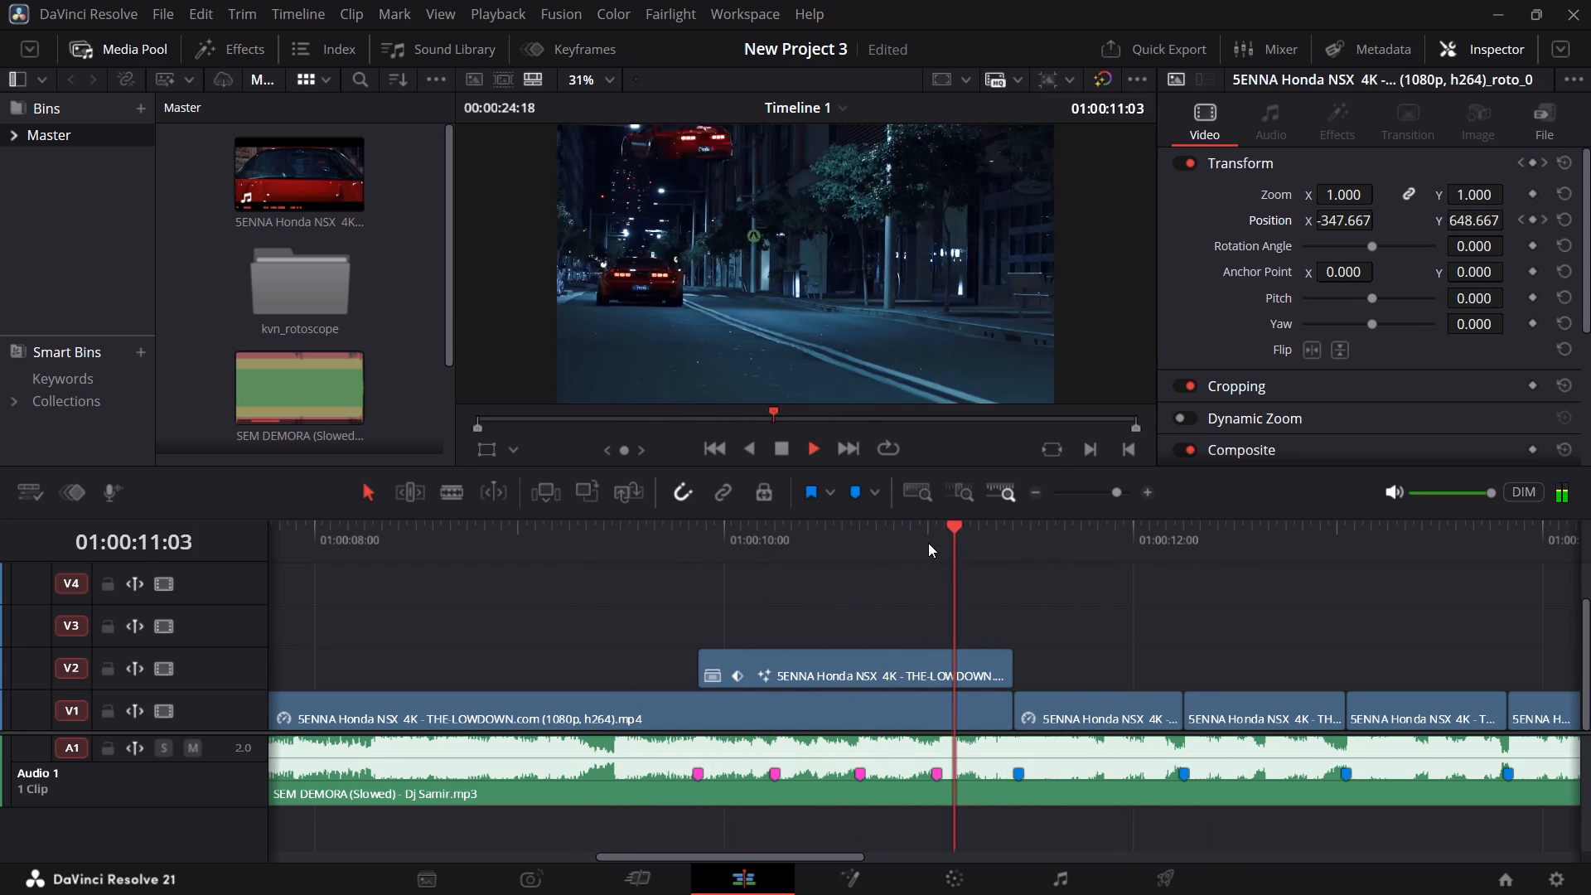
key(space)
click(927, 543)
key(space)
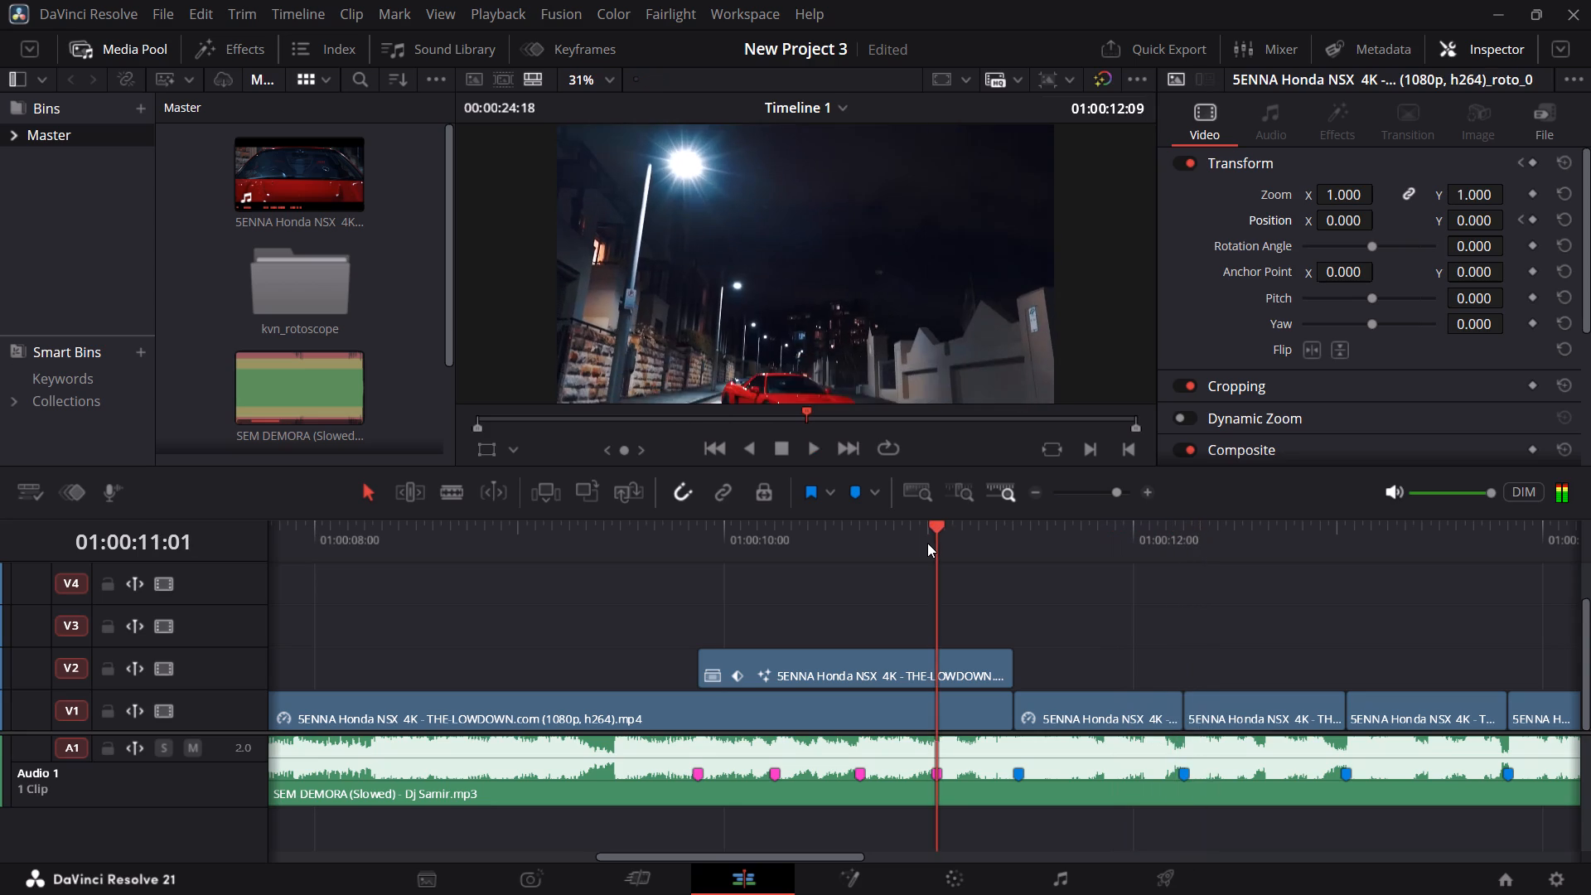
key(space)
At Marker 22, set the V2 rotoscoped car's position keyframe to Y 1255.
click(927, 543)
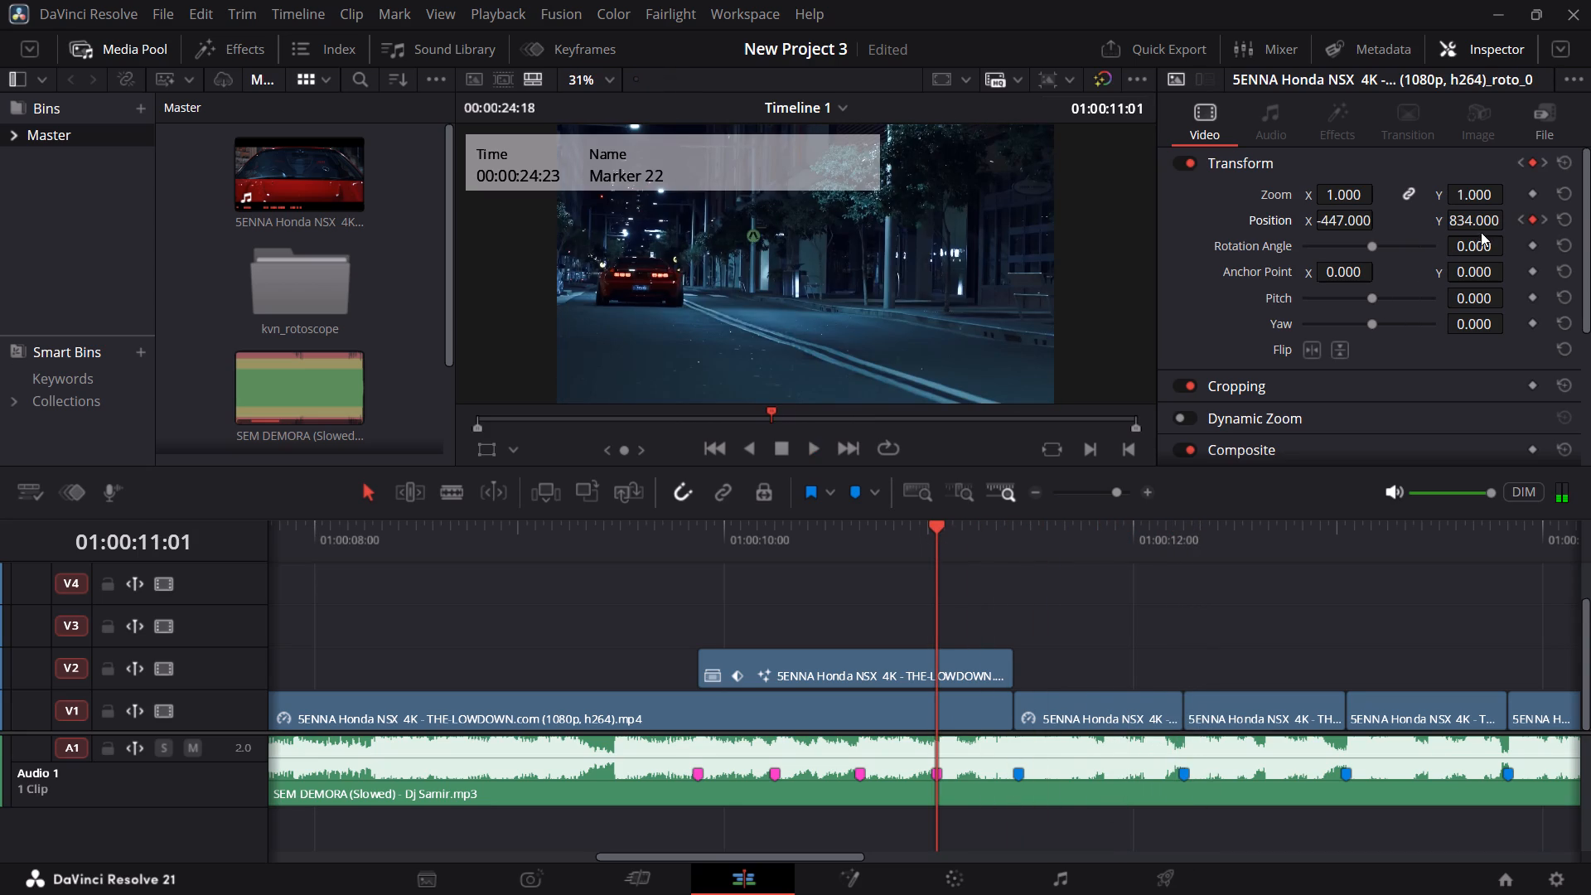
drag(1468, 224, 1126, 466)
Replay the V2 rotoscoped car section from before Marker 19 to check the revised Marker 22 move.
click(656, 554)
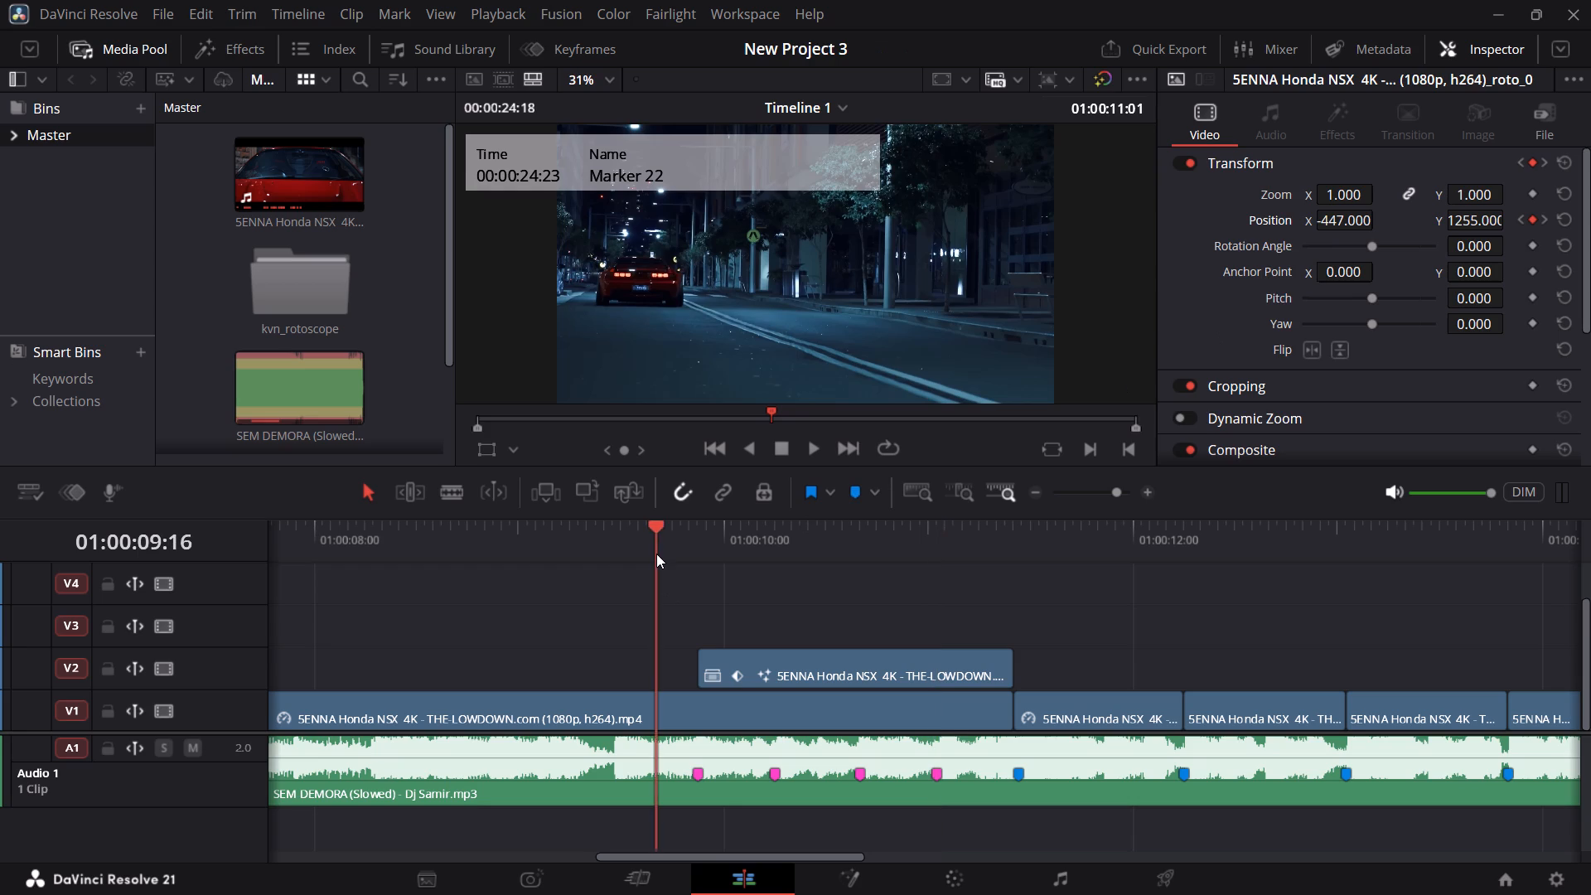
key(space)
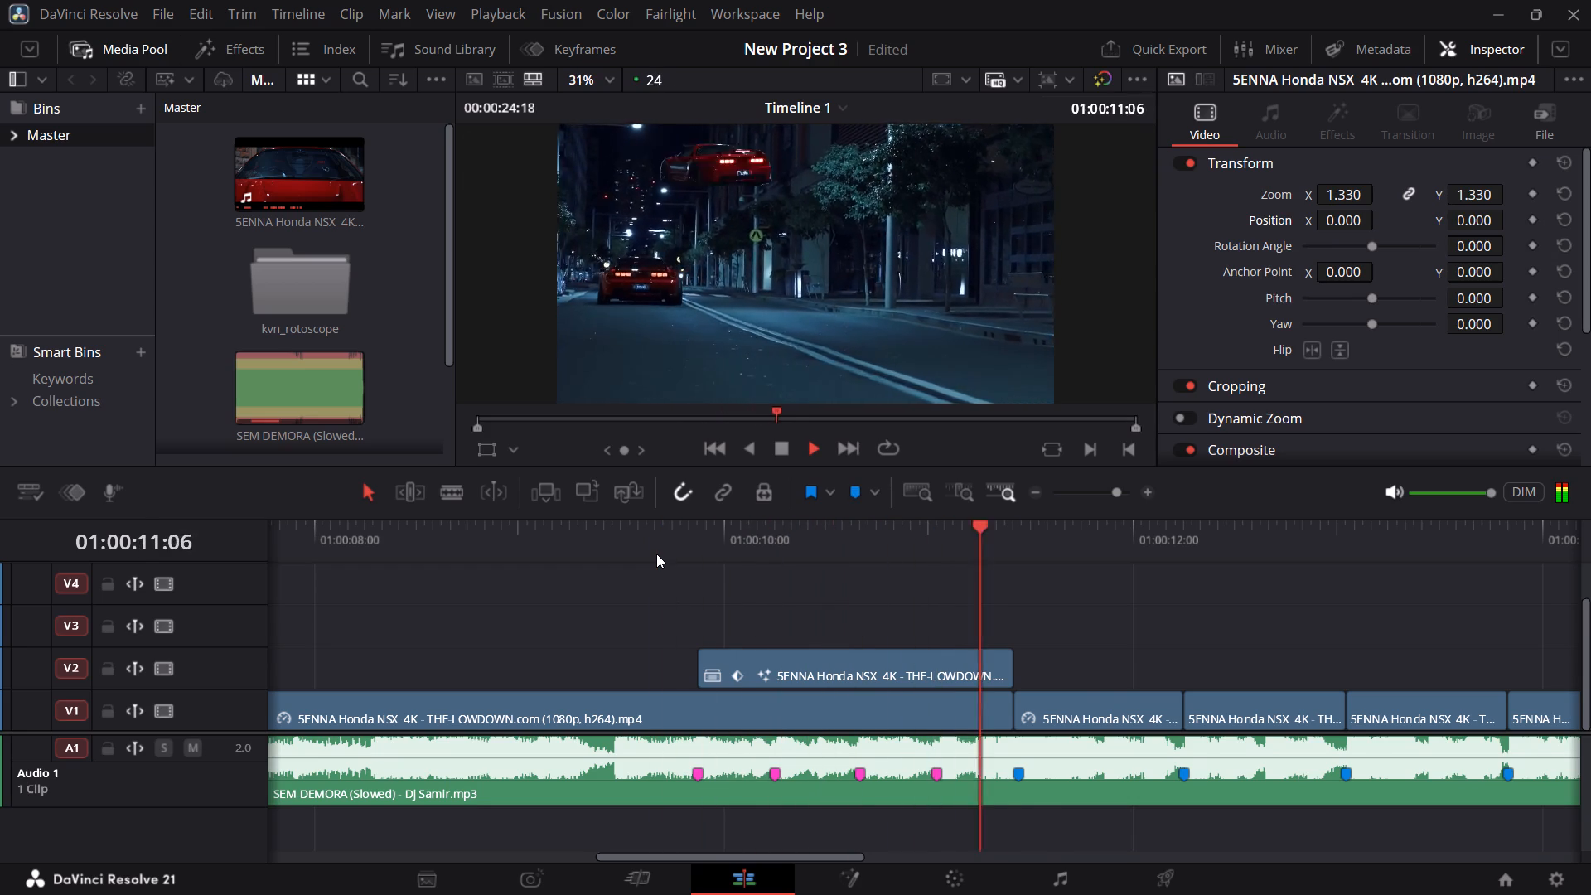
click(629, 543)
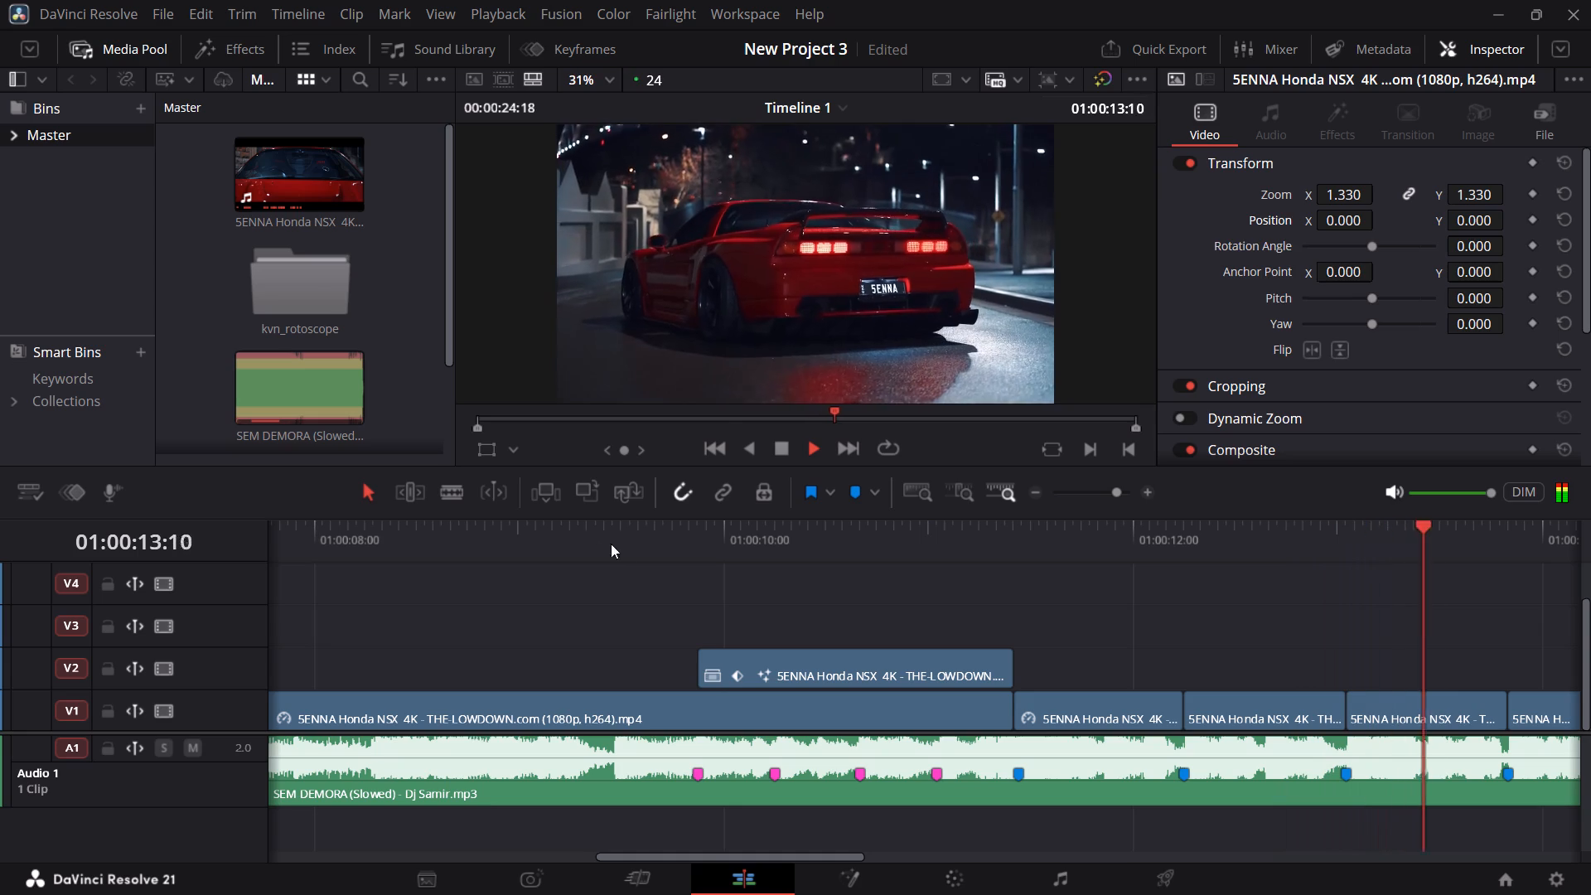
click(559, 544)
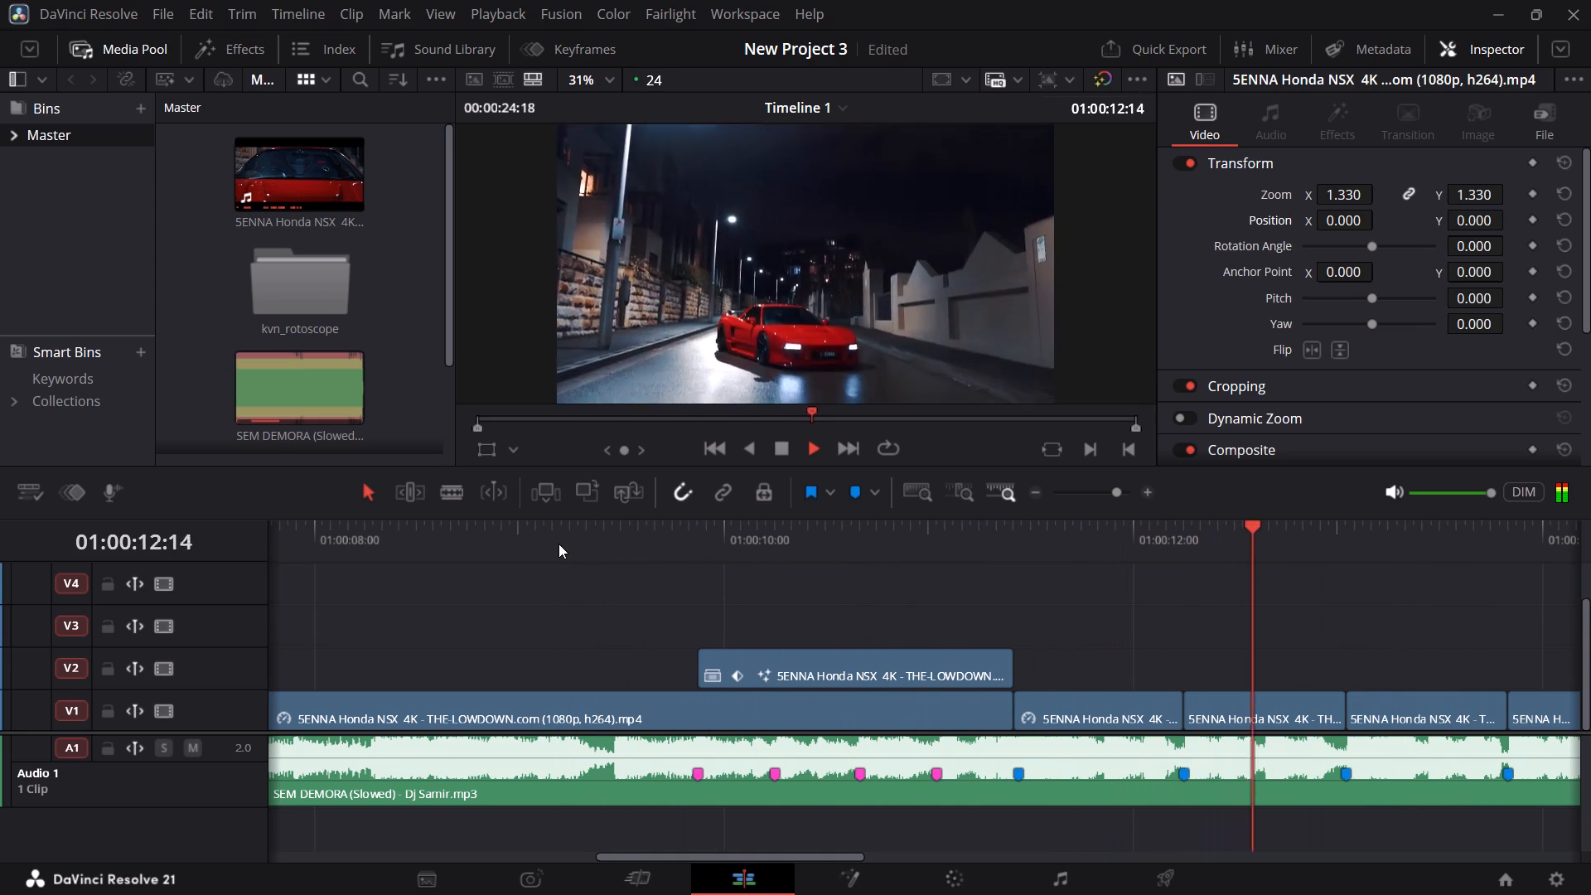
key(space)
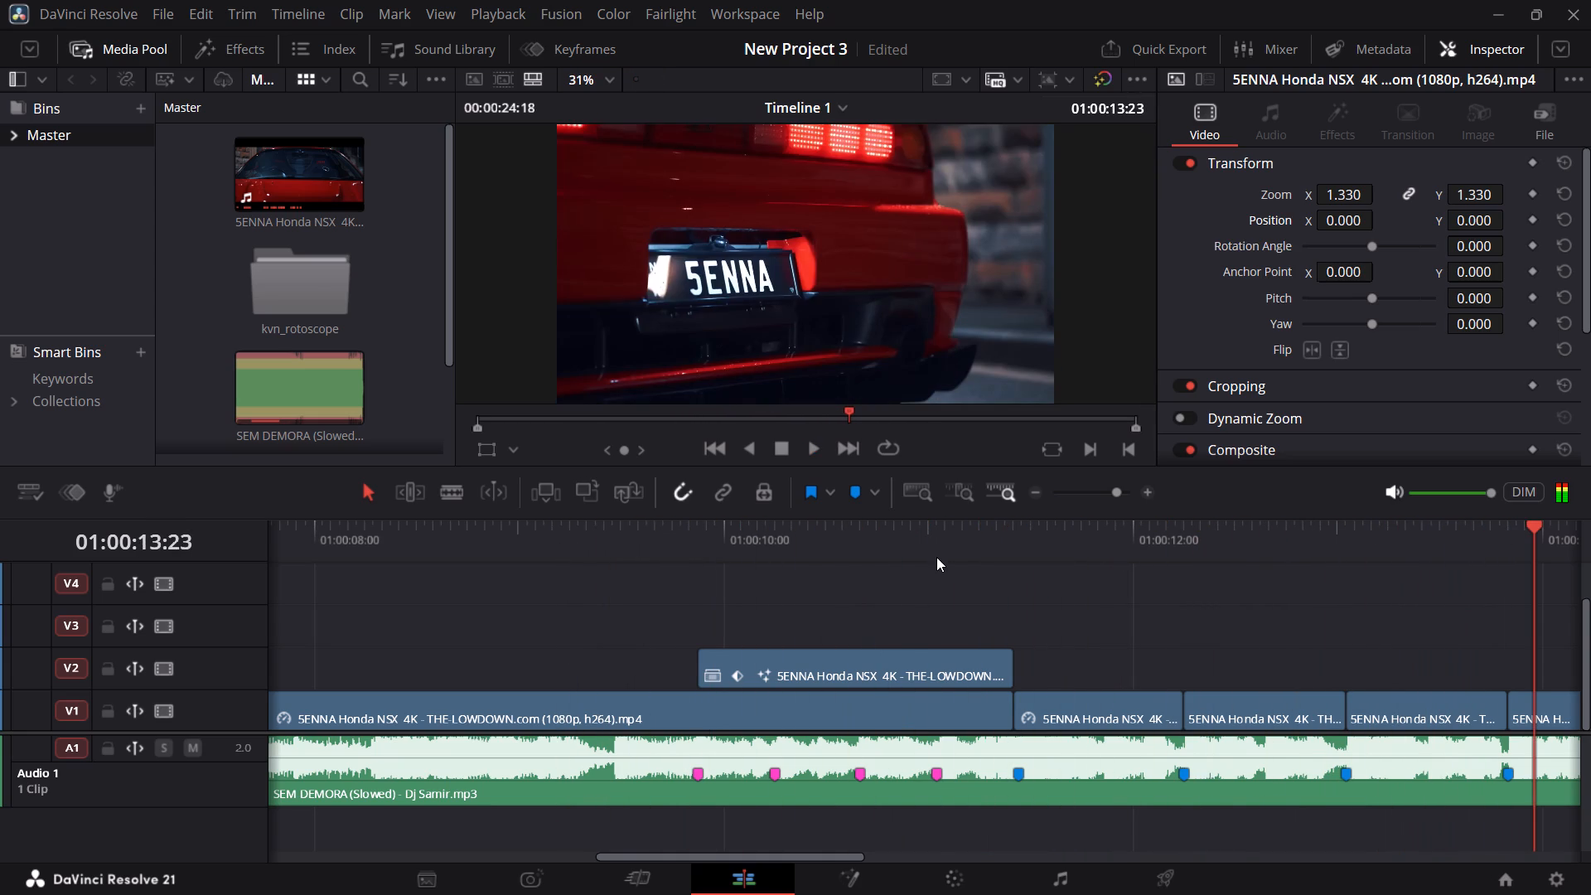
Scrub the V2 rotoscoped car back from Marker 22 past Marker 20, and play the section again from well before Marker 19.
click(939, 551)
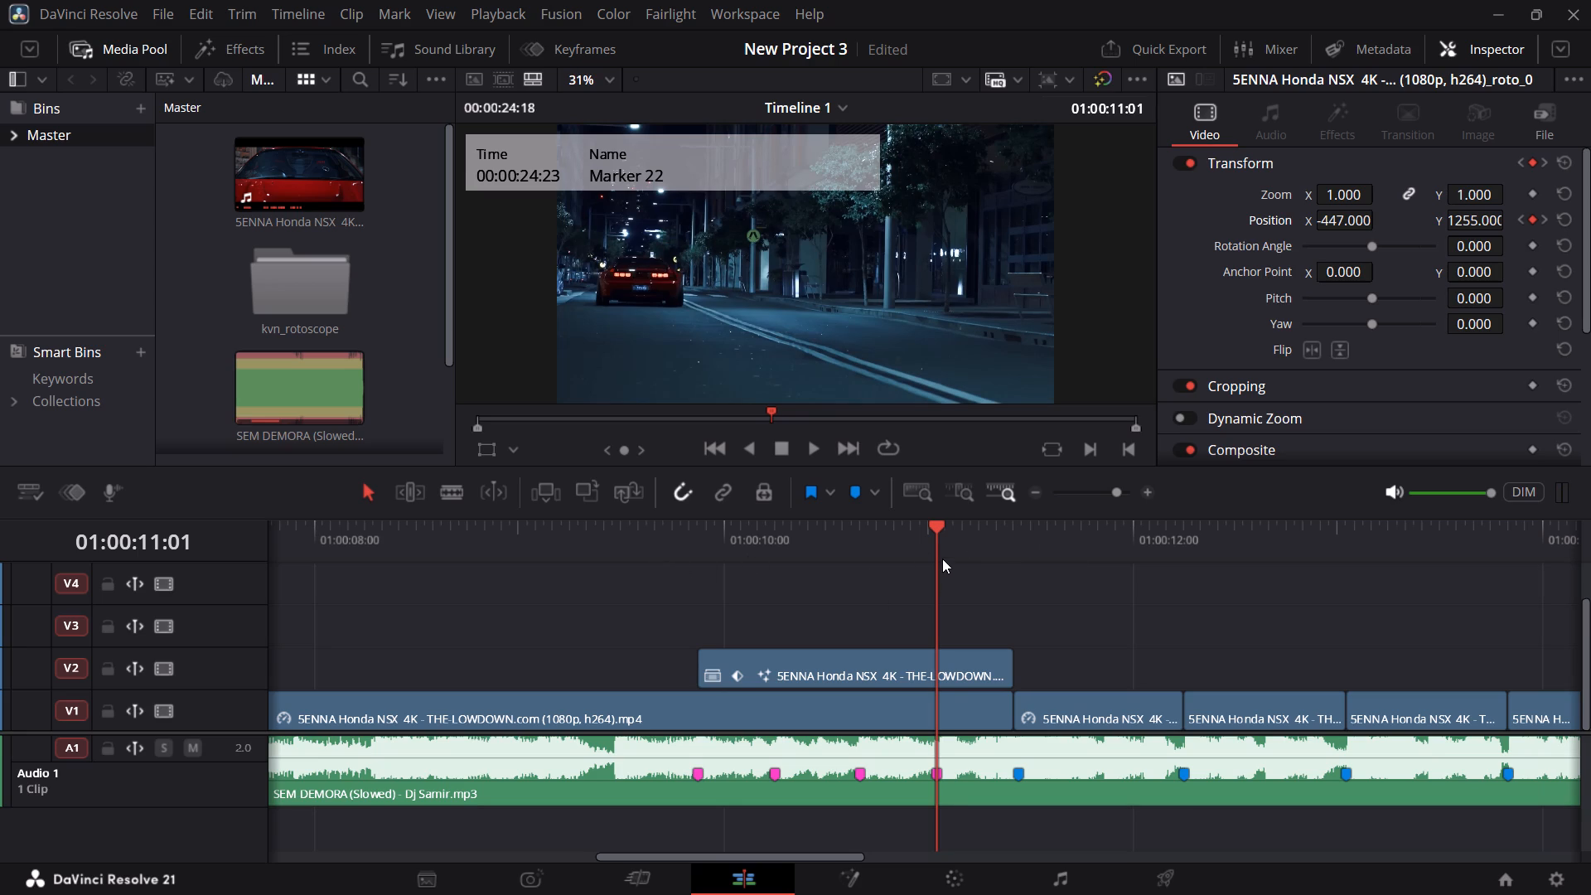
drag(947, 550, 726, 551)
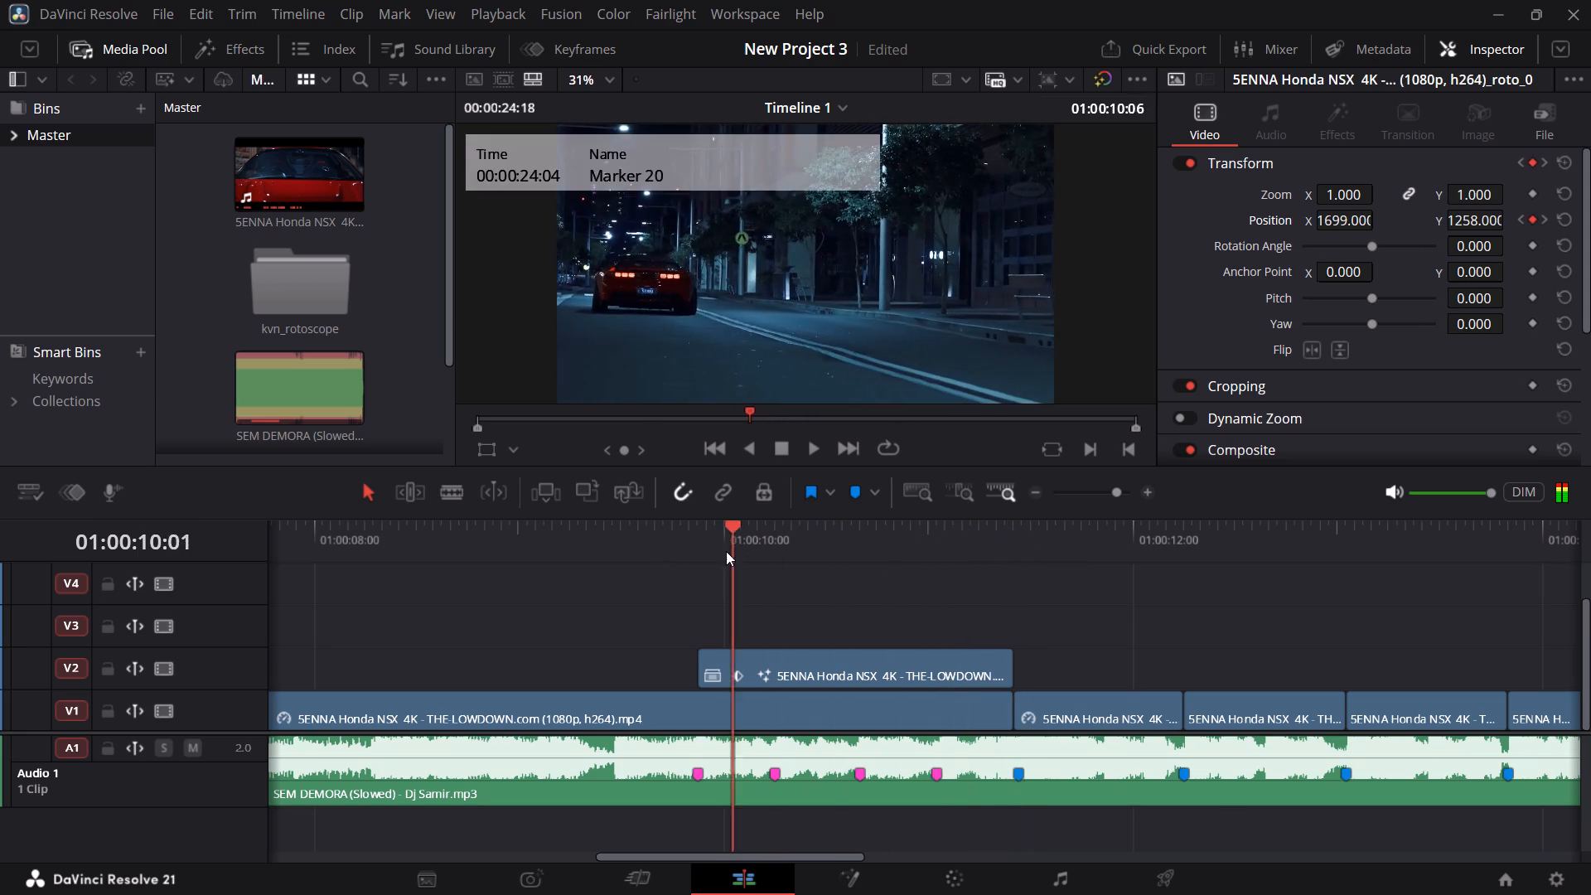
drag(726, 551, 530, 562)
key(space)
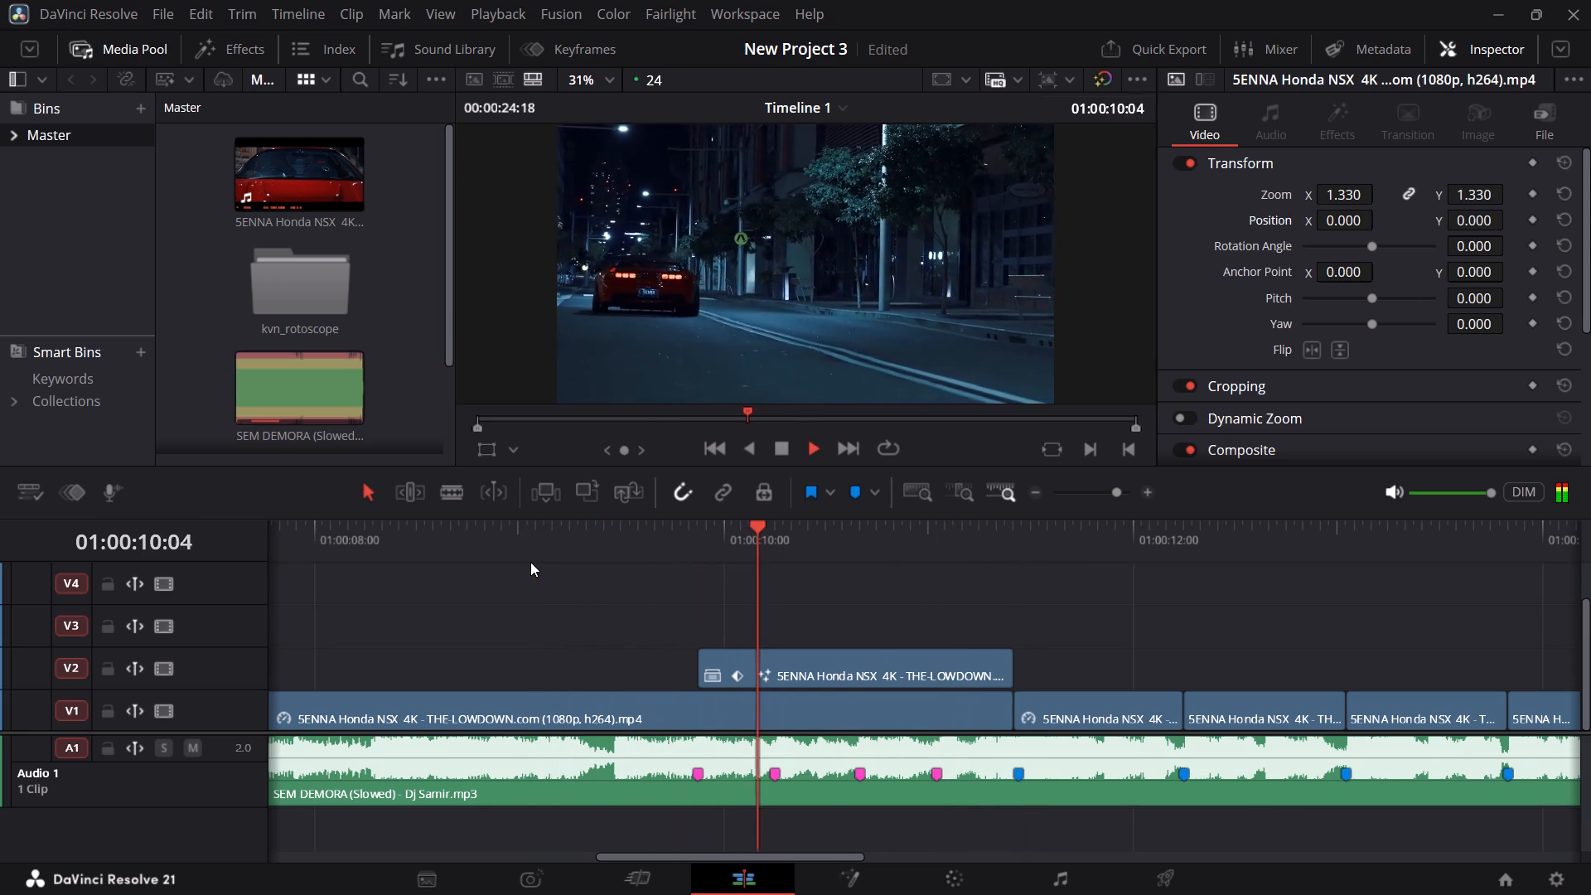
click(414, 547)
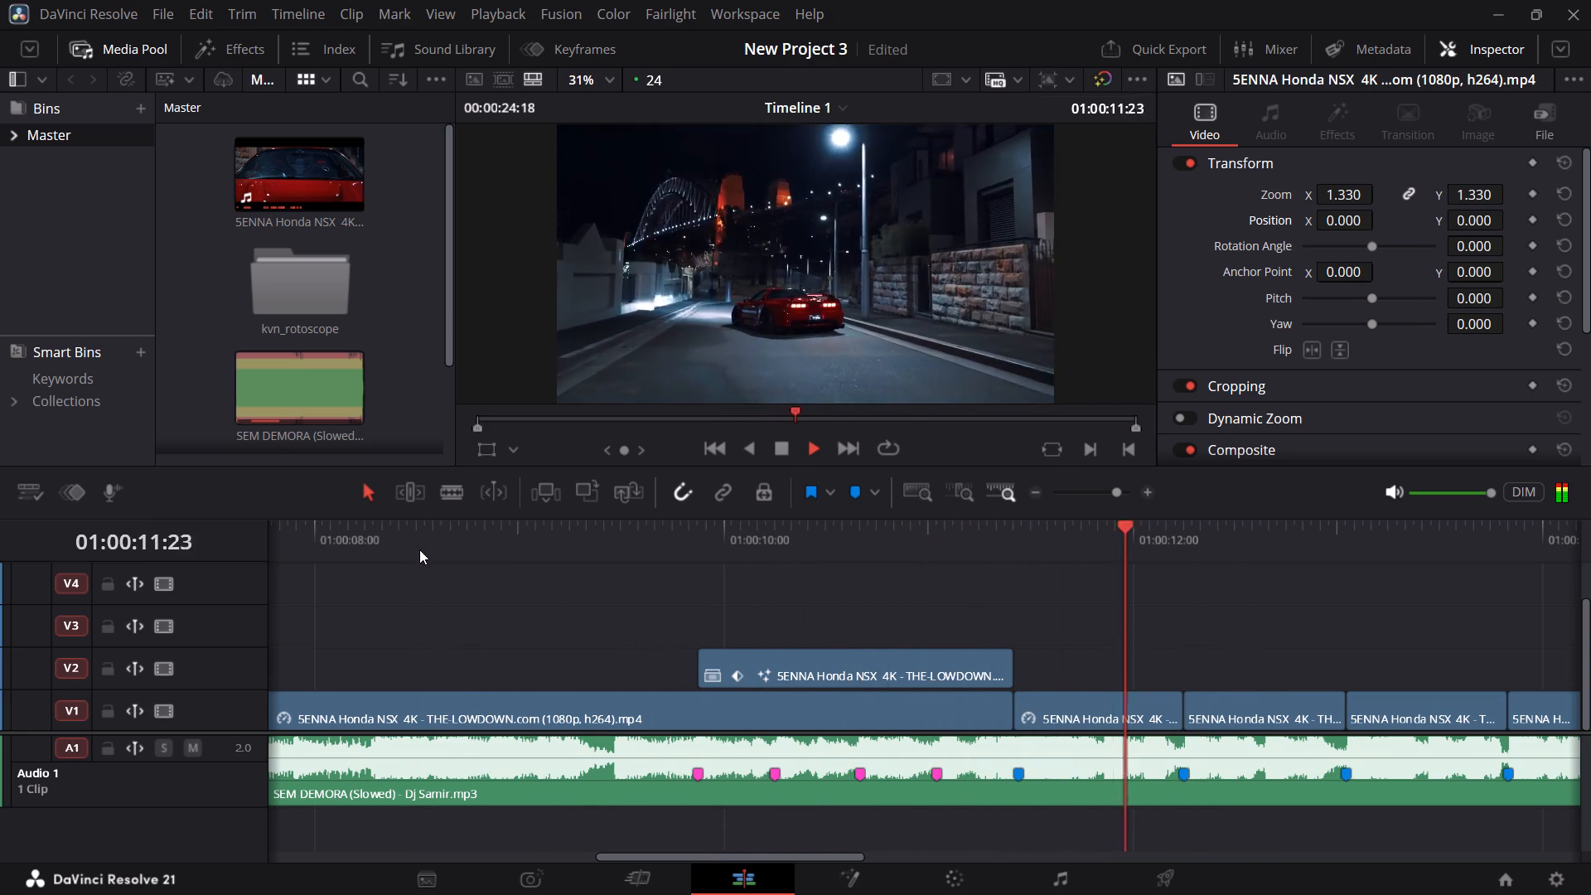
key(space)
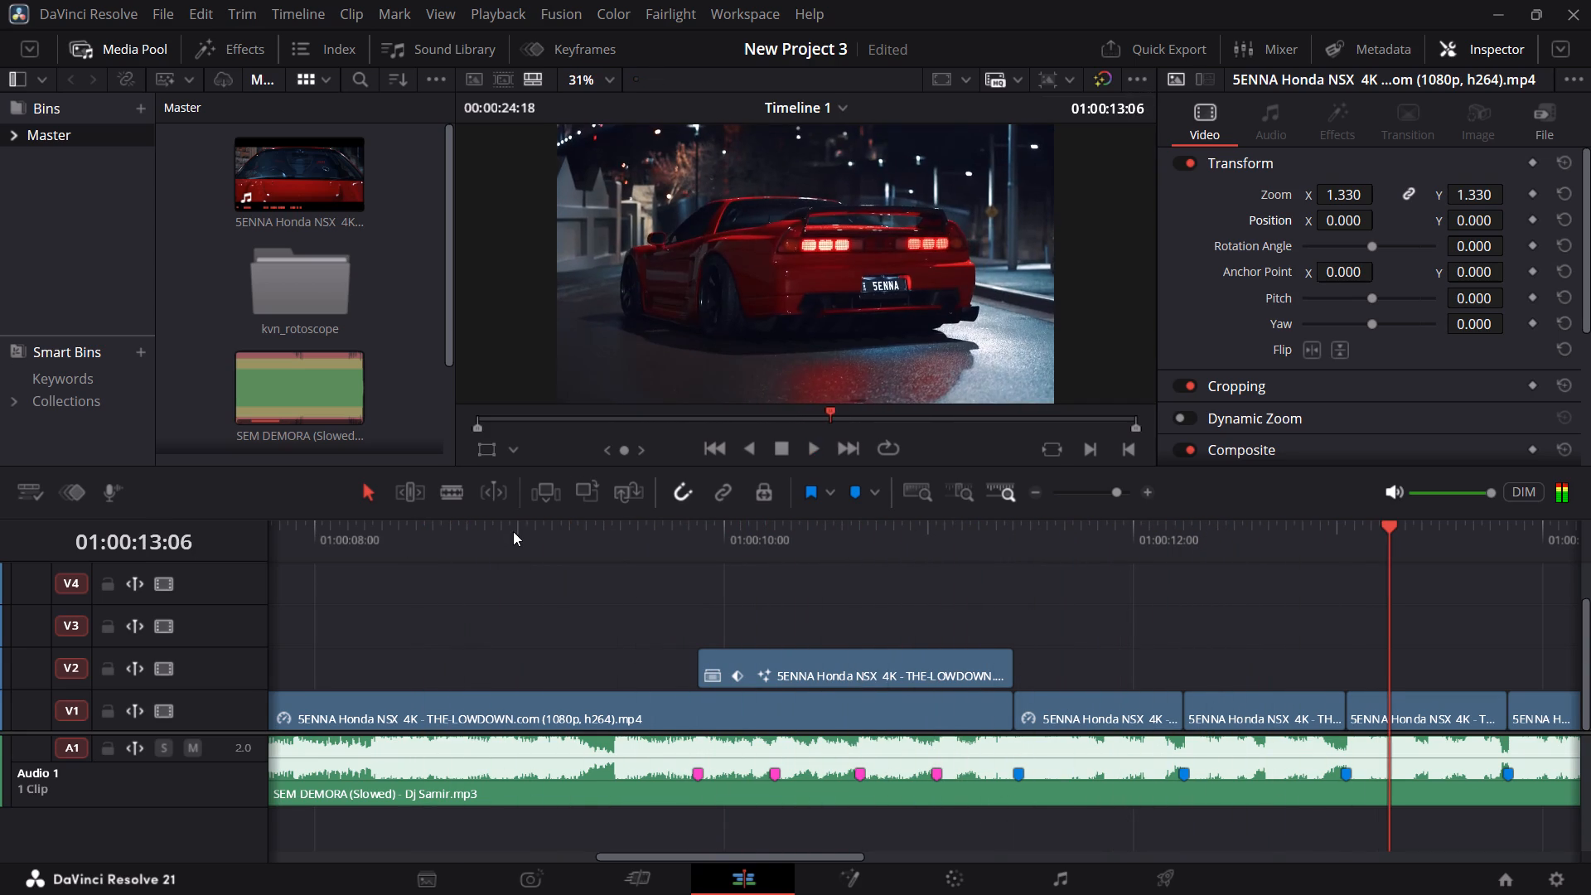
click(514, 531)
key(space)
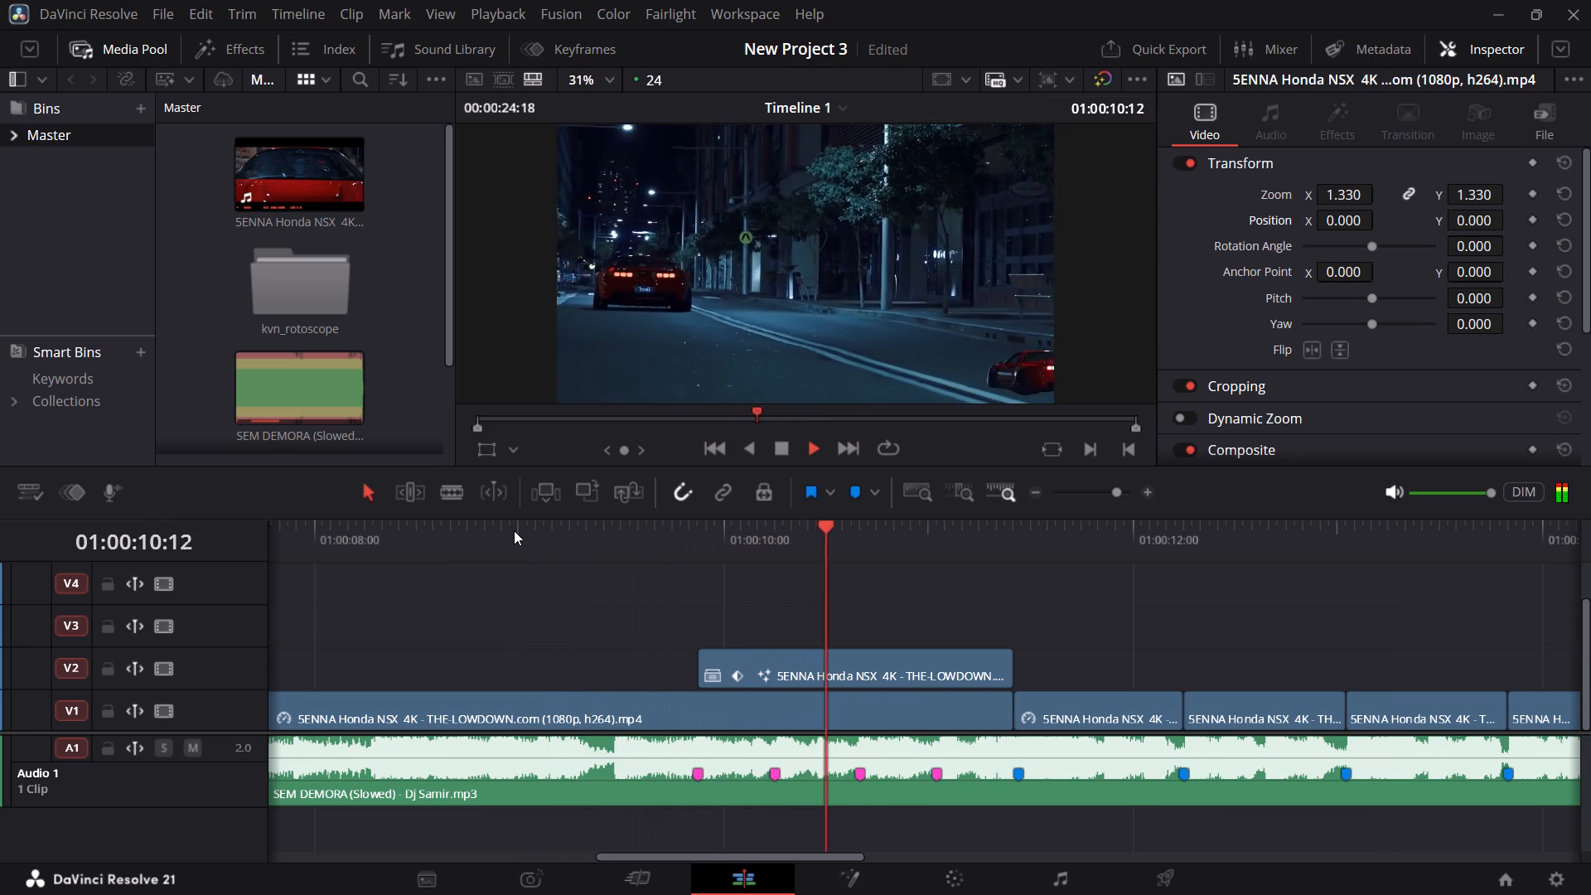
key(space)
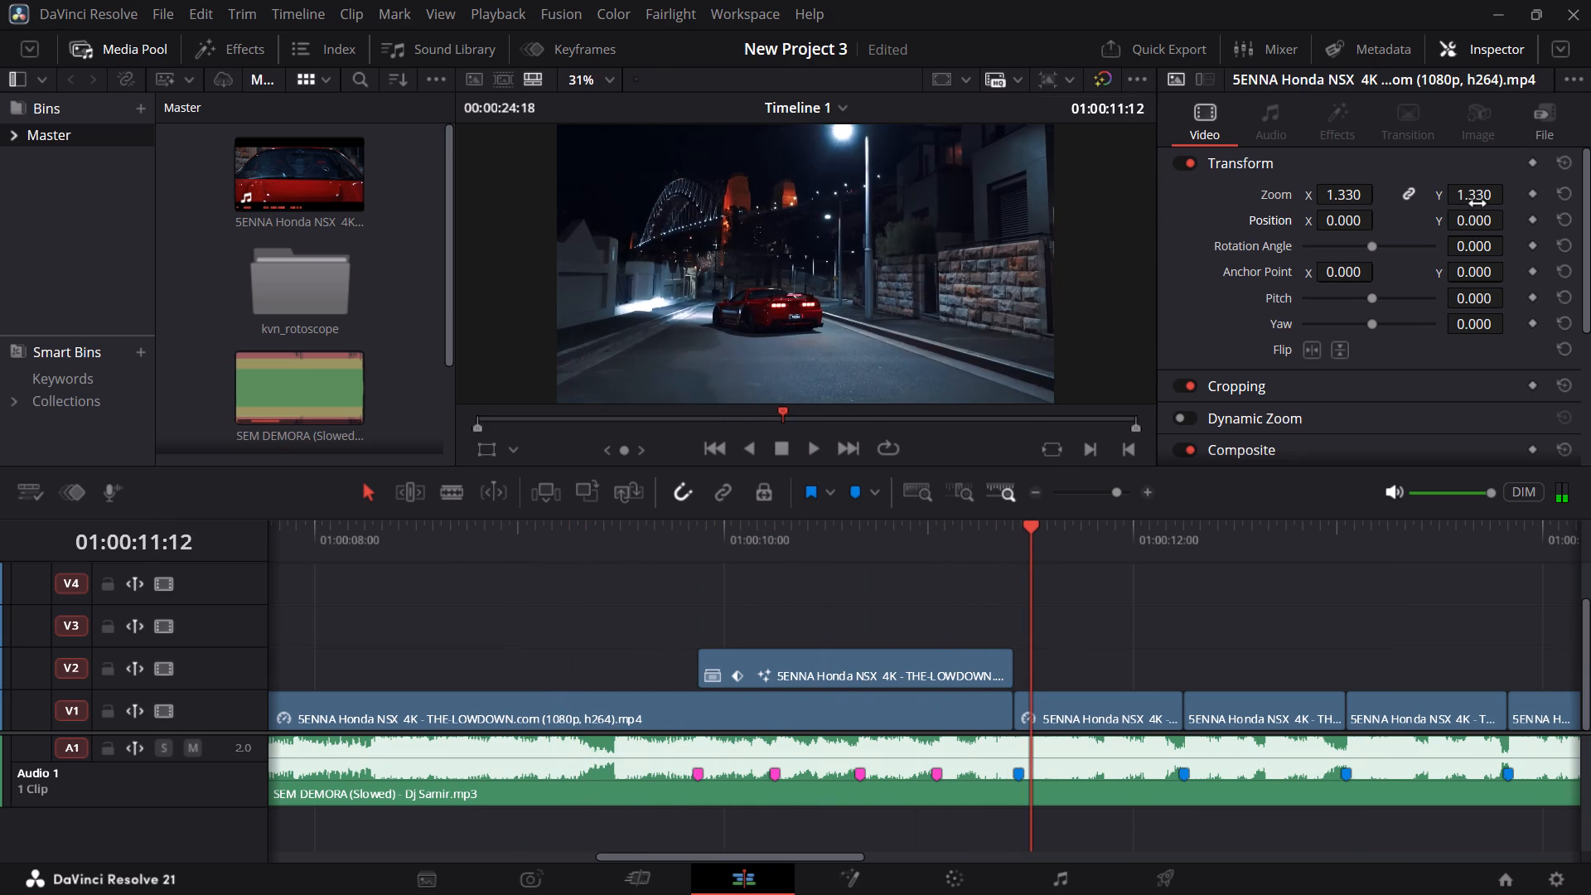
Play the lead-in and the V2 rotoscoped car section repeatedly to judge the moves against the music markers.
click(605, 550)
key(space)
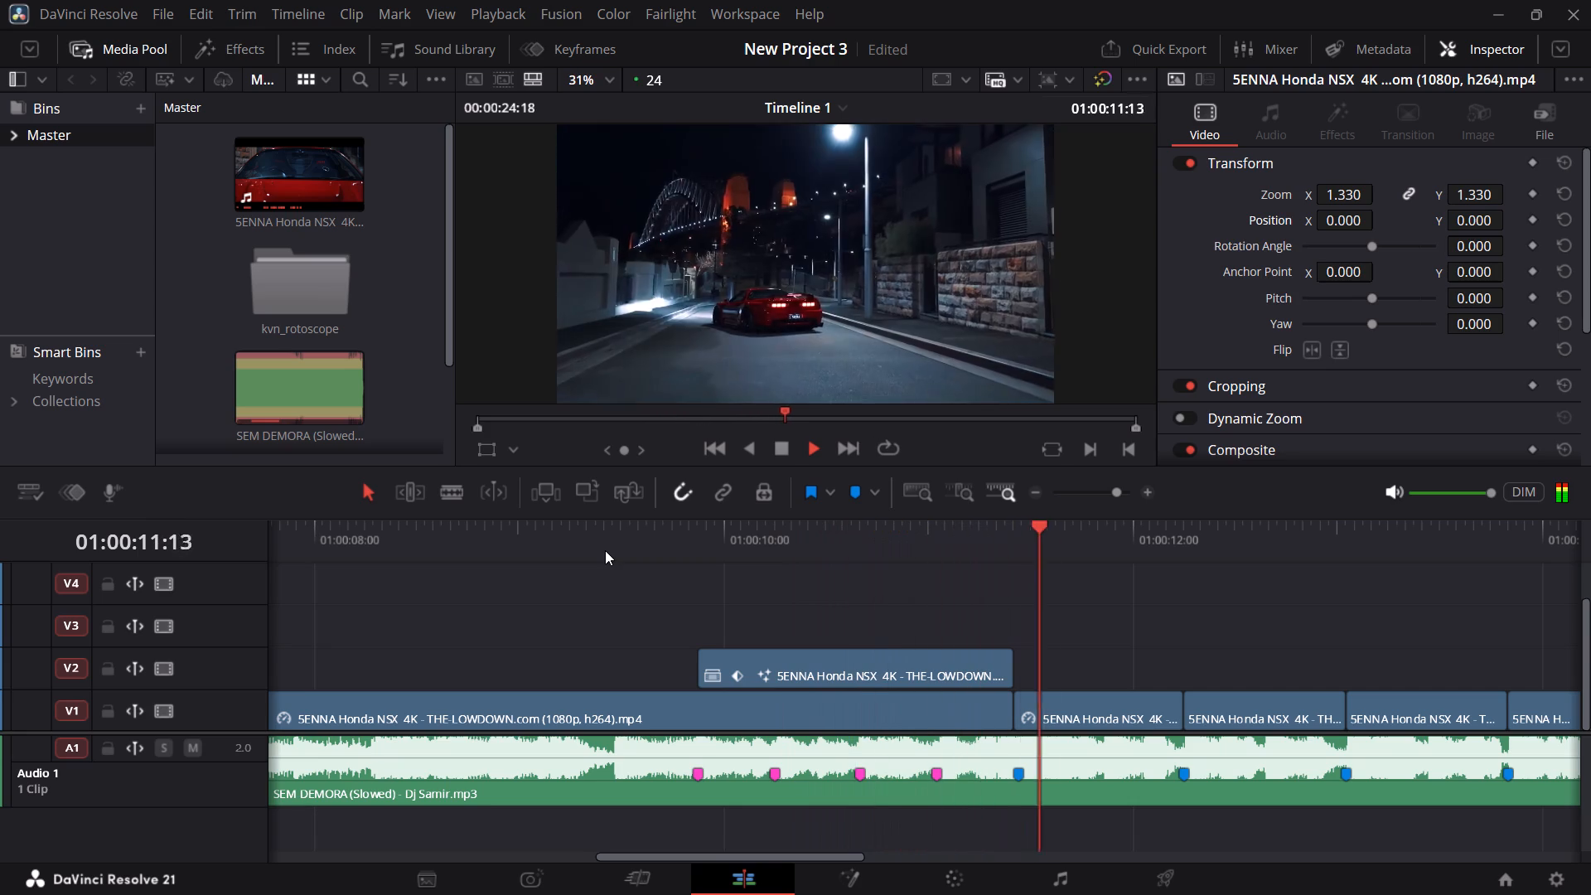
click(512, 539)
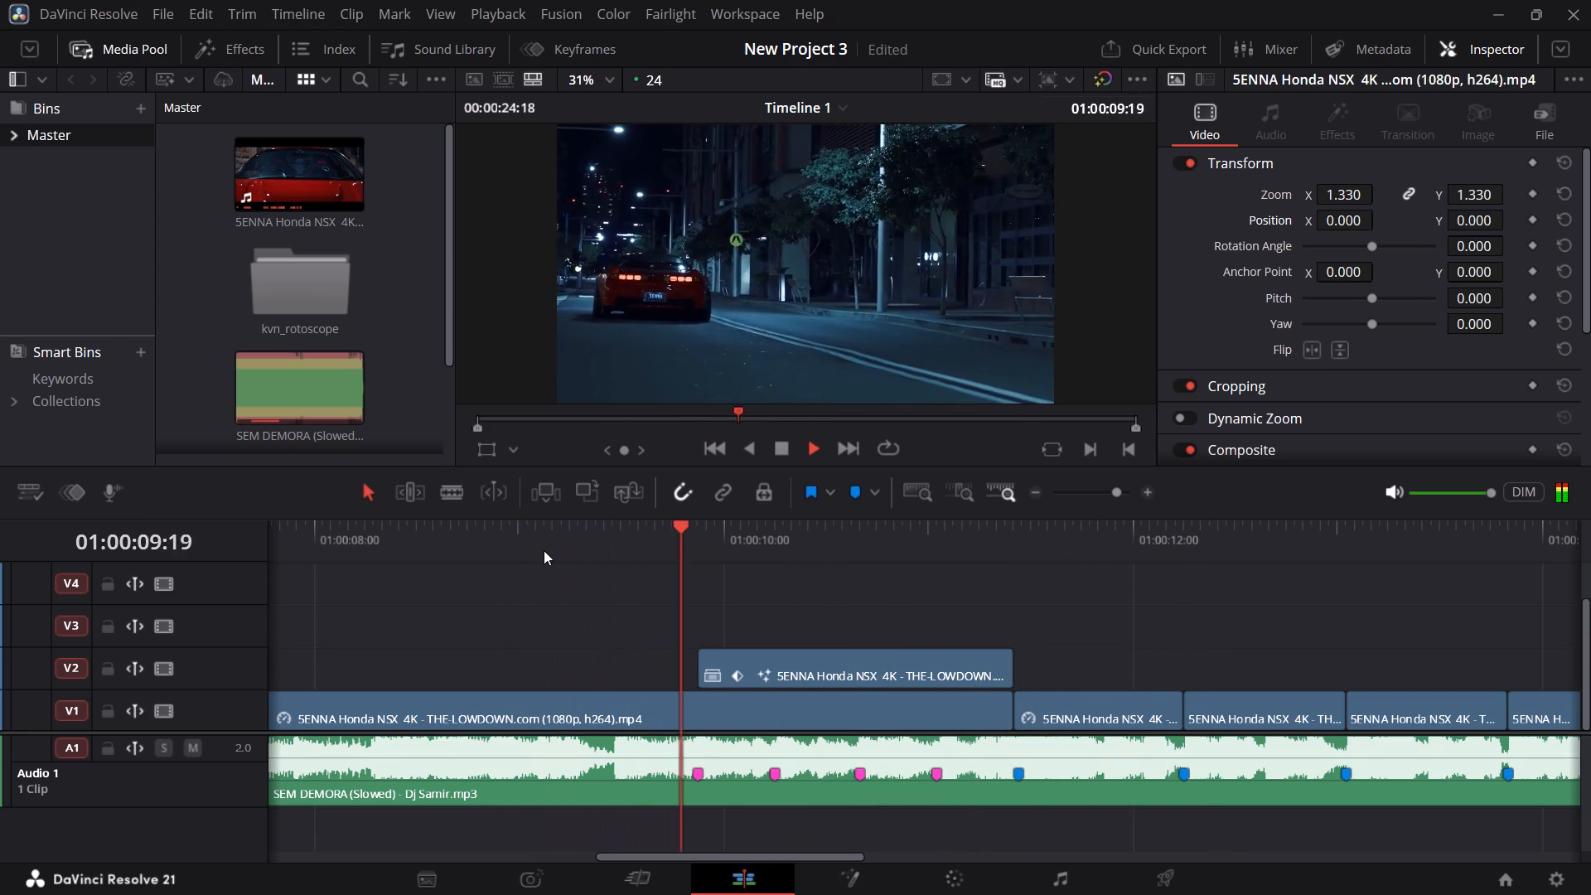
click(499, 553)
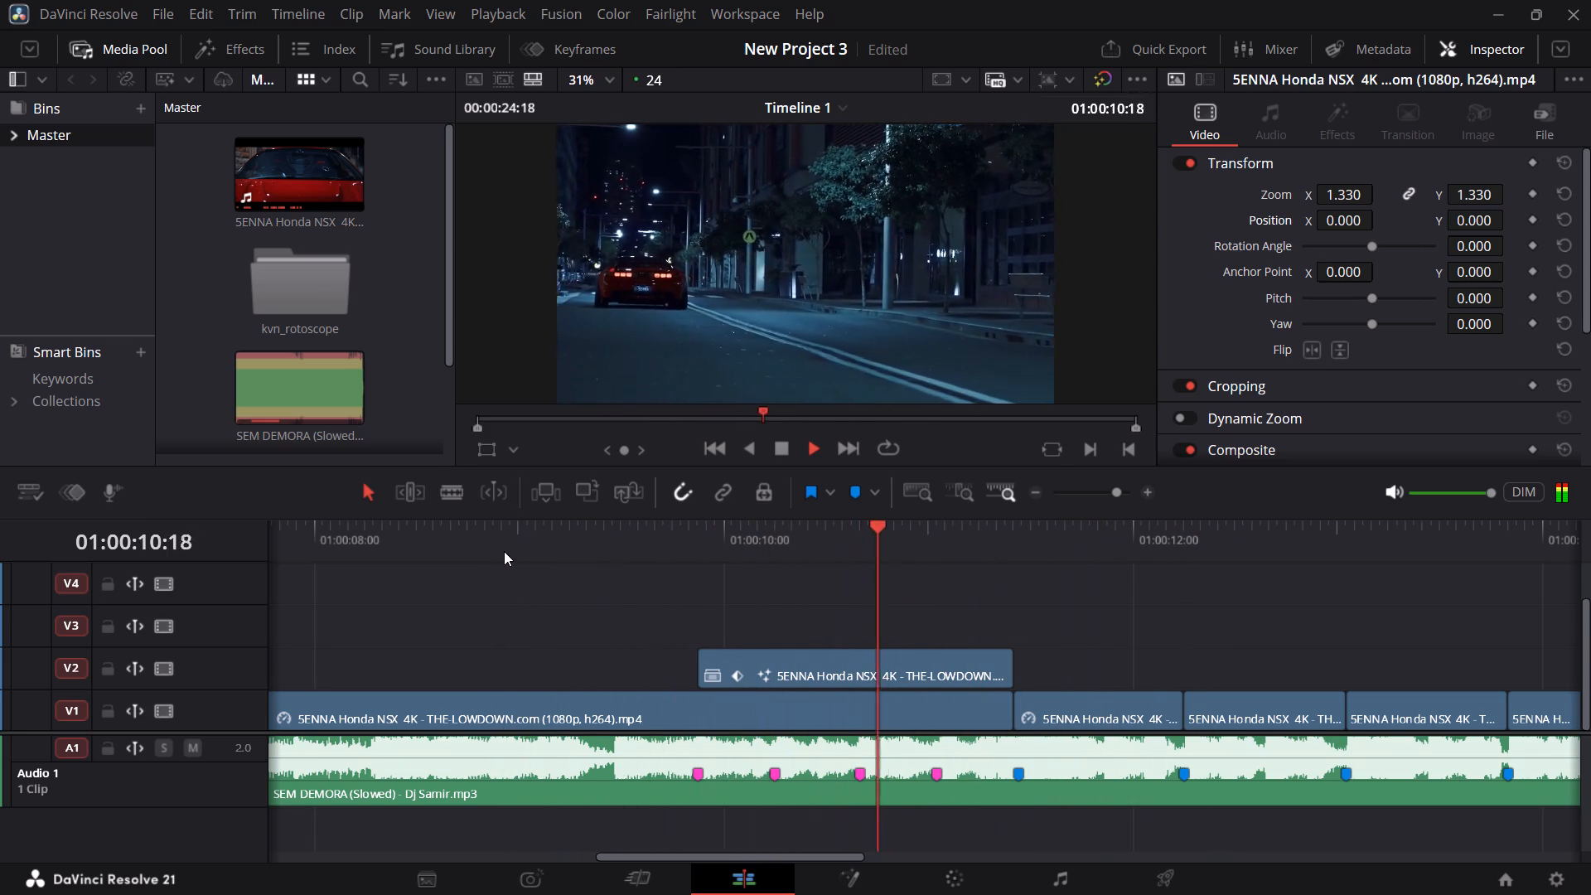
click(505, 550)
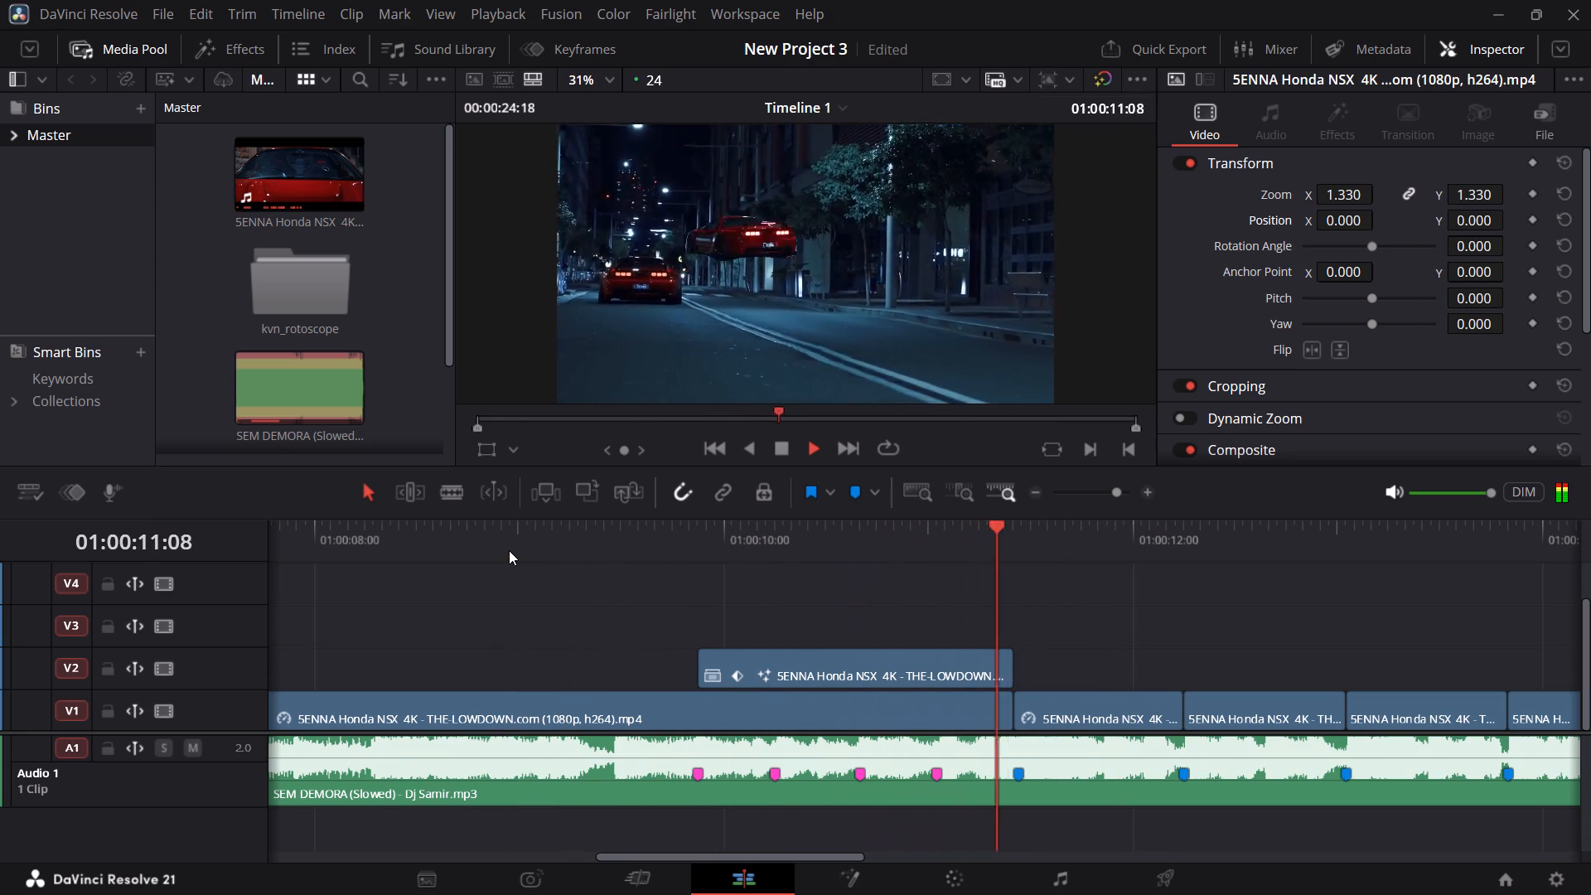
click(509, 550)
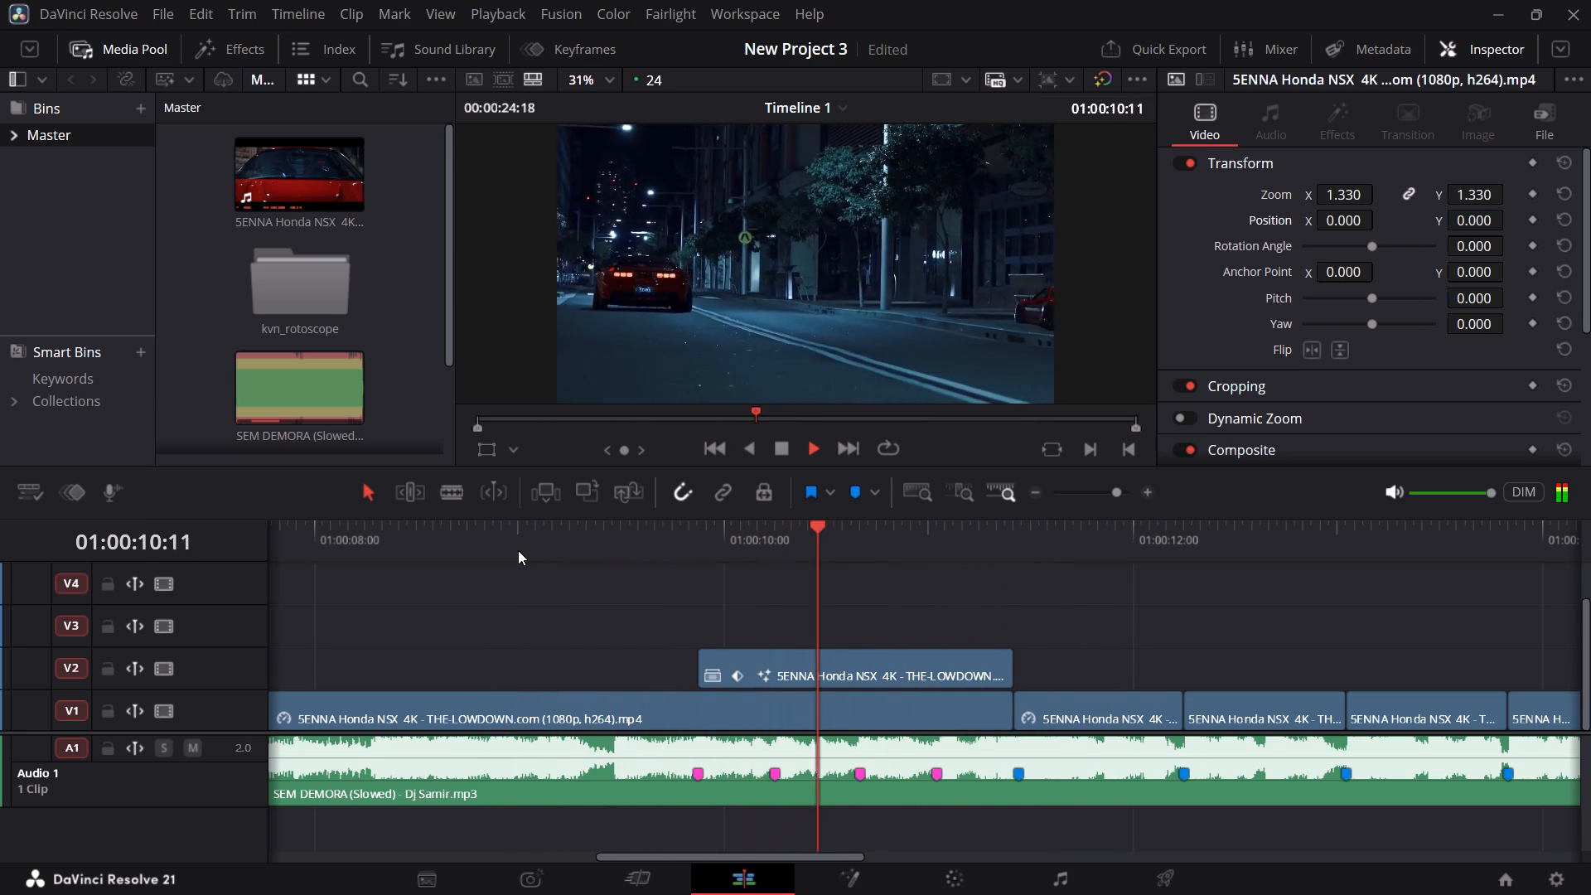
click(518, 550)
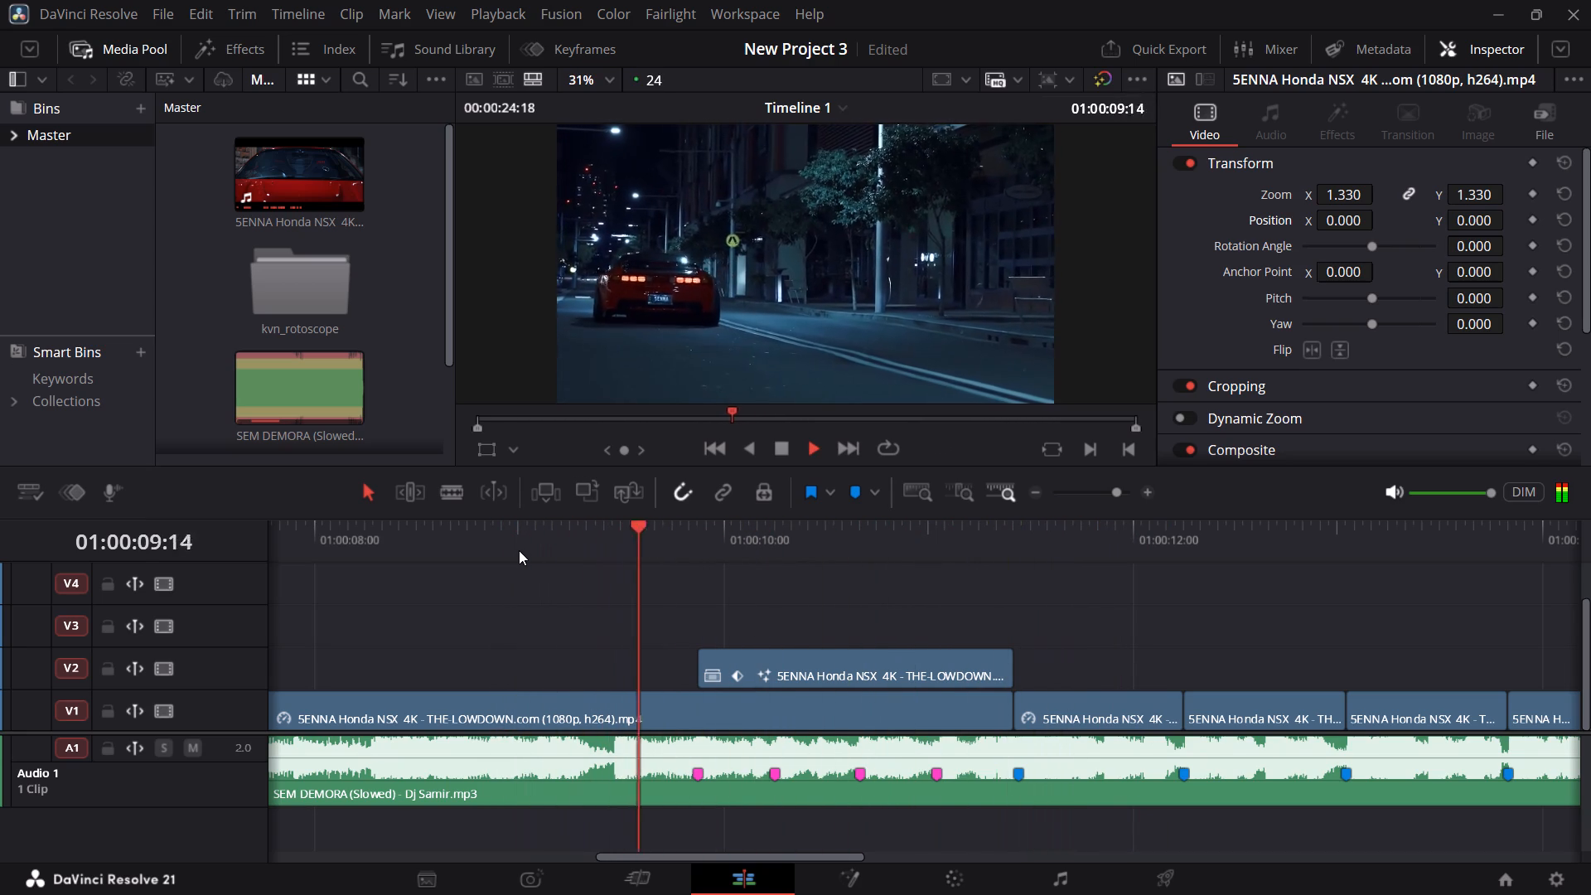
click(525, 547)
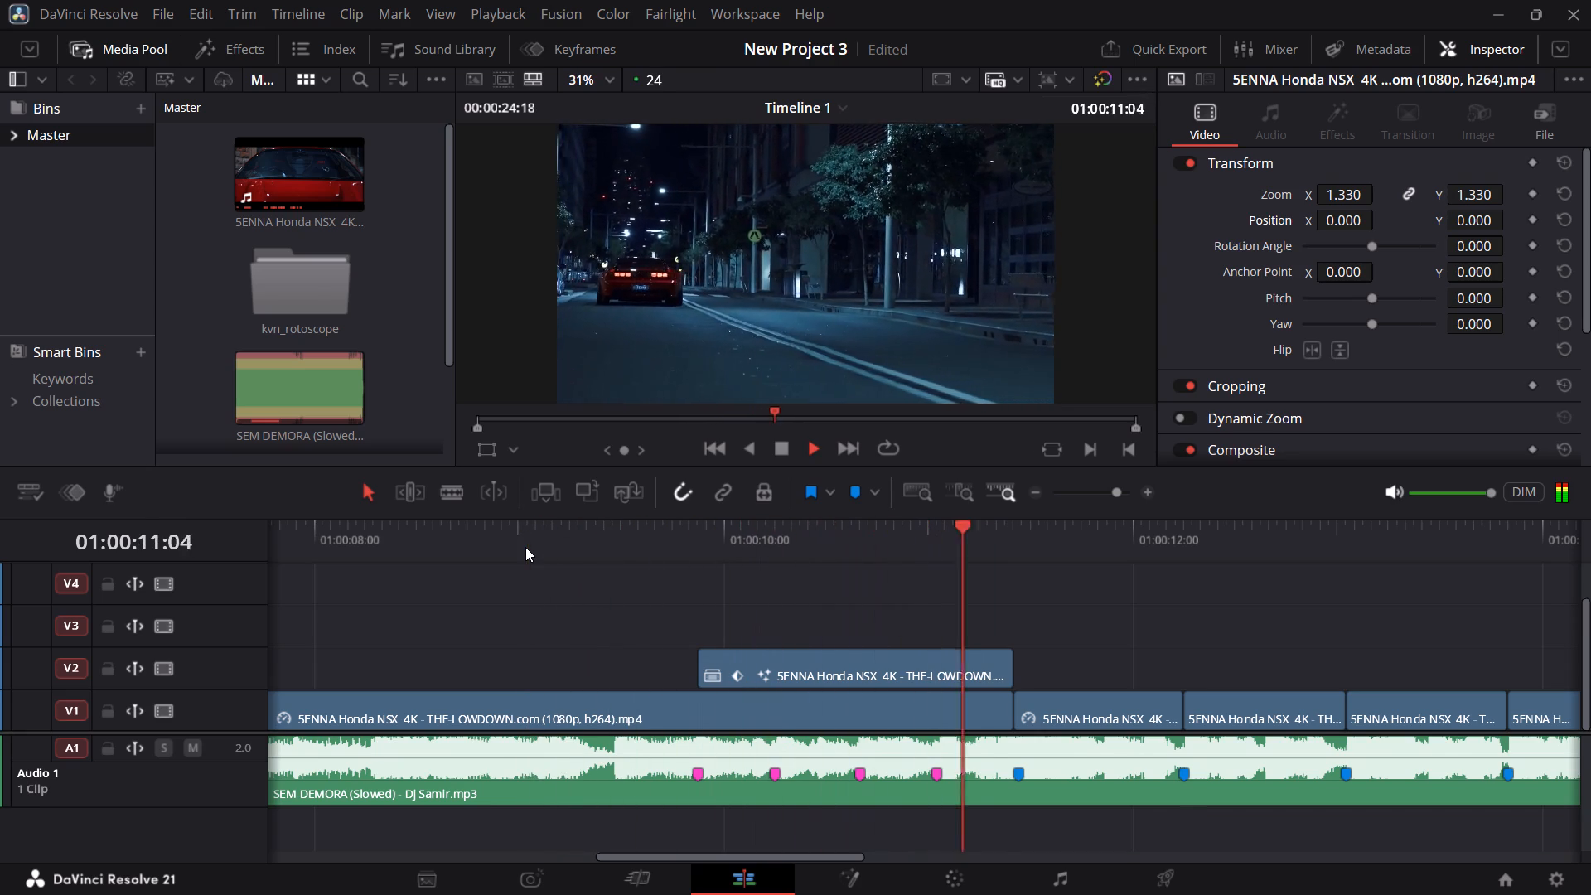
click(525, 547)
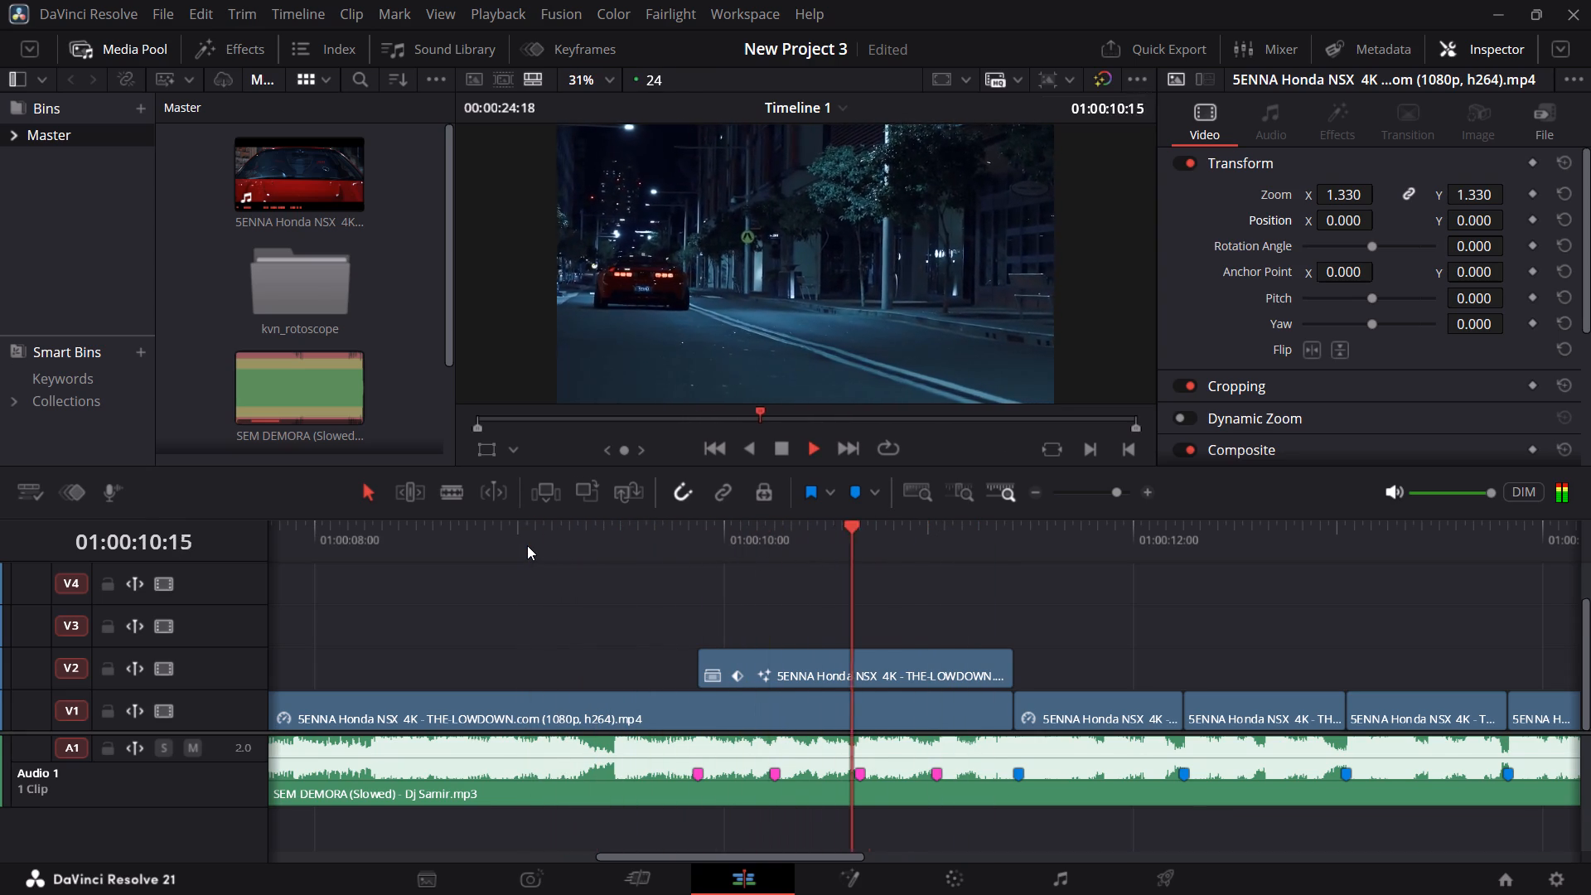
click(527, 545)
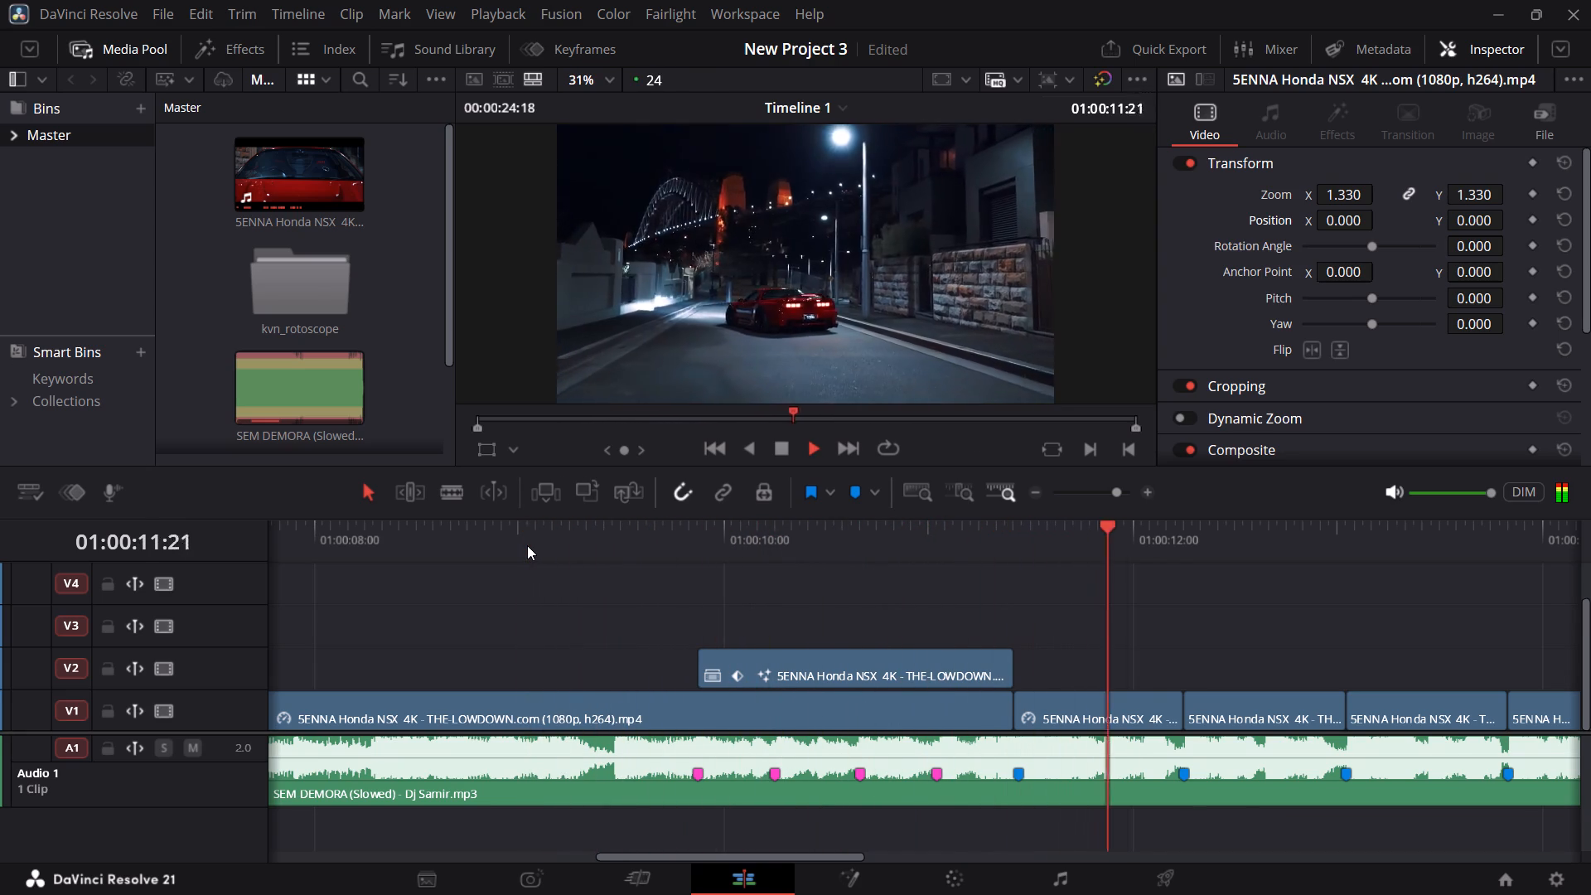
click(531, 545)
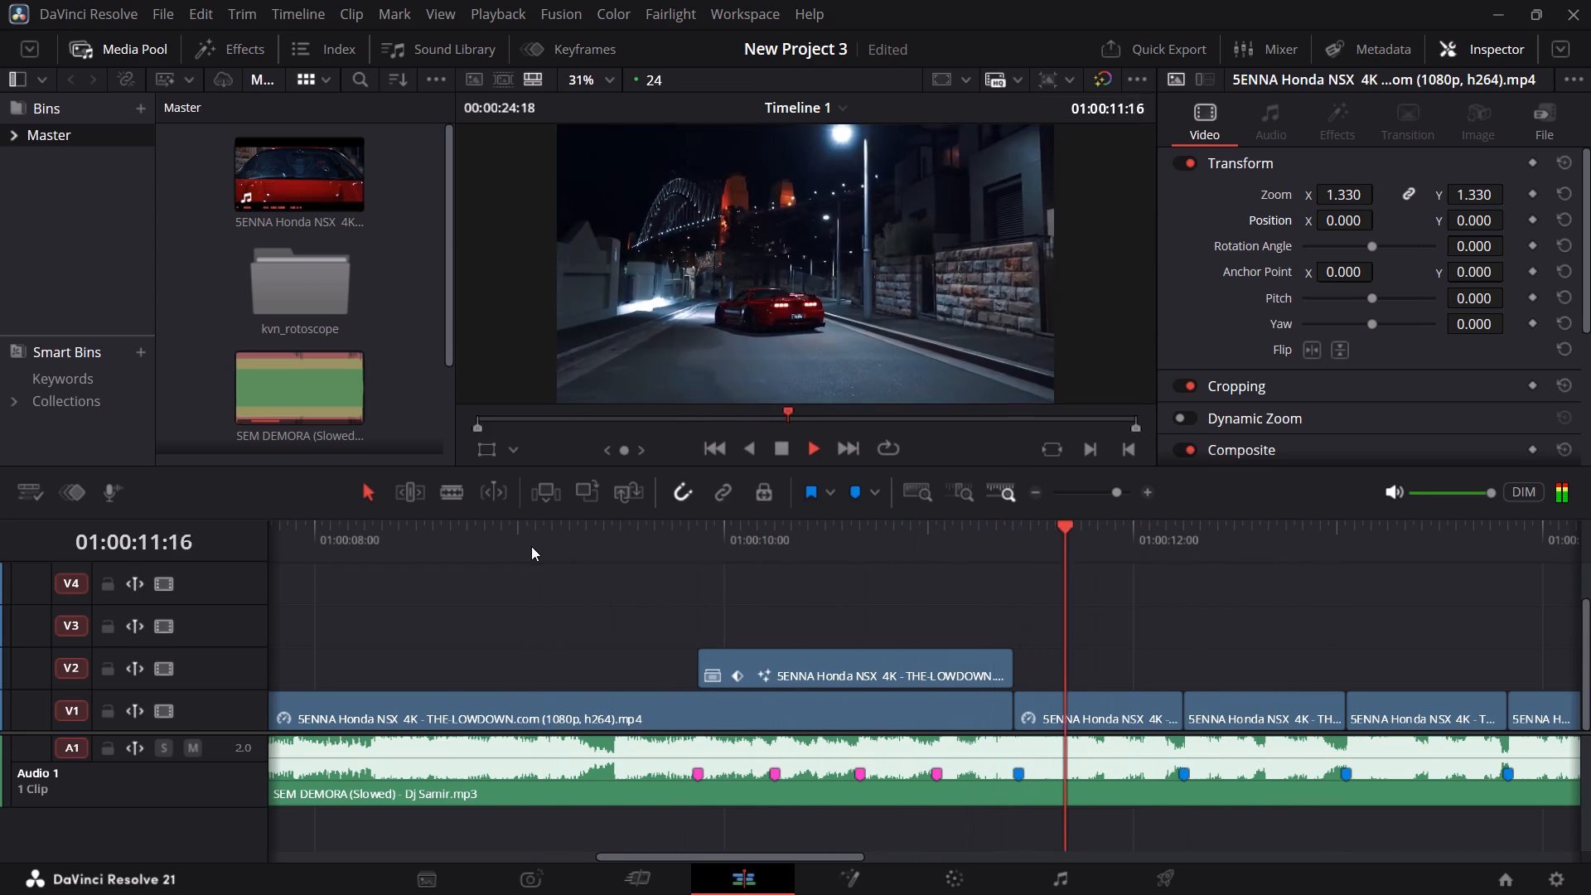
Play the V2 rotoscoped car section repeatedly from before Marker 19 to judge its timing against the music.
click(531, 546)
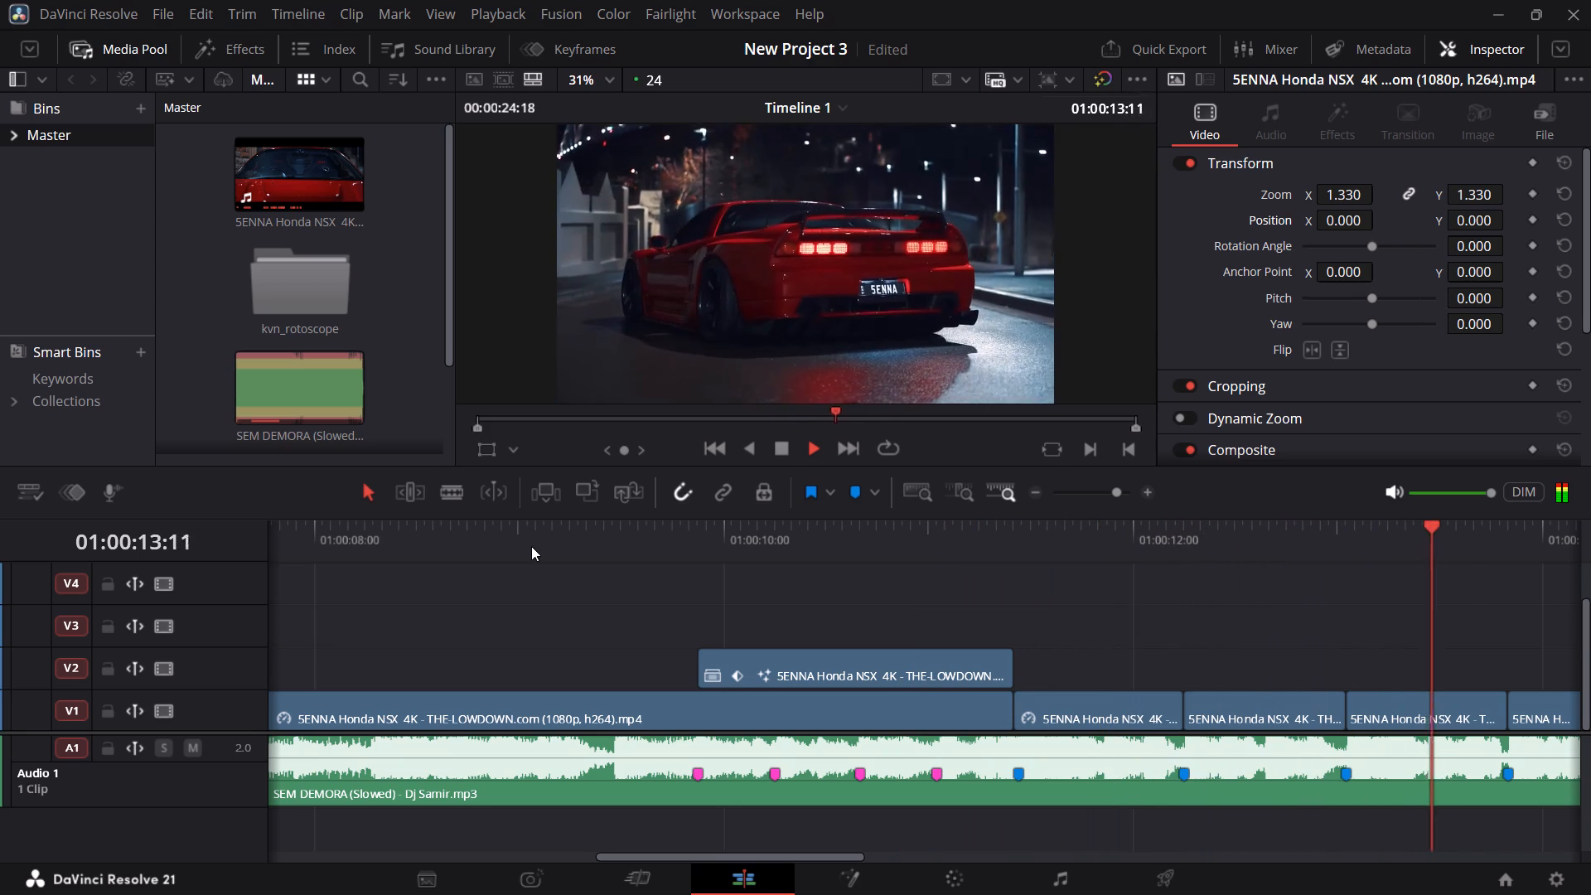
key(space)
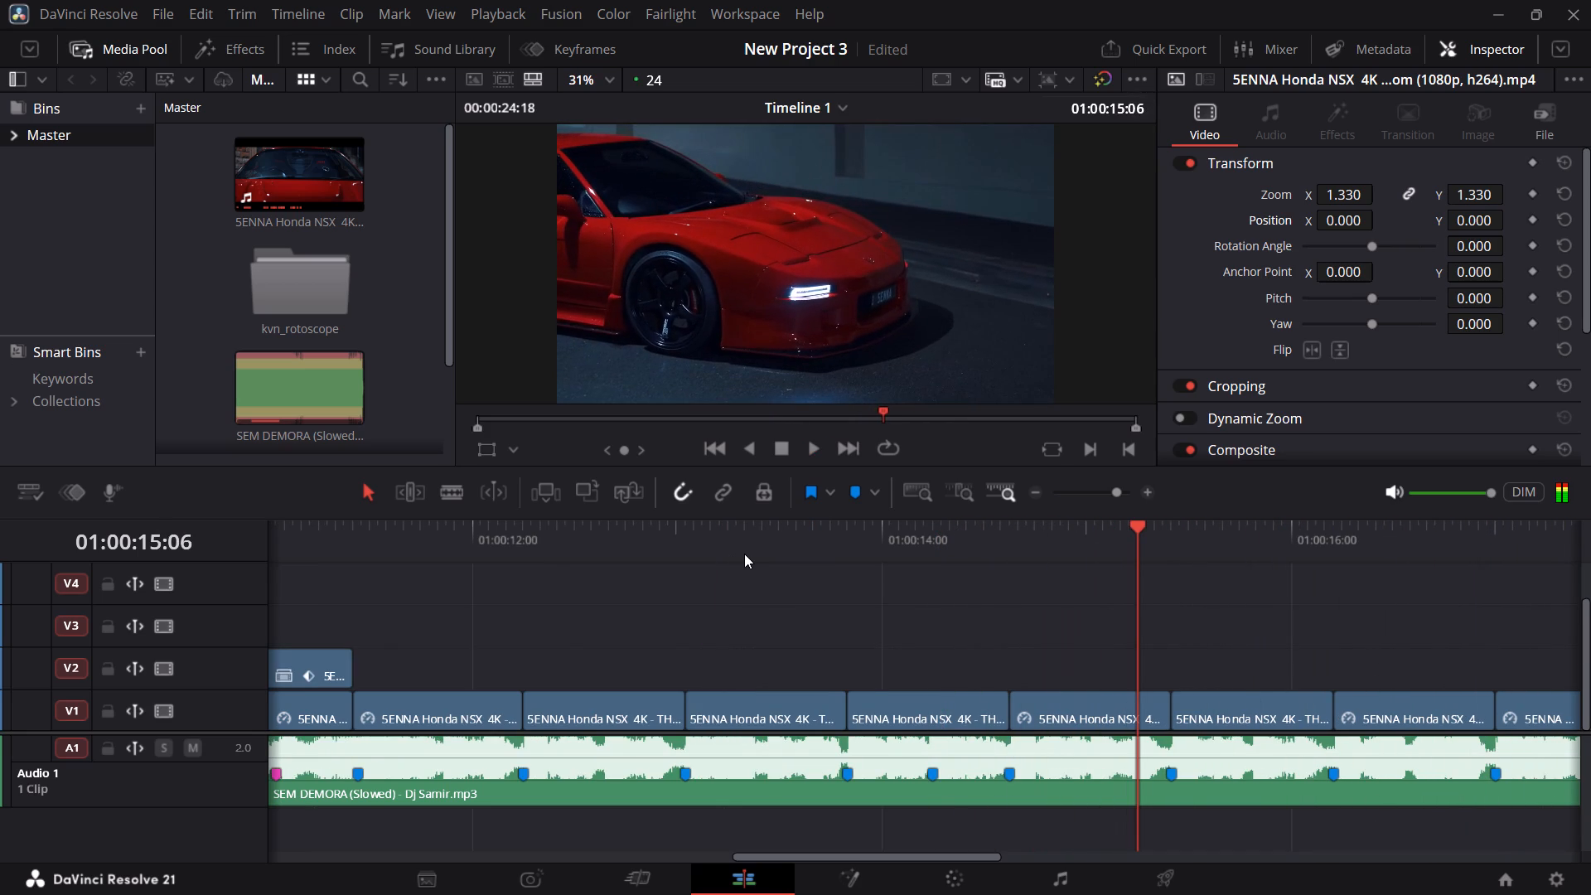
ctrl+scroll(748, 554, up, 5)
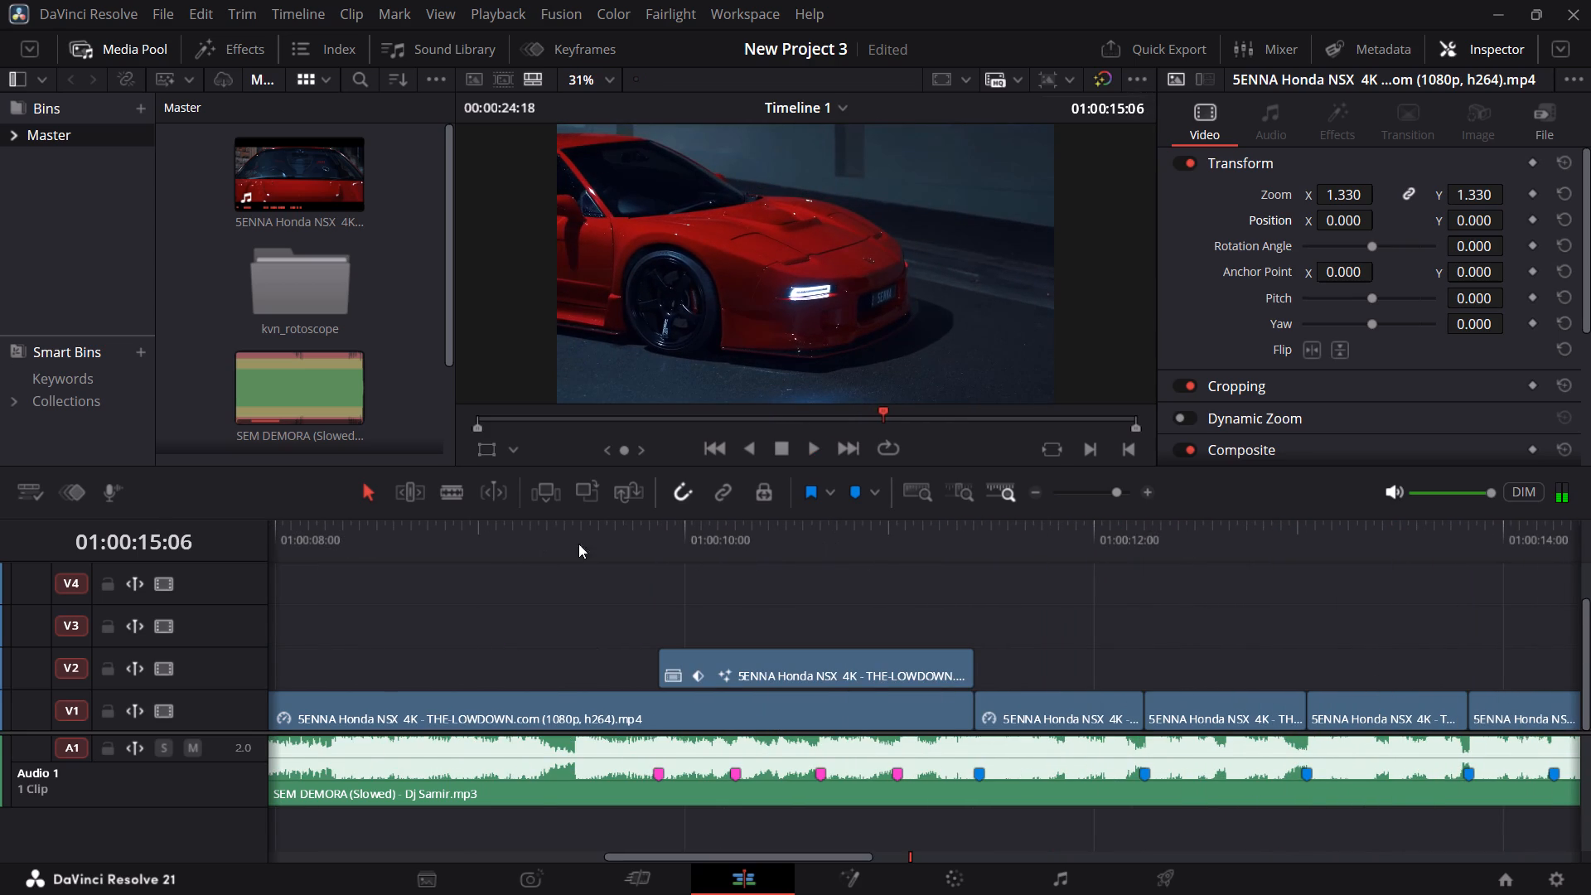
click(618, 544)
key(space)
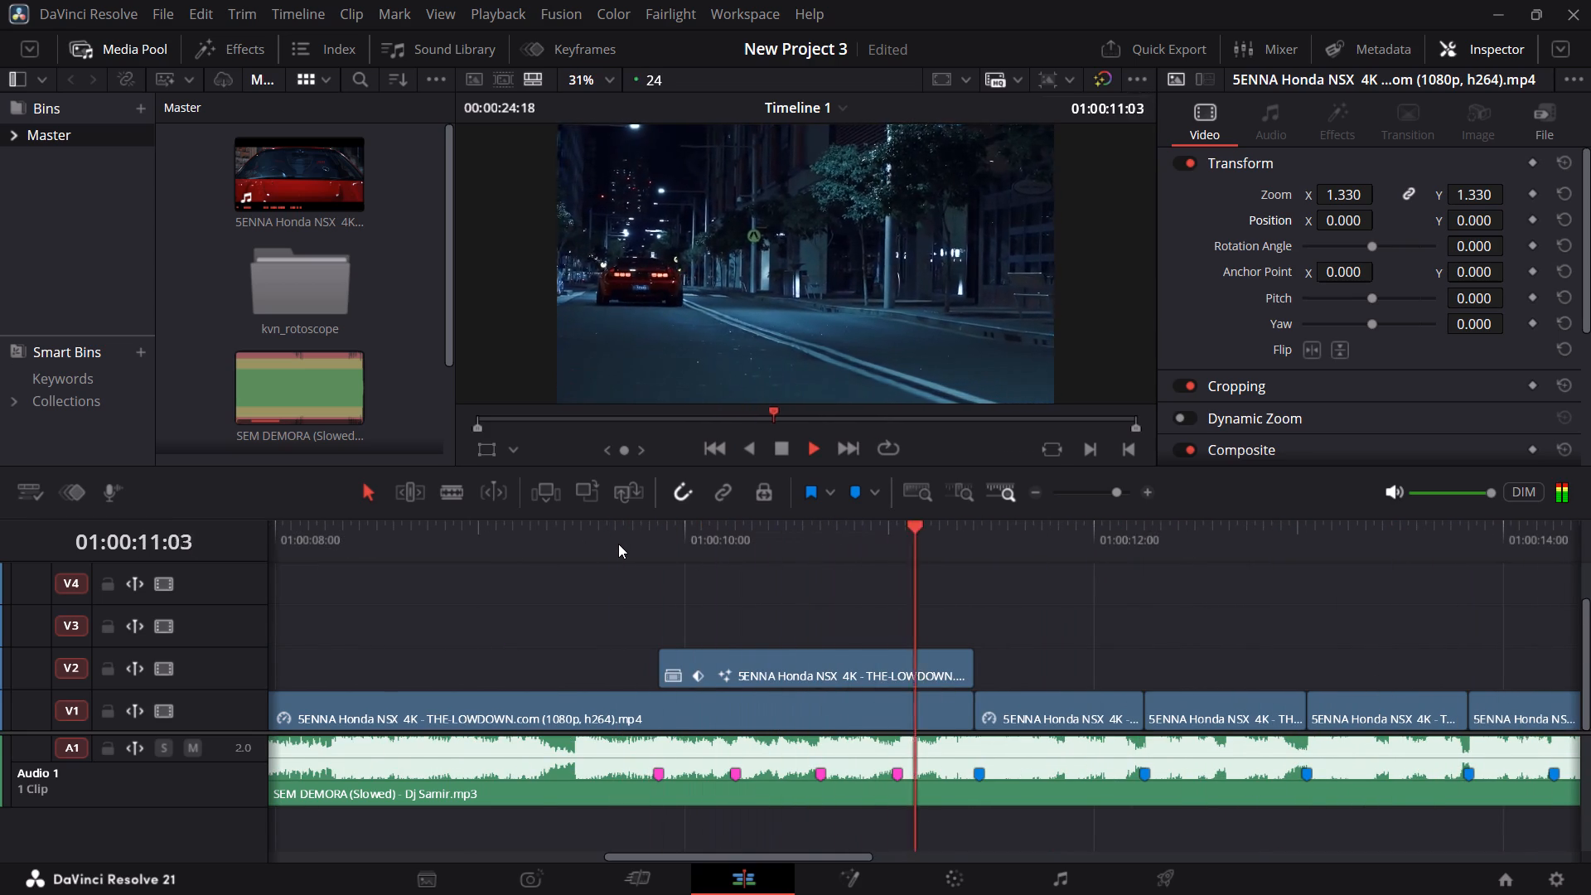
key(space)
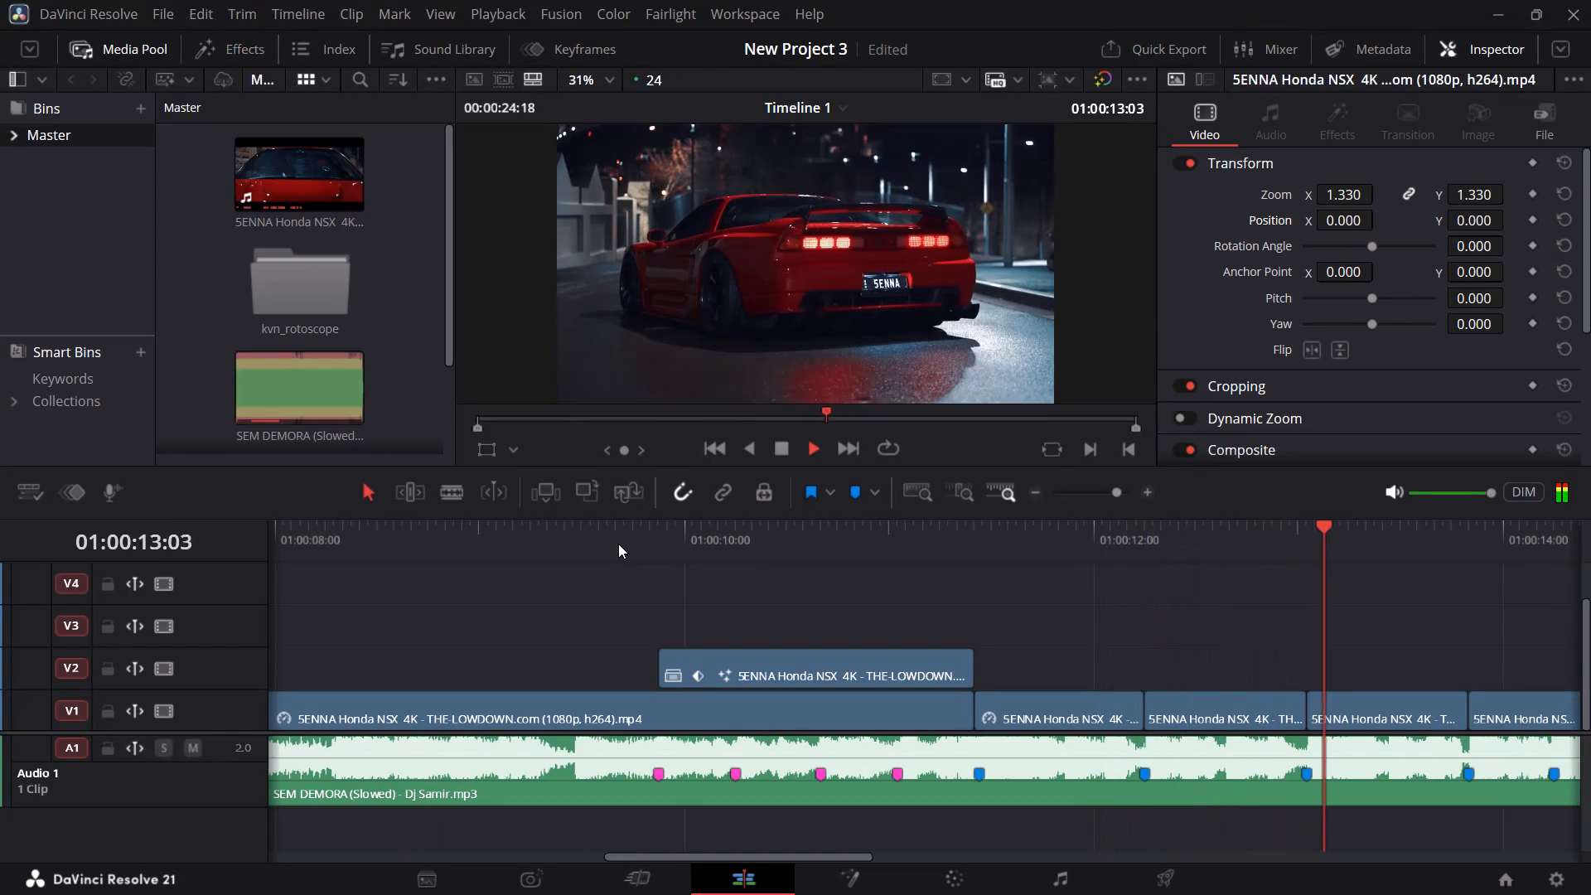
click(549, 530)
key(space)
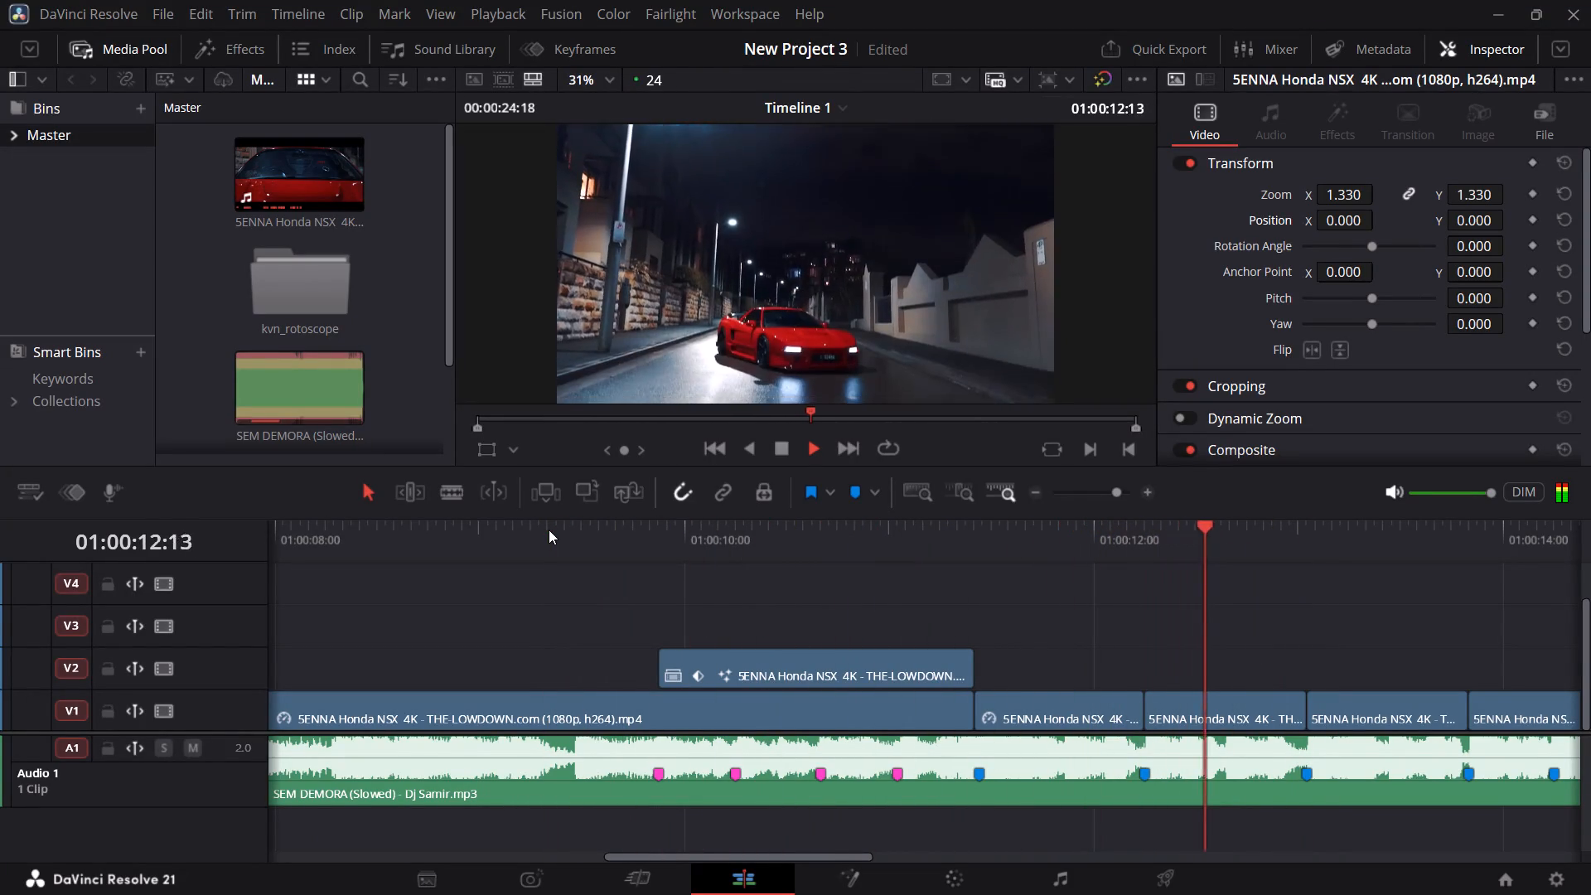
click(538, 530)
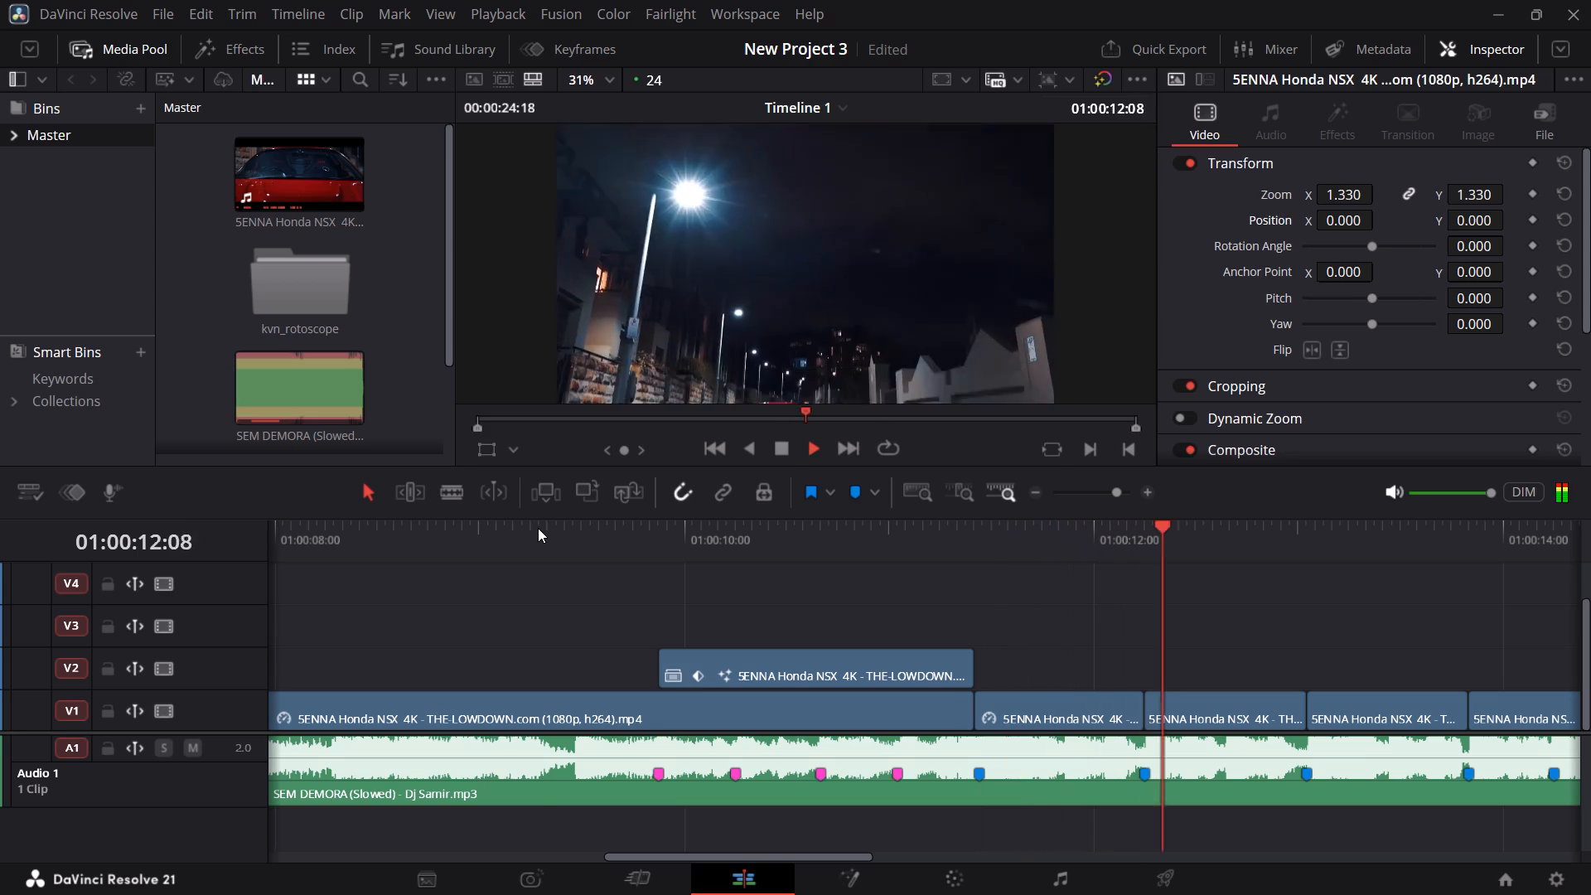
click(538, 528)
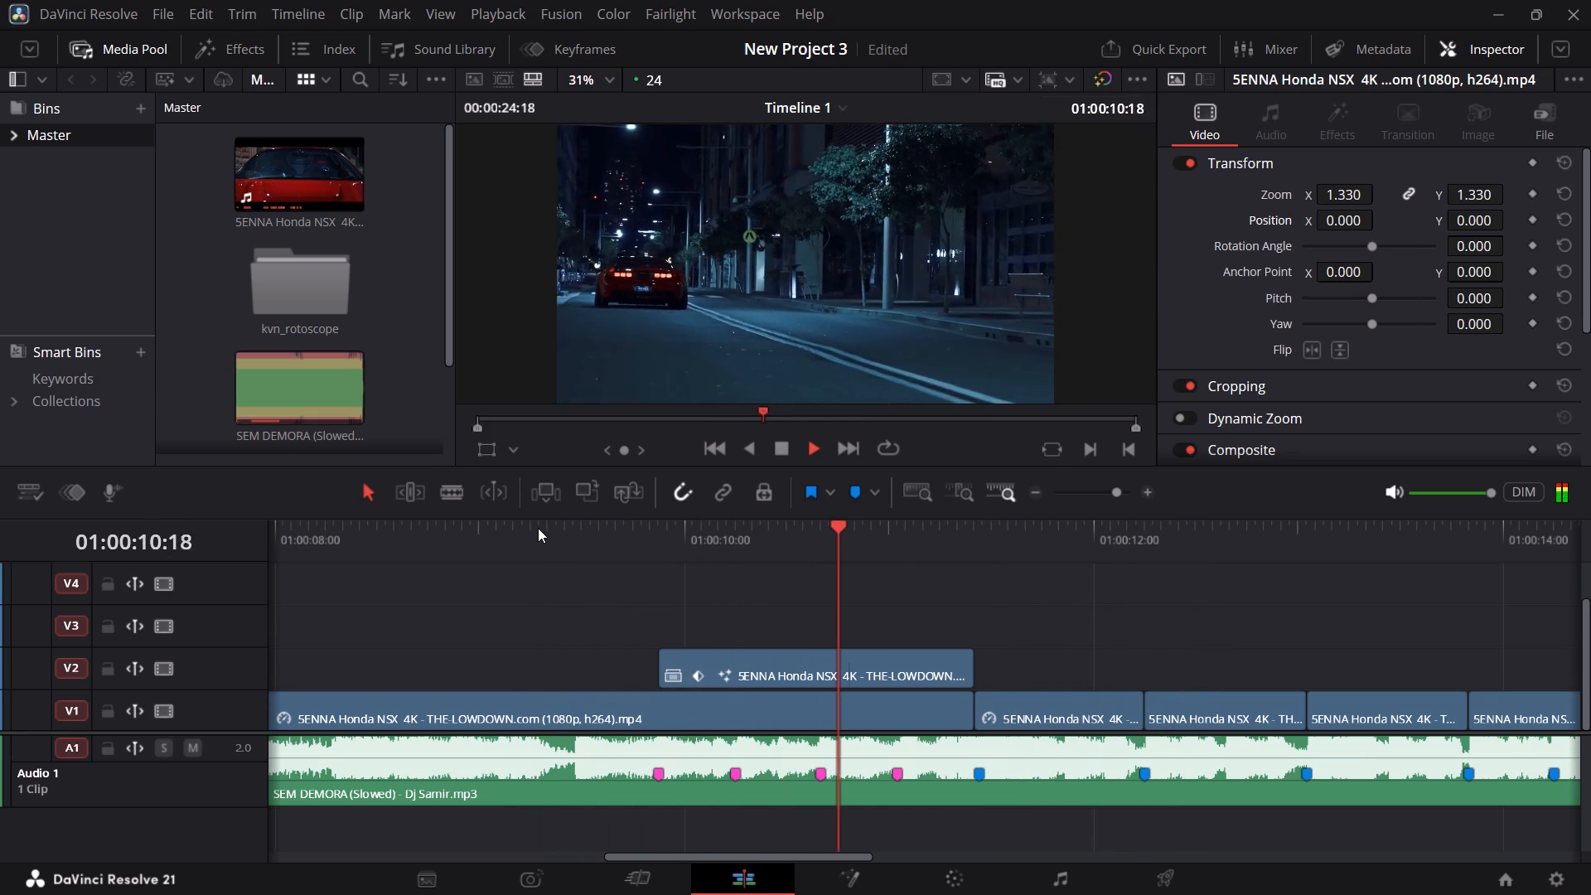
key(space)
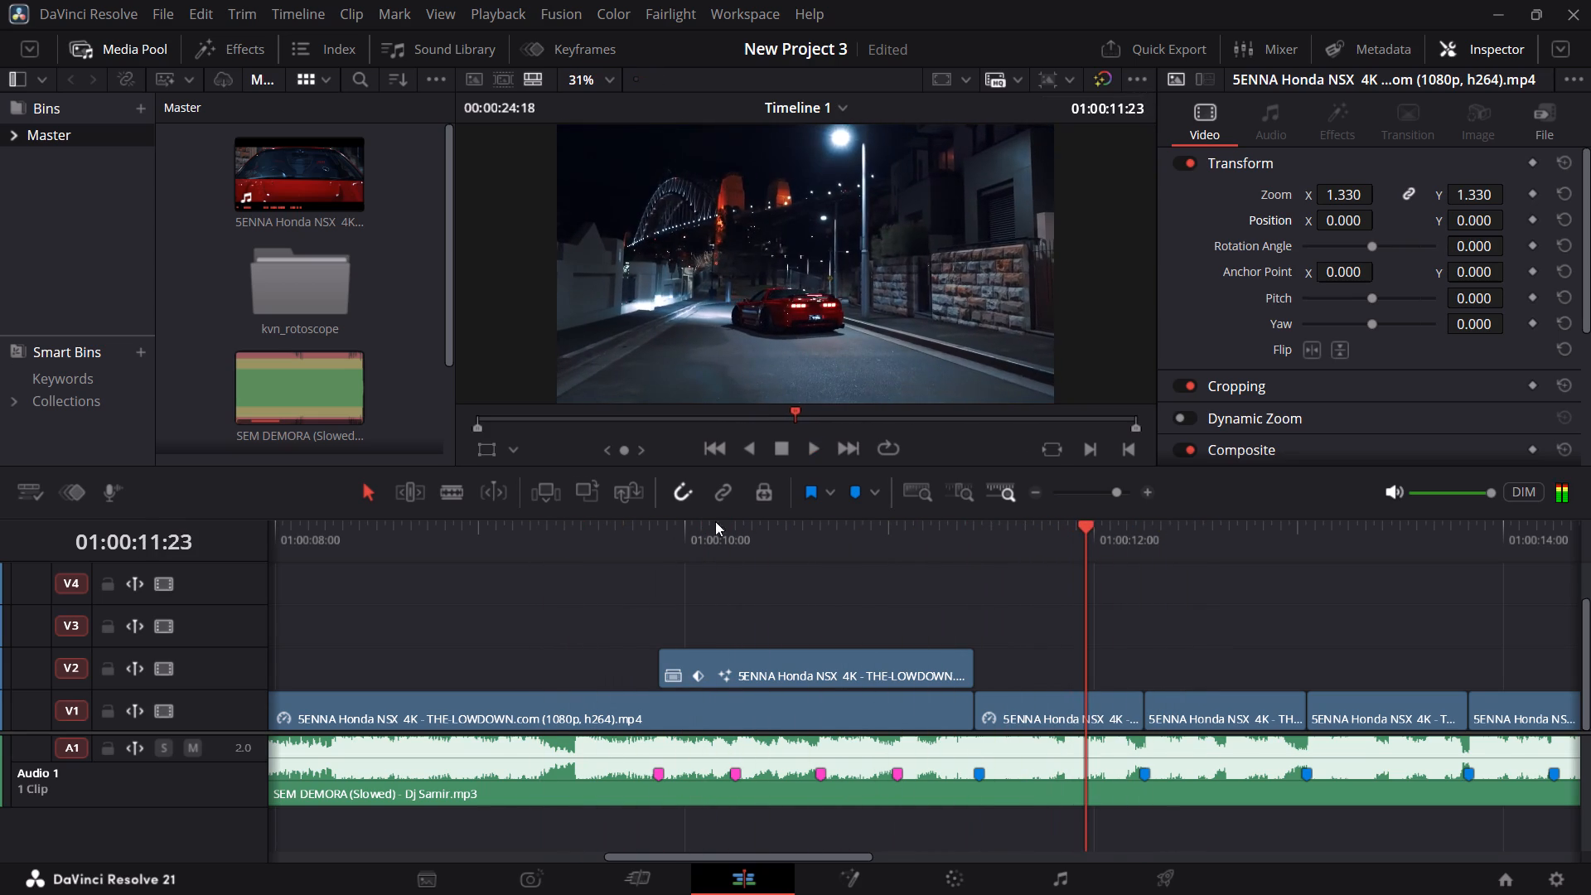
Inspect the V2 rotoscoped car's keyframe at Marker 22, and replay the section from before Marker 19.
click(901, 530)
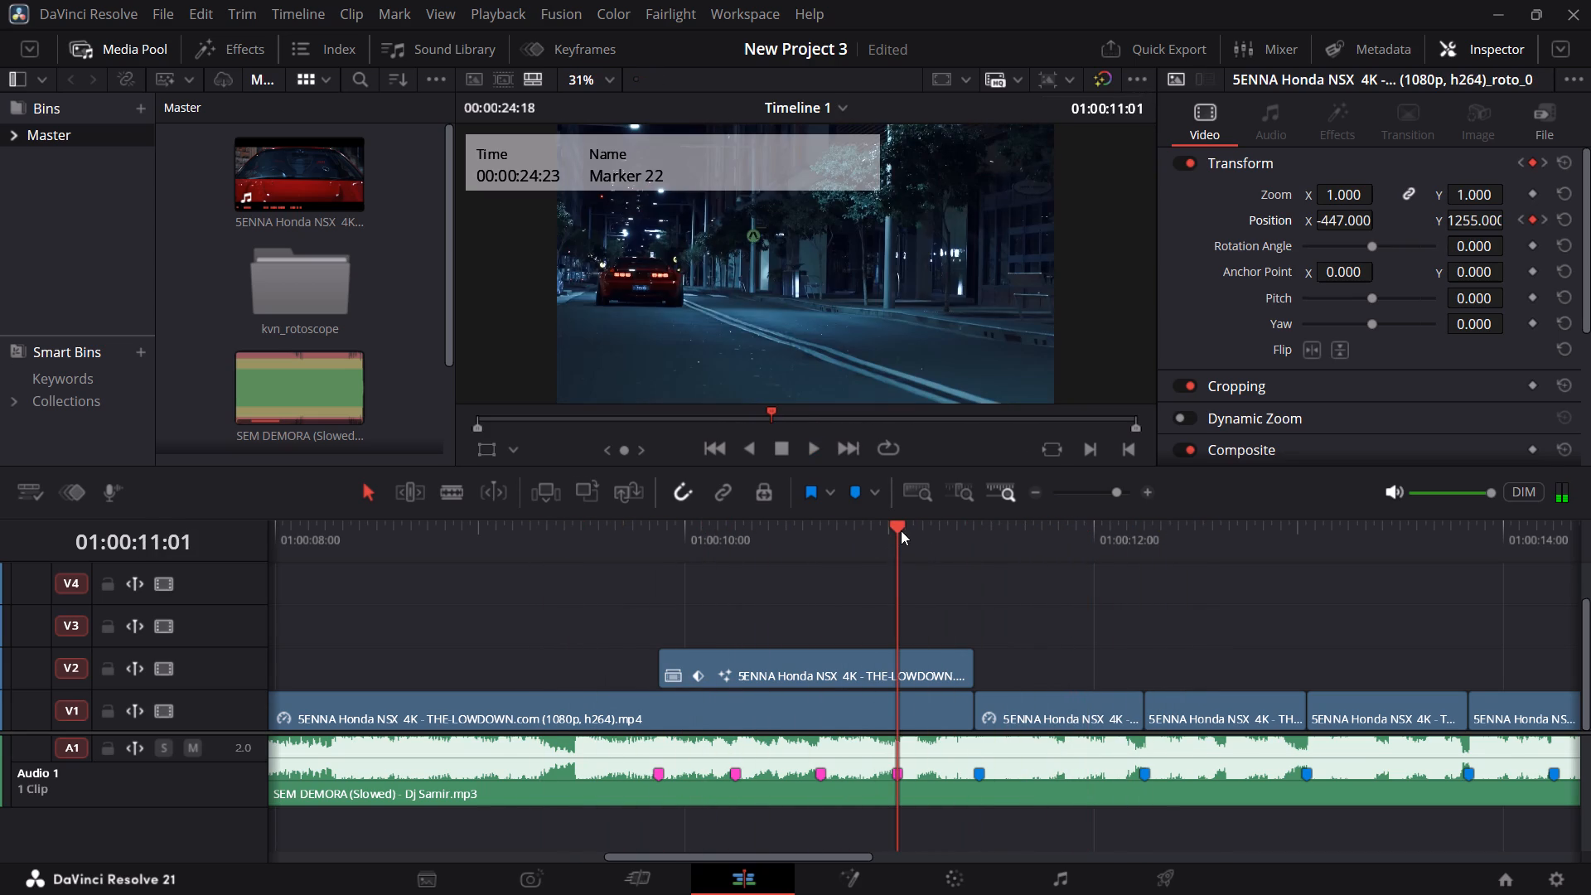
click(590, 542)
key(space)
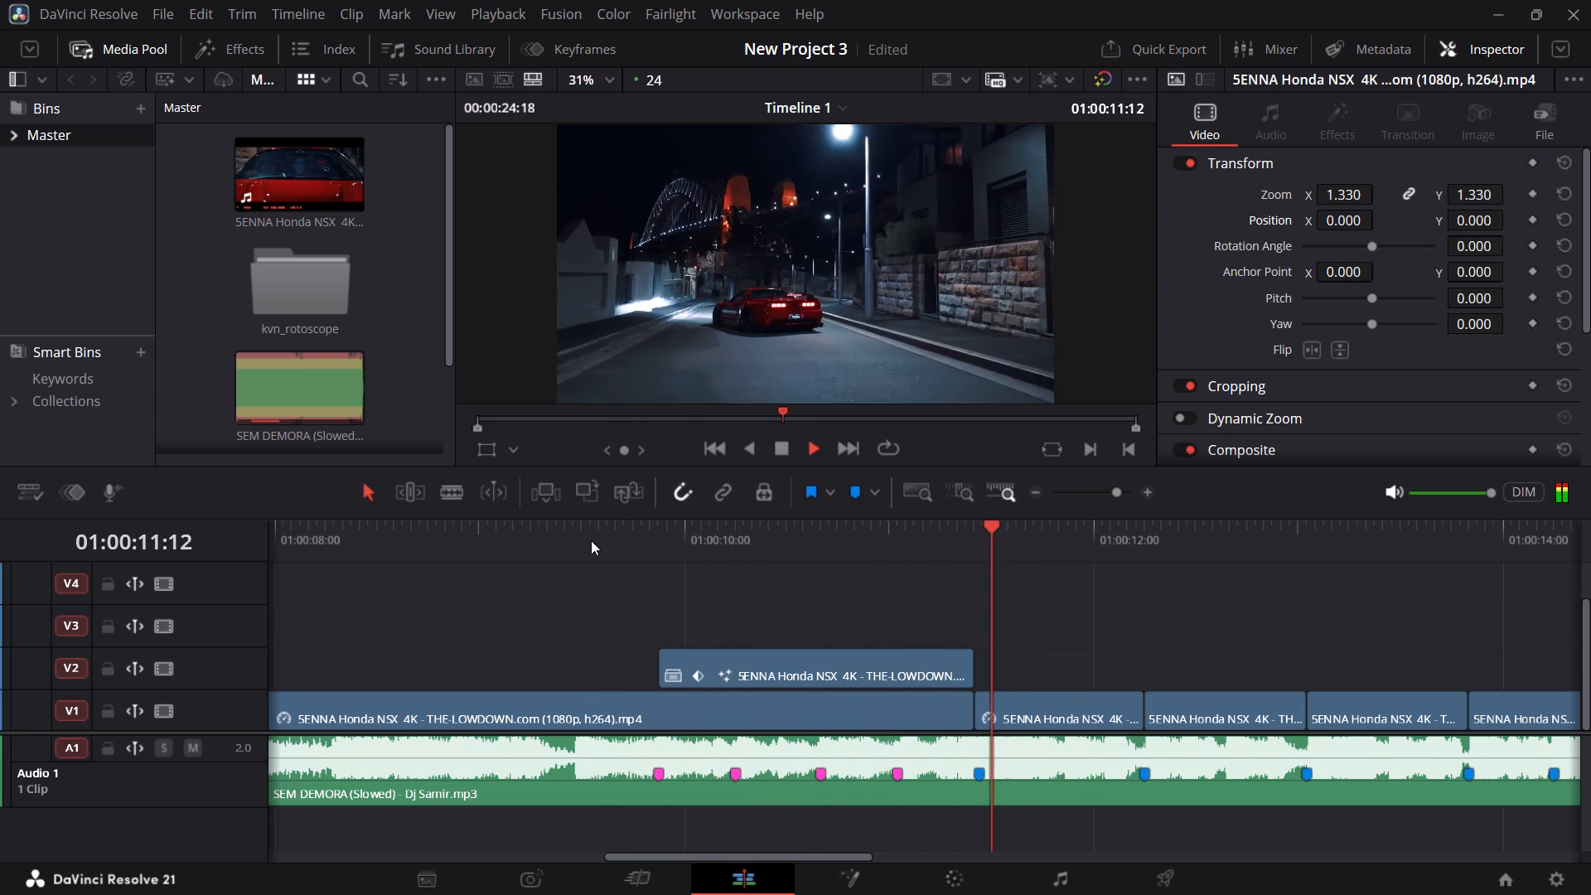
click(591, 540)
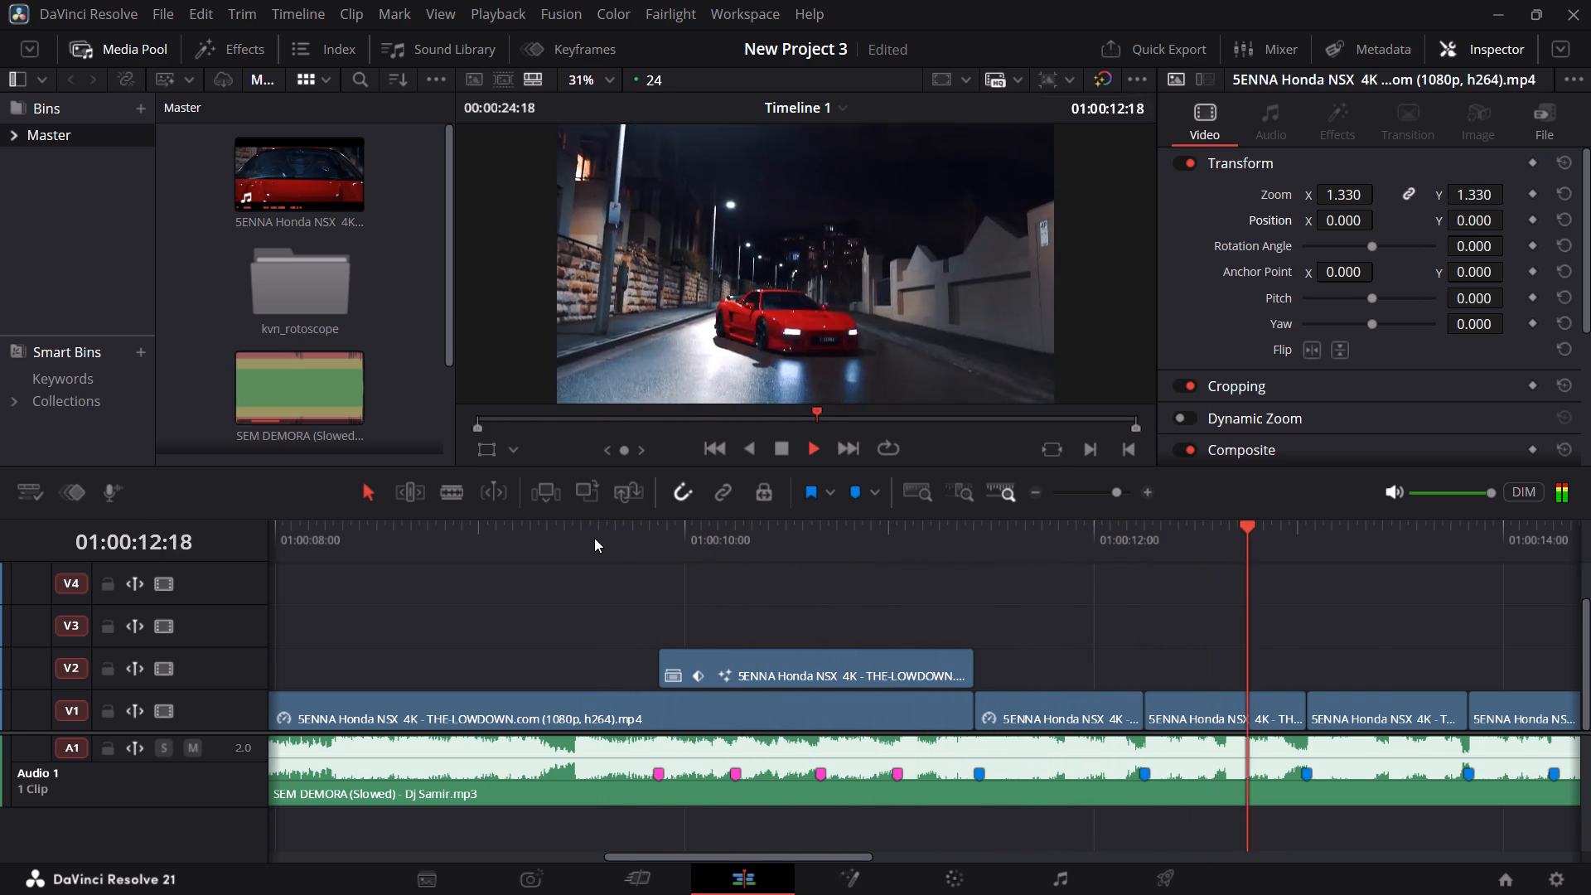
key(space)
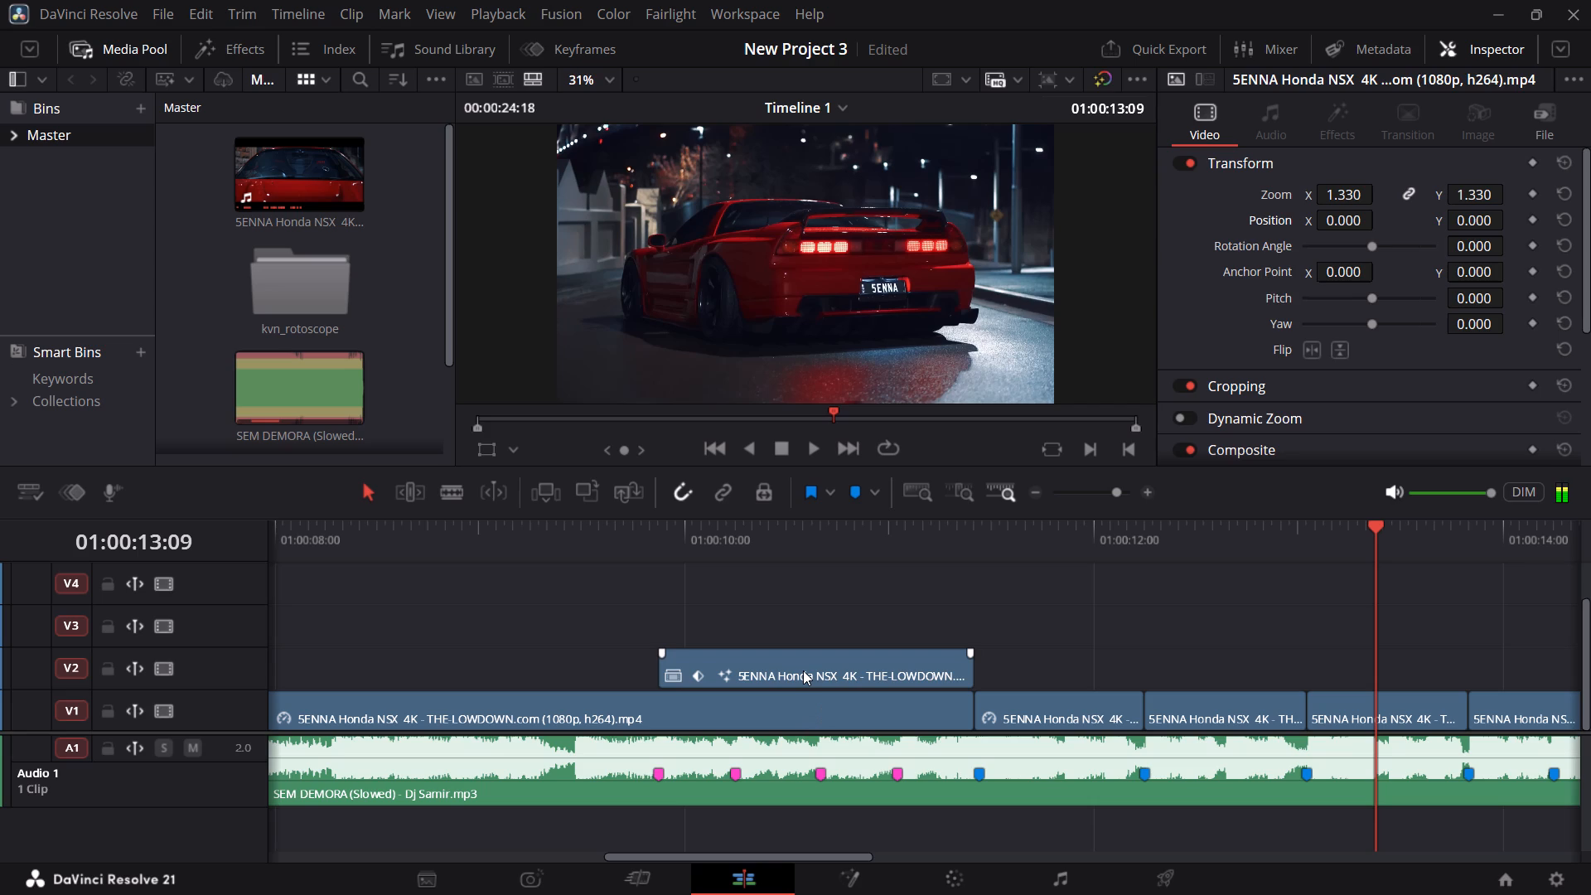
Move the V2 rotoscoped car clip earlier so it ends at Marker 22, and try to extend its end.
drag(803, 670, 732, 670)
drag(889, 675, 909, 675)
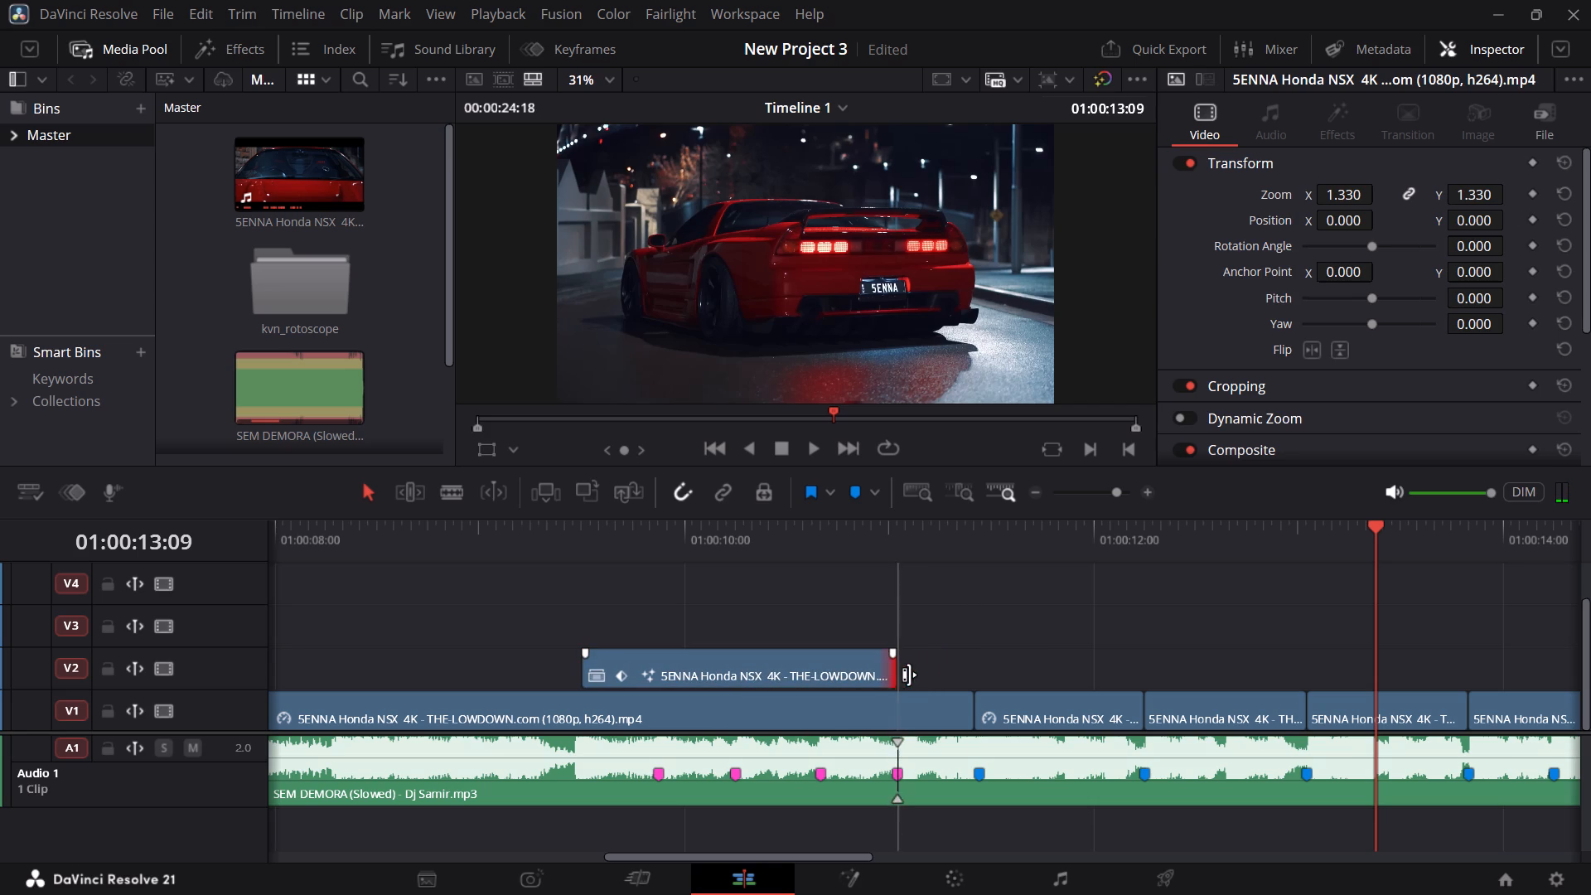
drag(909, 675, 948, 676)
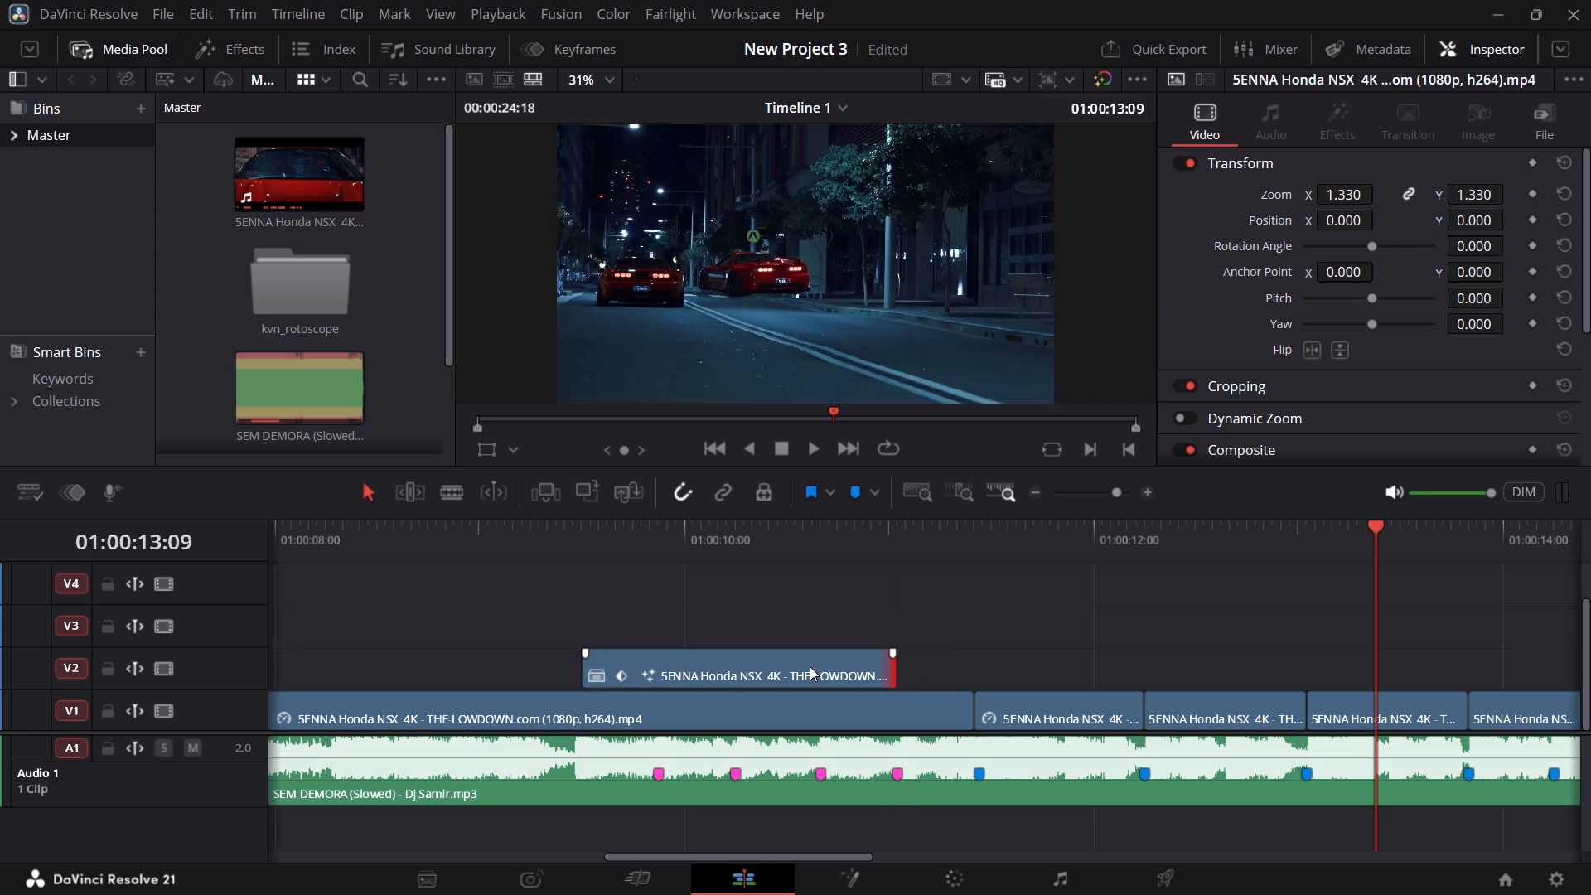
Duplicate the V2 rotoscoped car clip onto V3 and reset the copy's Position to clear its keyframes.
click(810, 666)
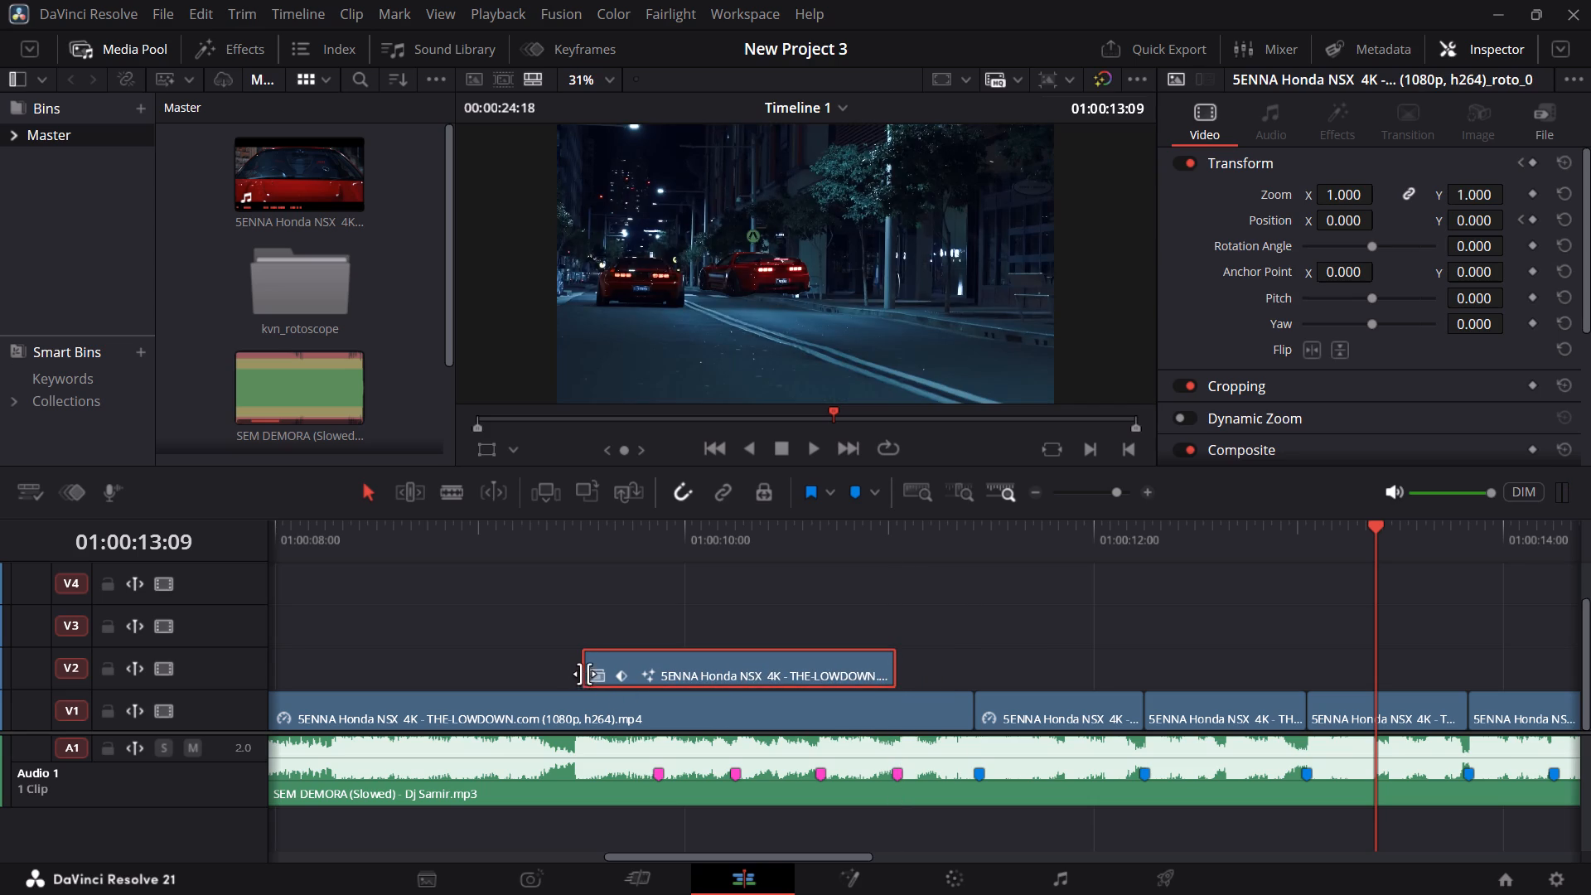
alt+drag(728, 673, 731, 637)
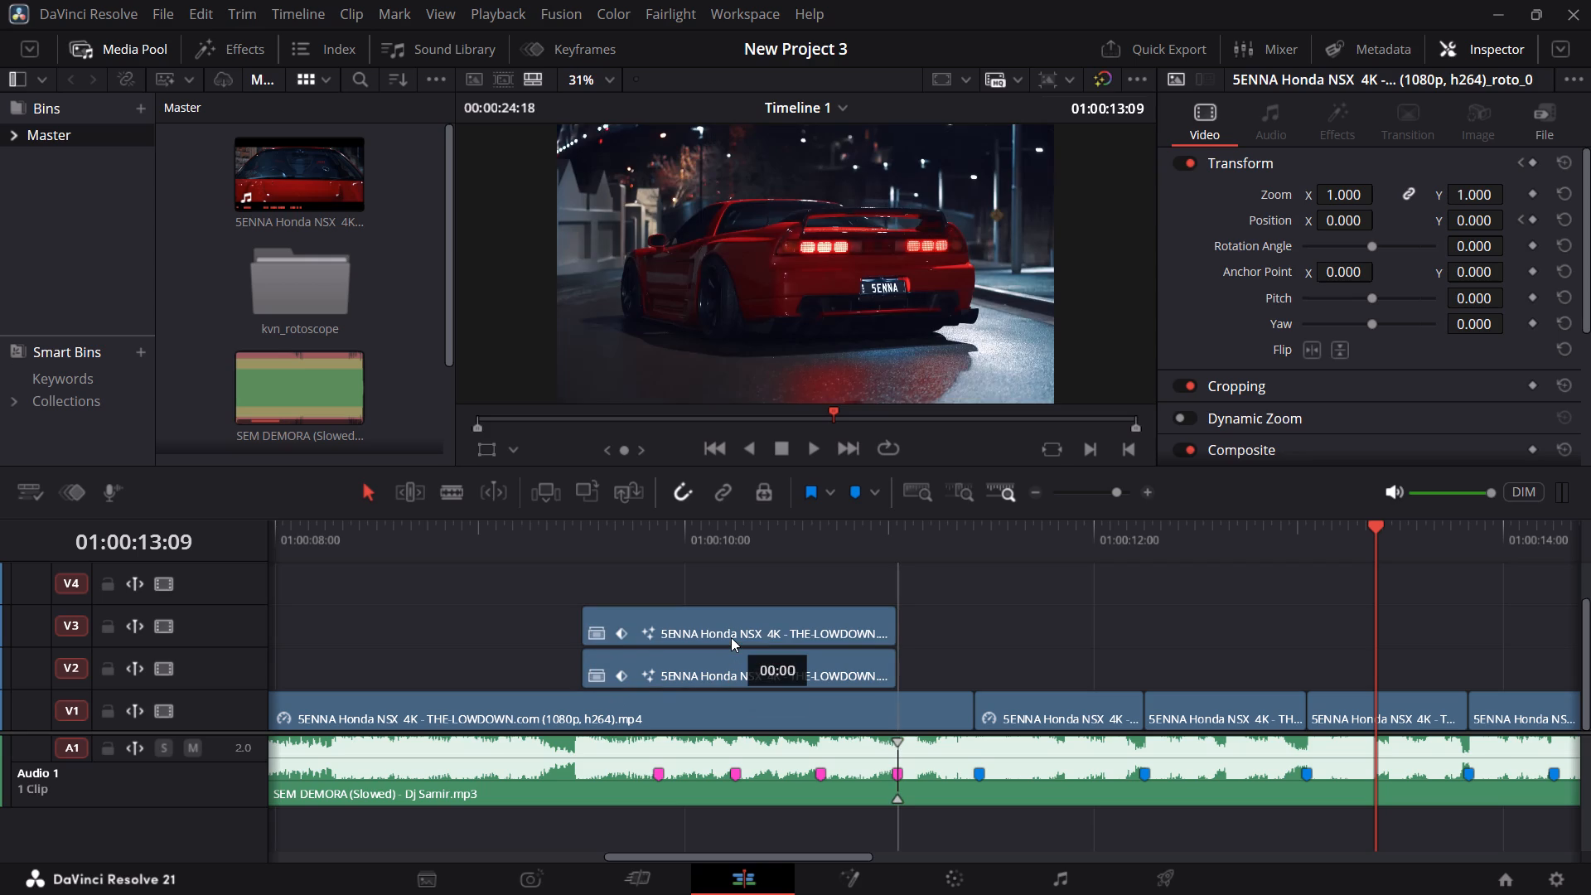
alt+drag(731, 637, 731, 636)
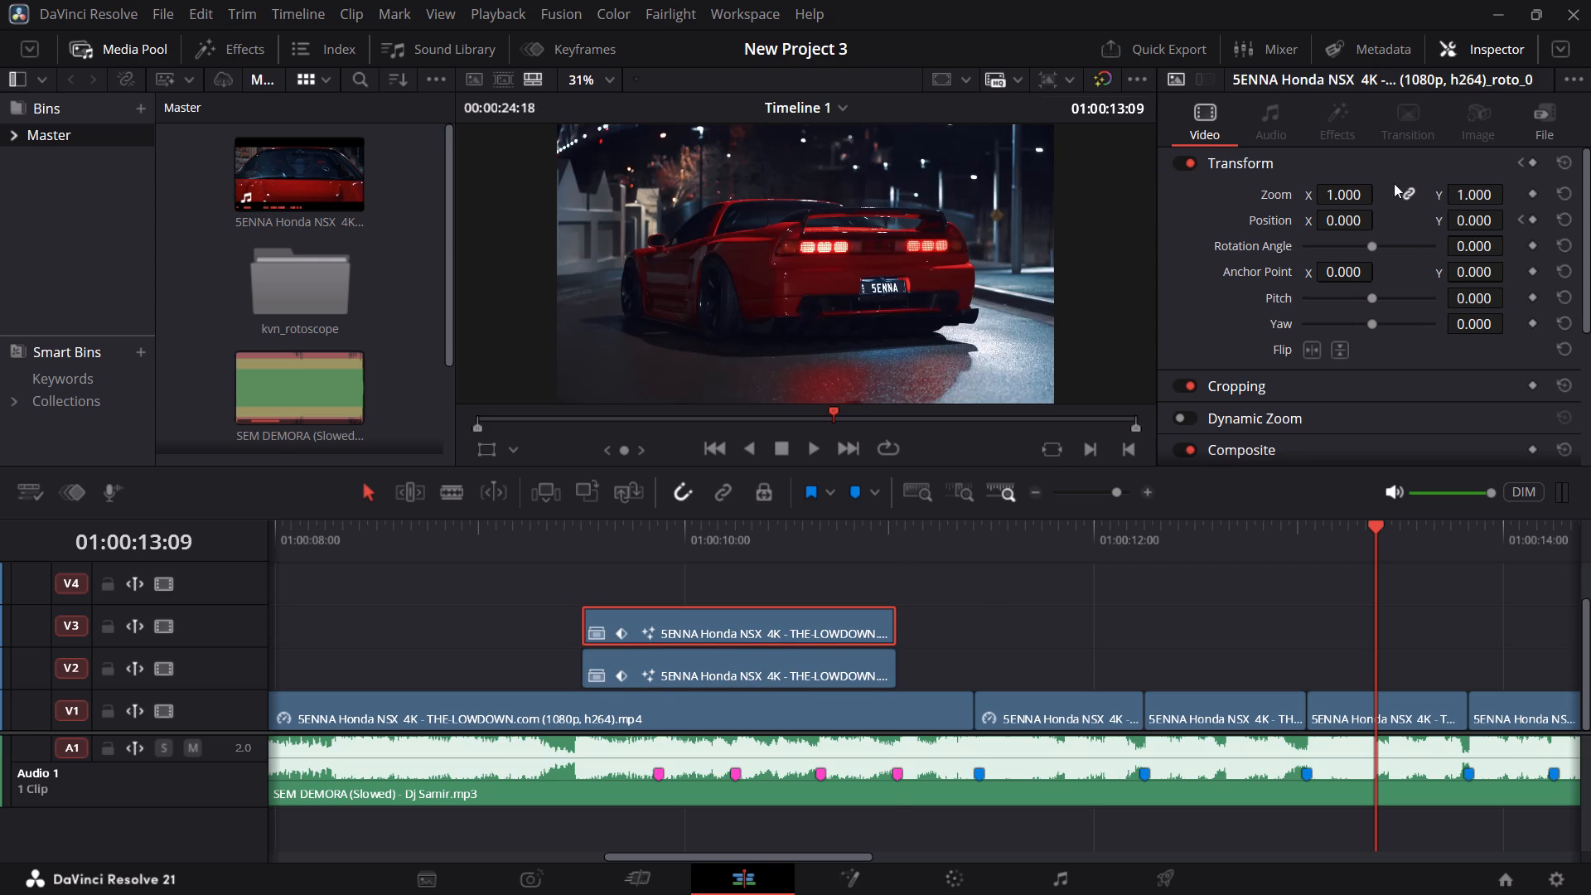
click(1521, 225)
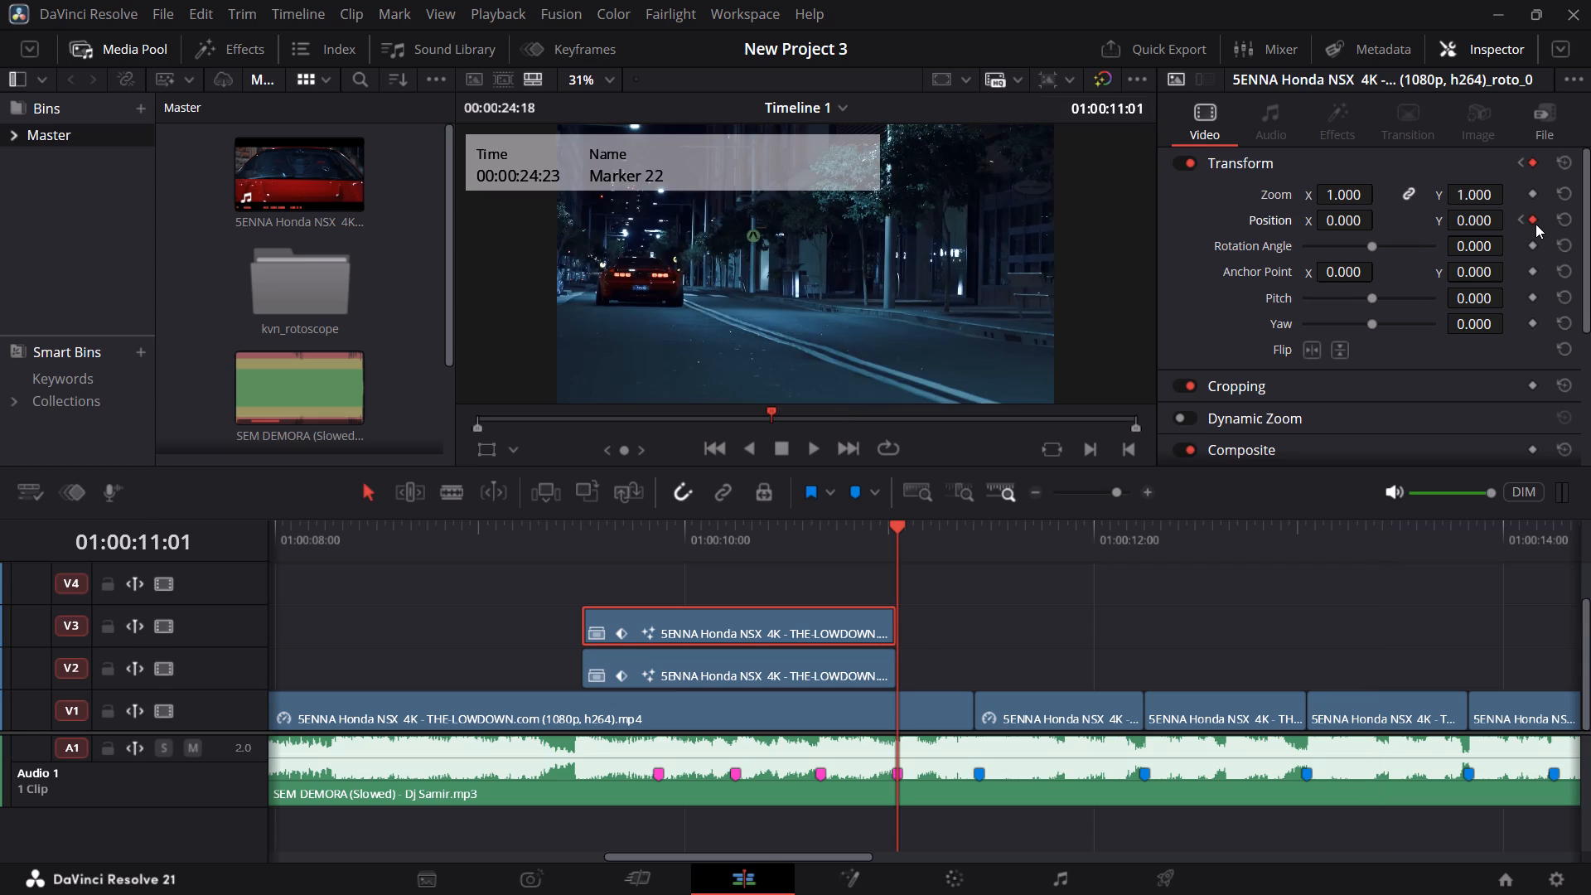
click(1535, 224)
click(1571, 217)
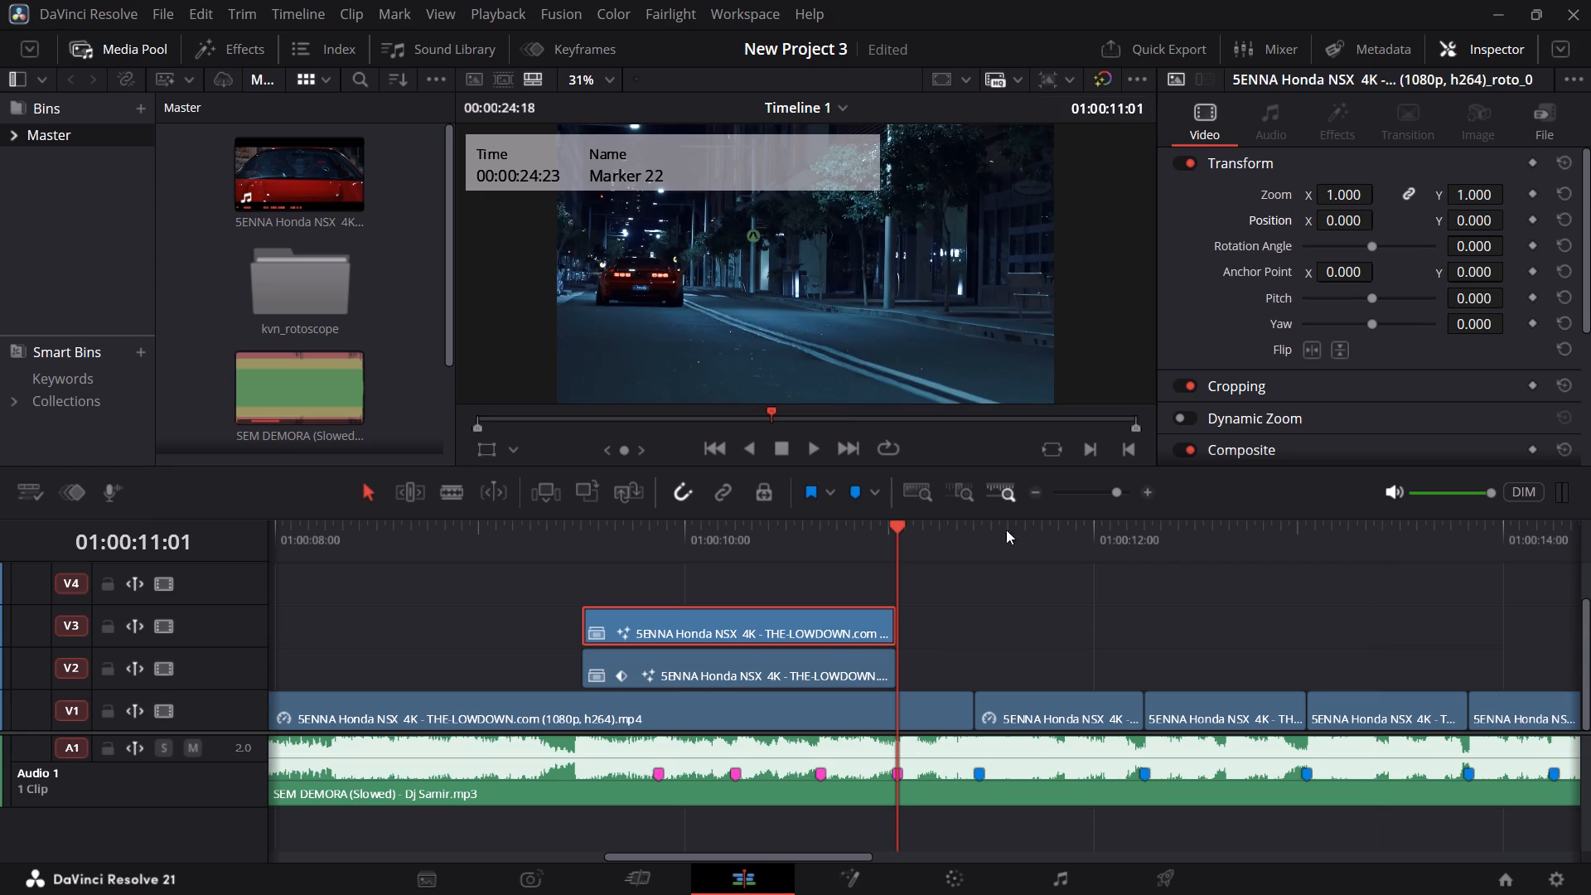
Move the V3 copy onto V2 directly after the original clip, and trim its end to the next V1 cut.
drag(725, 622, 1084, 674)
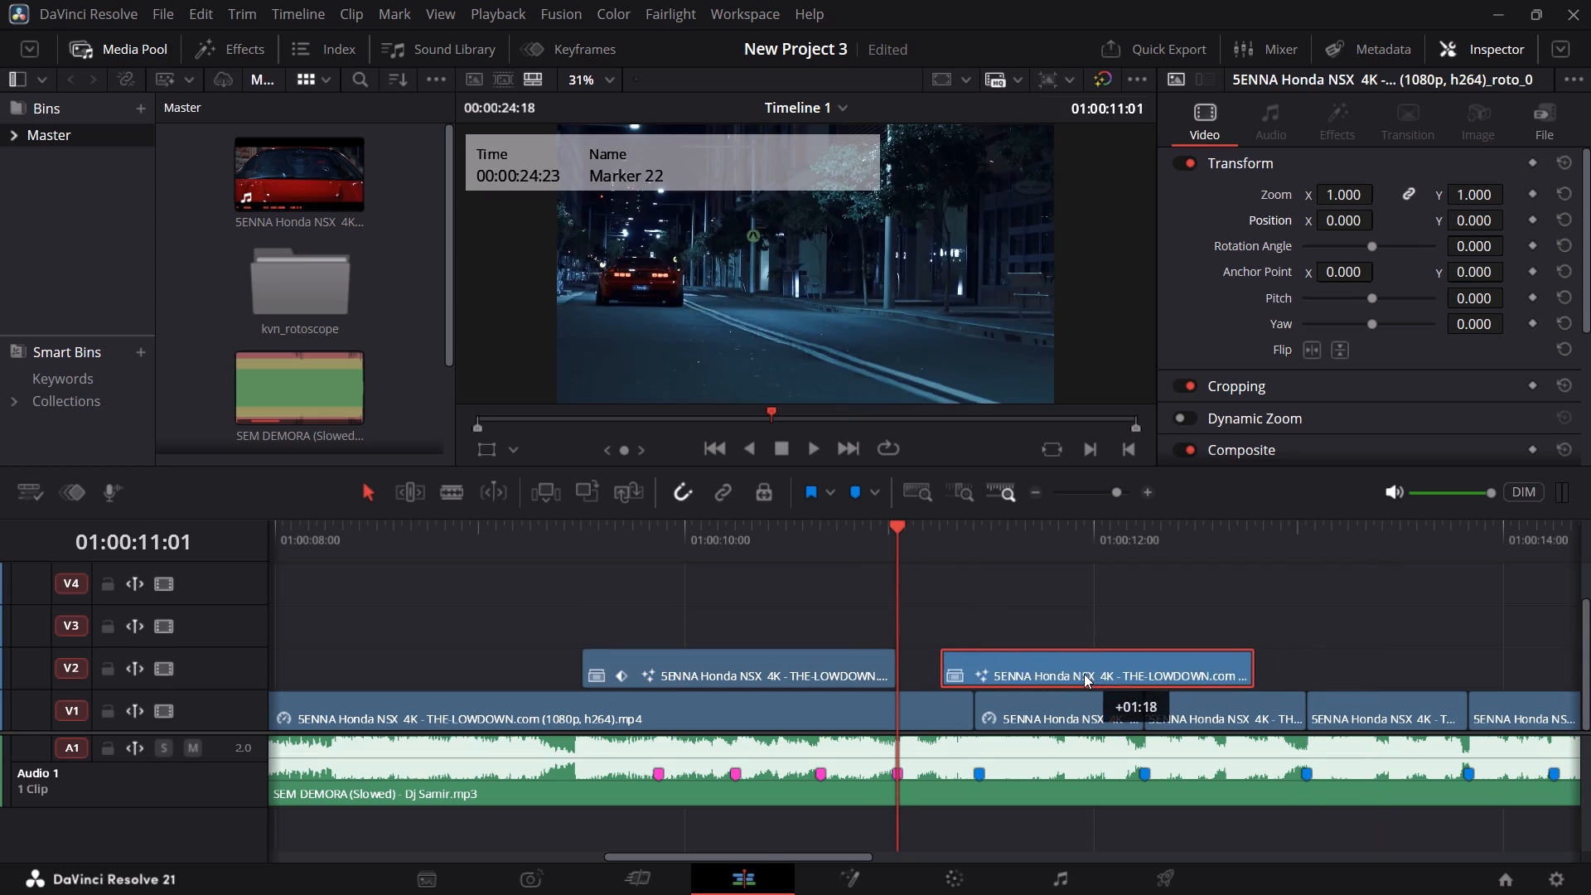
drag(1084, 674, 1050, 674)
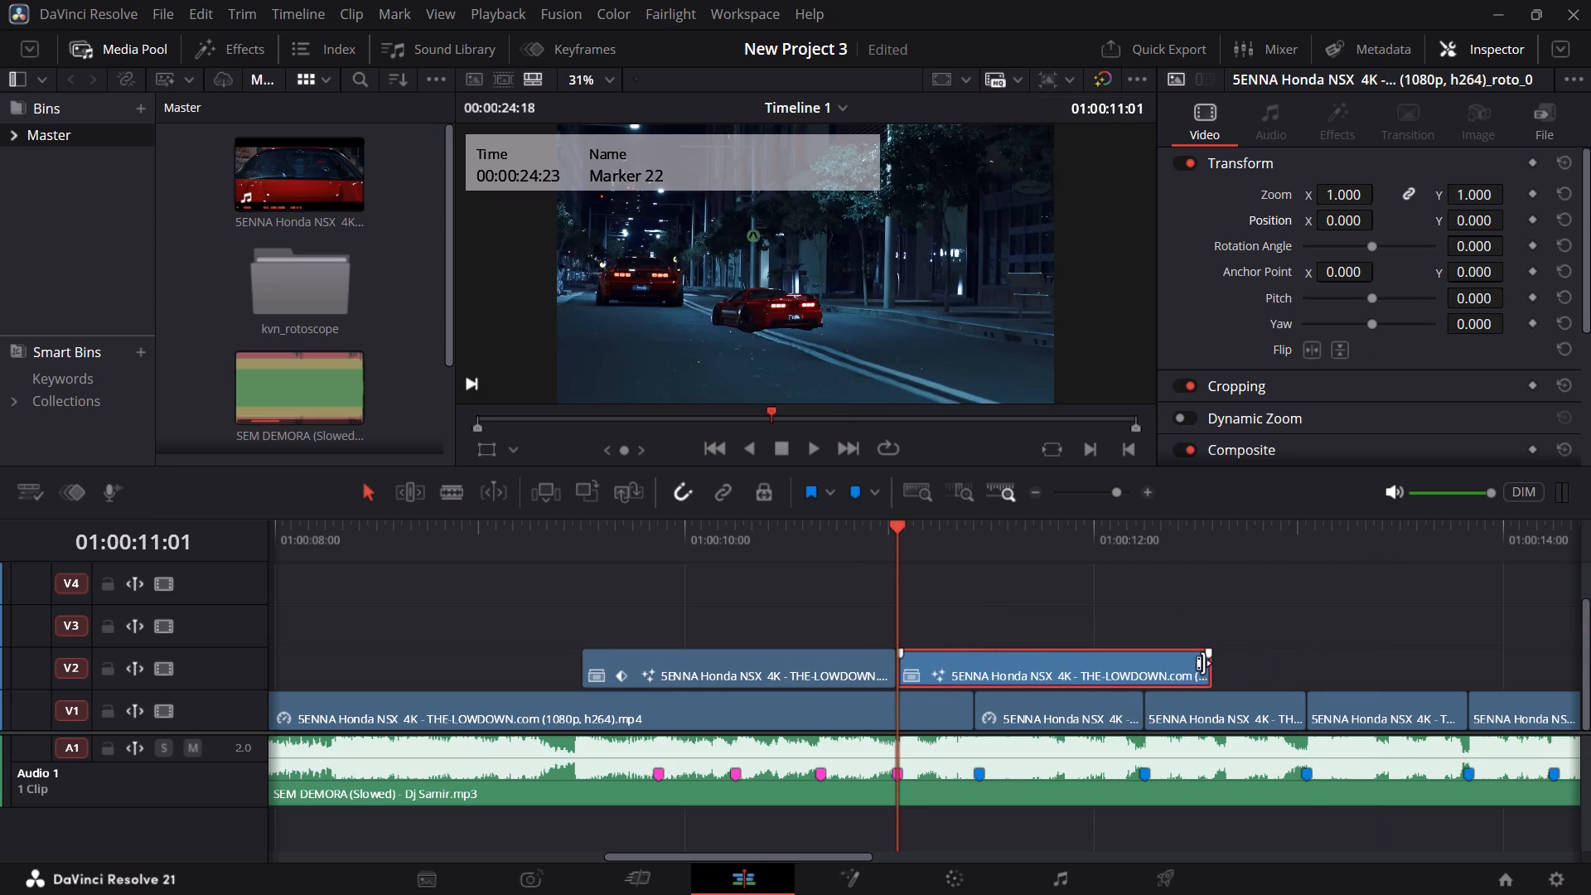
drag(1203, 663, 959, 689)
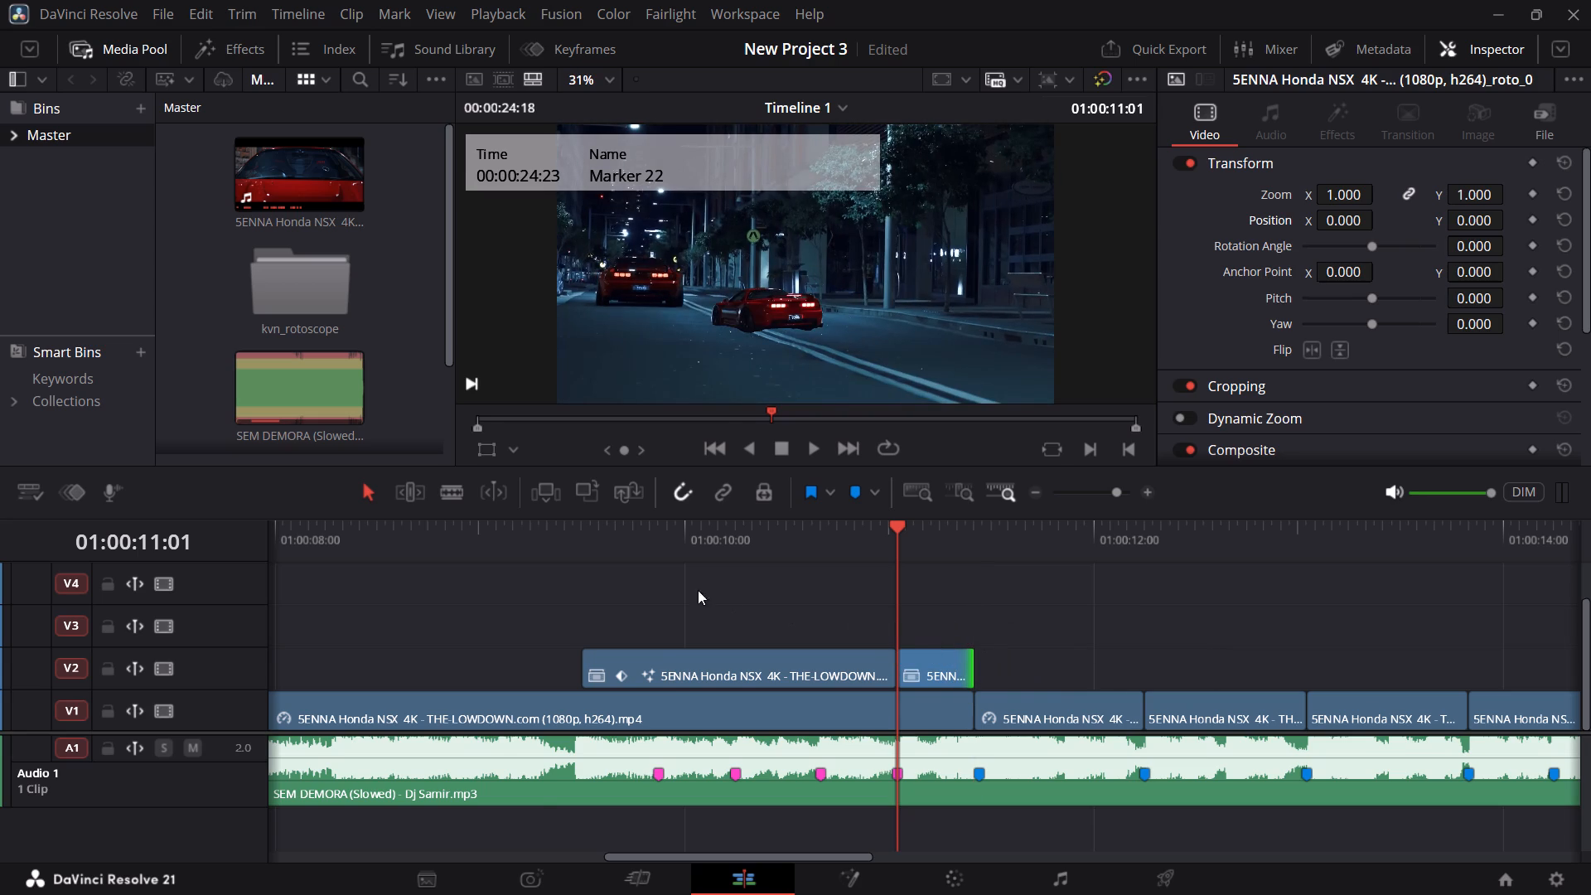
Play the section from before the V2 clips to check the two consecutive rotoscoped car clips.
click(542, 533)
key(space)
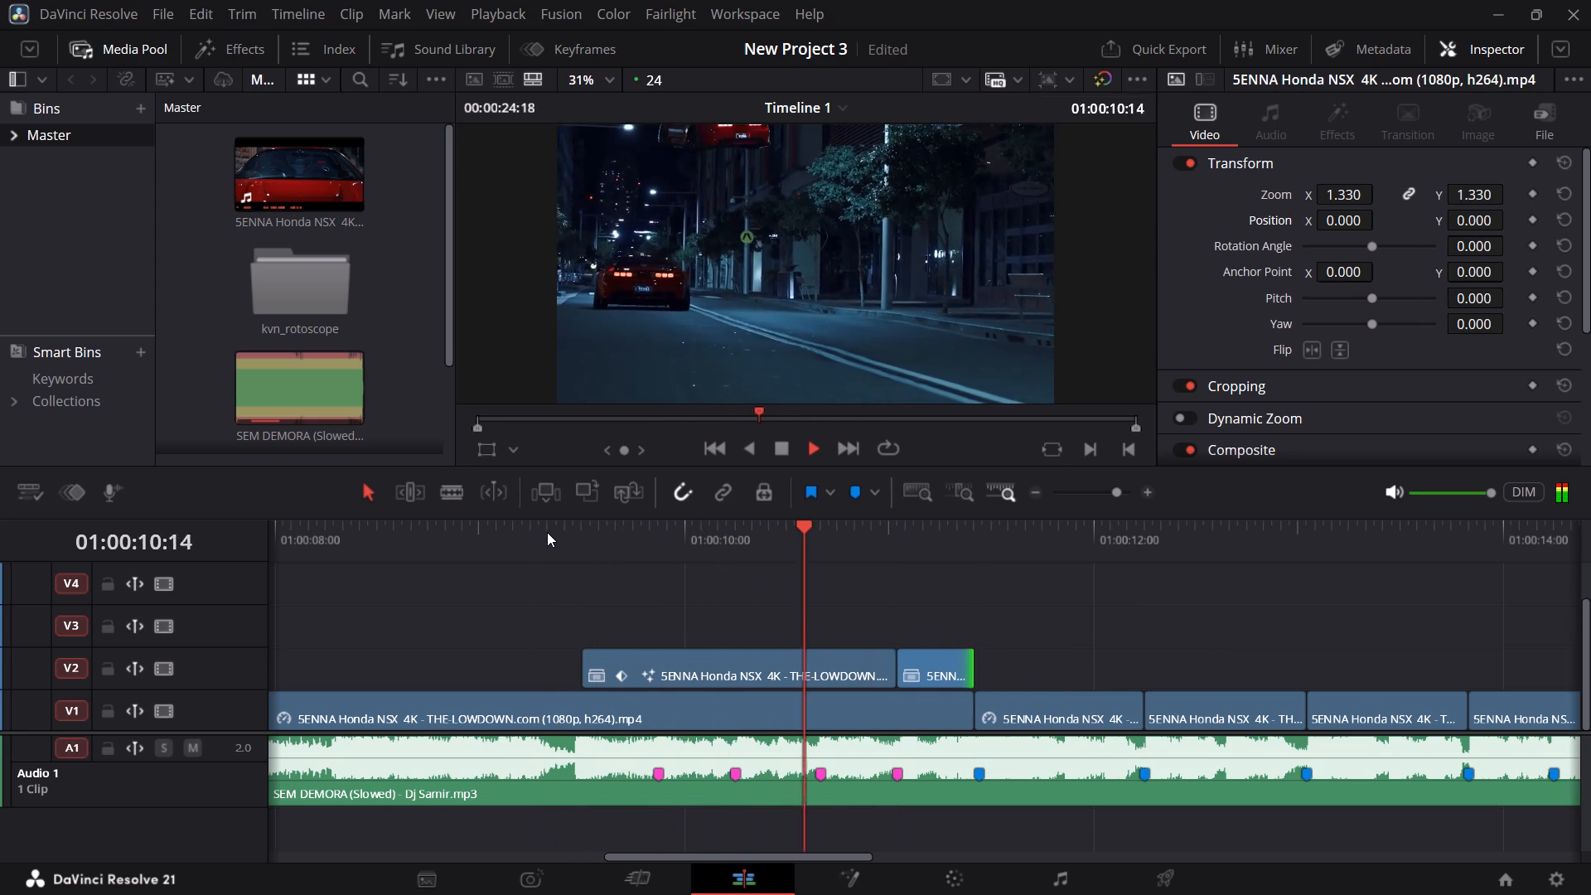
key(space)
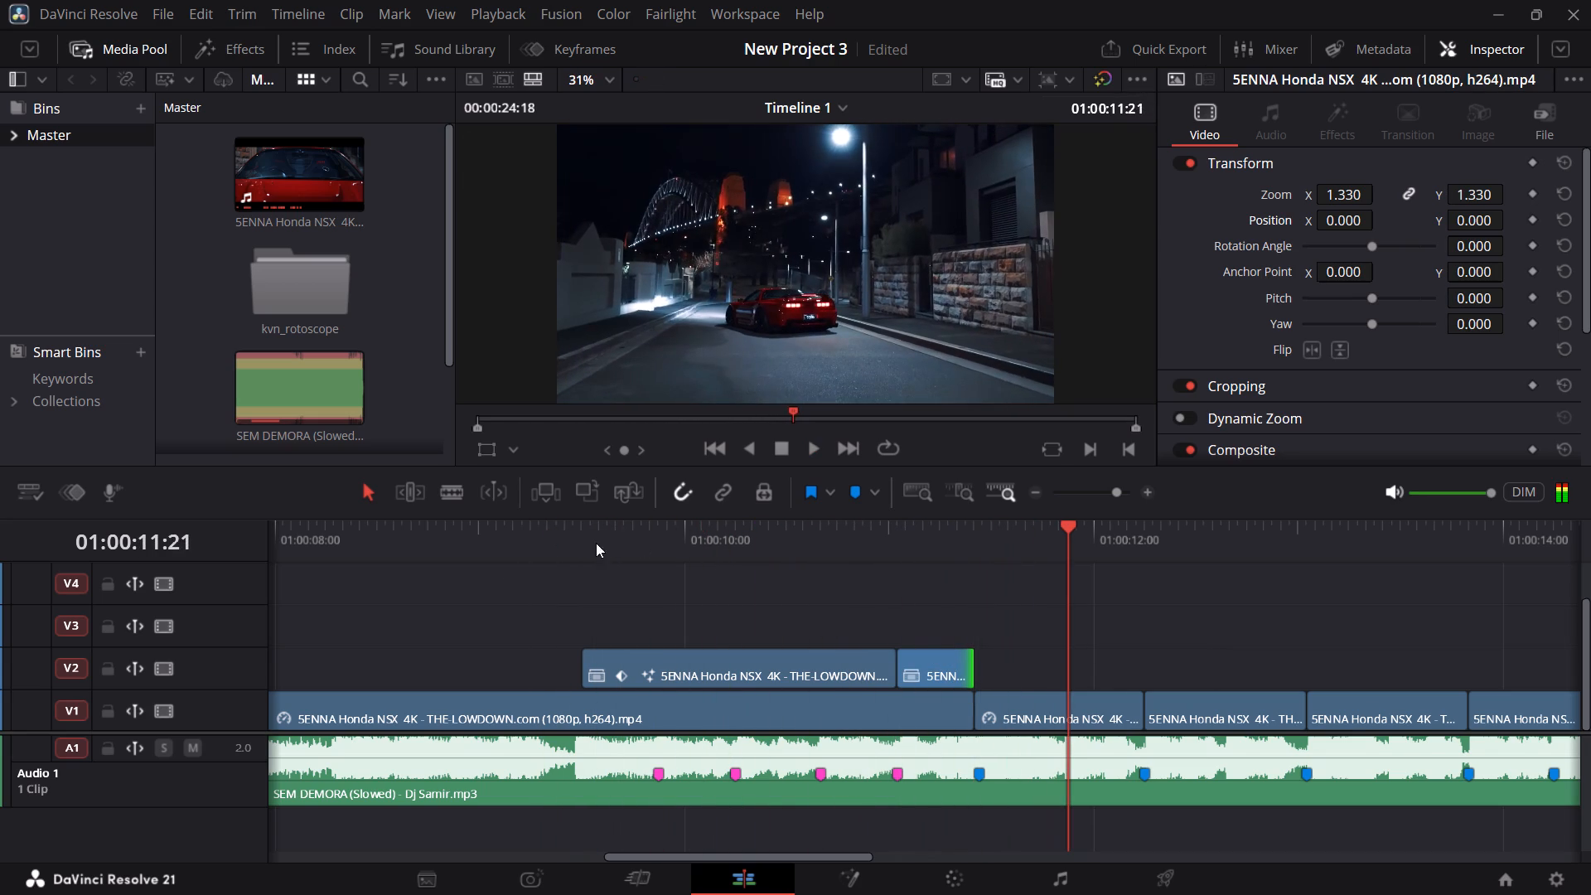
click(517, 542)
key(space)
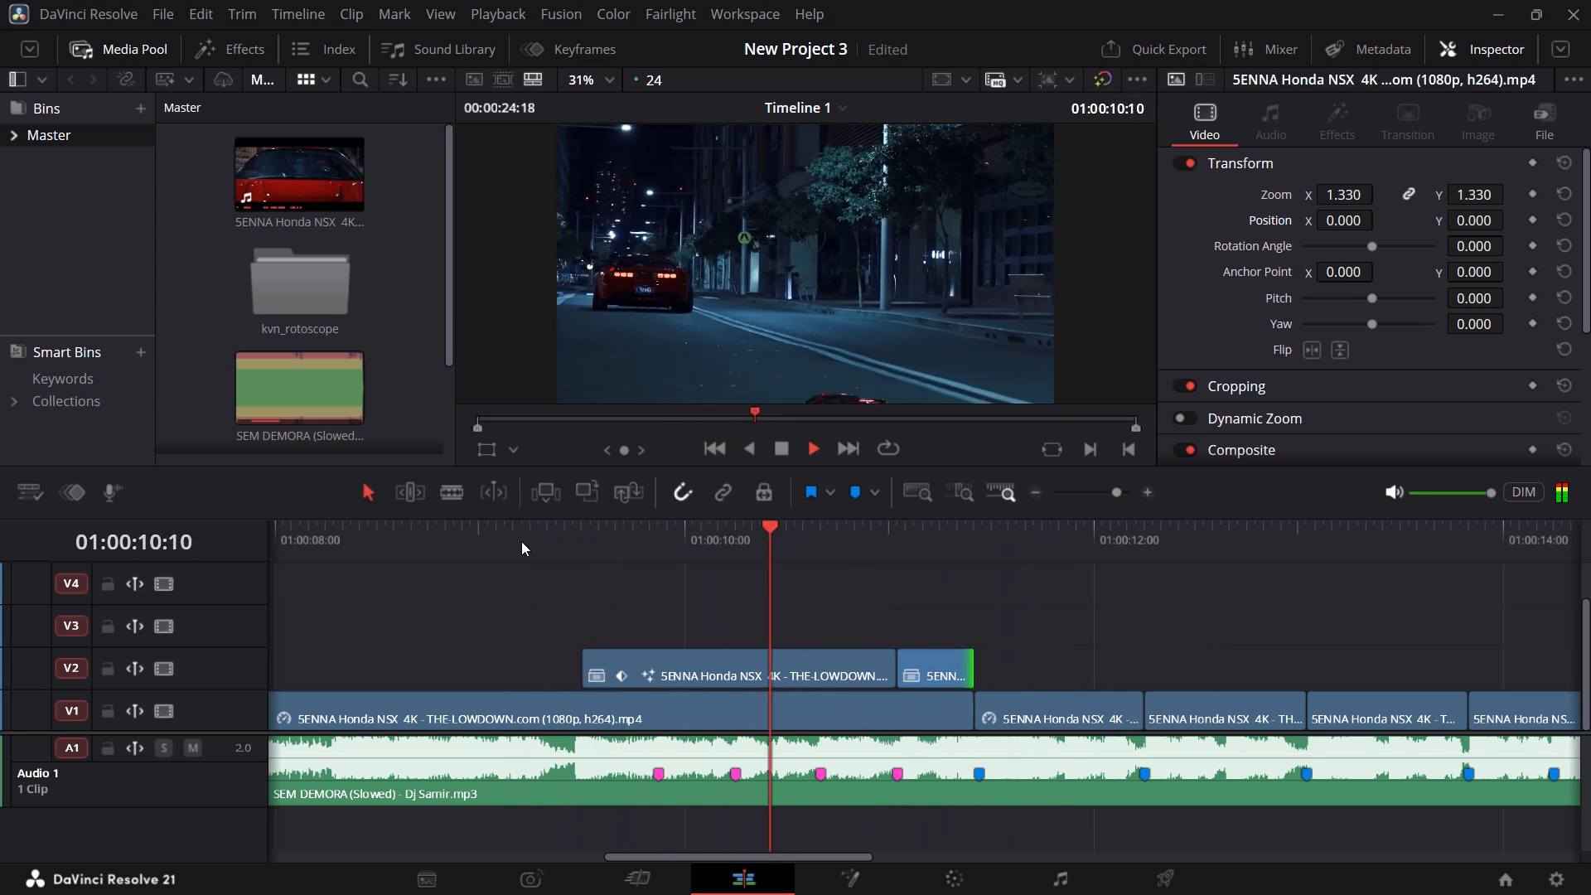
key(space)
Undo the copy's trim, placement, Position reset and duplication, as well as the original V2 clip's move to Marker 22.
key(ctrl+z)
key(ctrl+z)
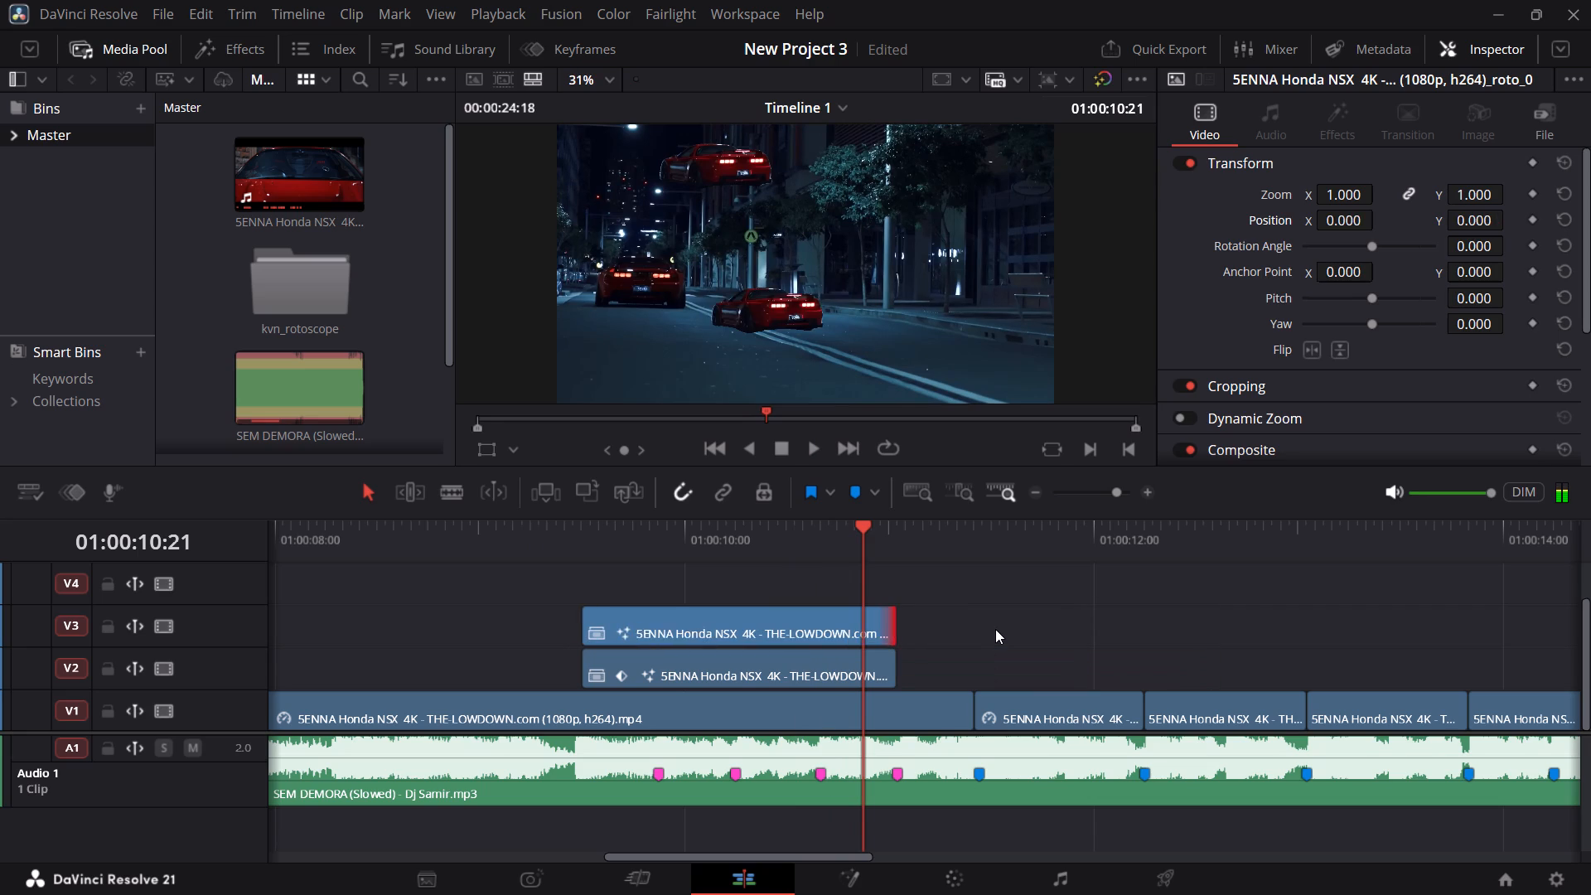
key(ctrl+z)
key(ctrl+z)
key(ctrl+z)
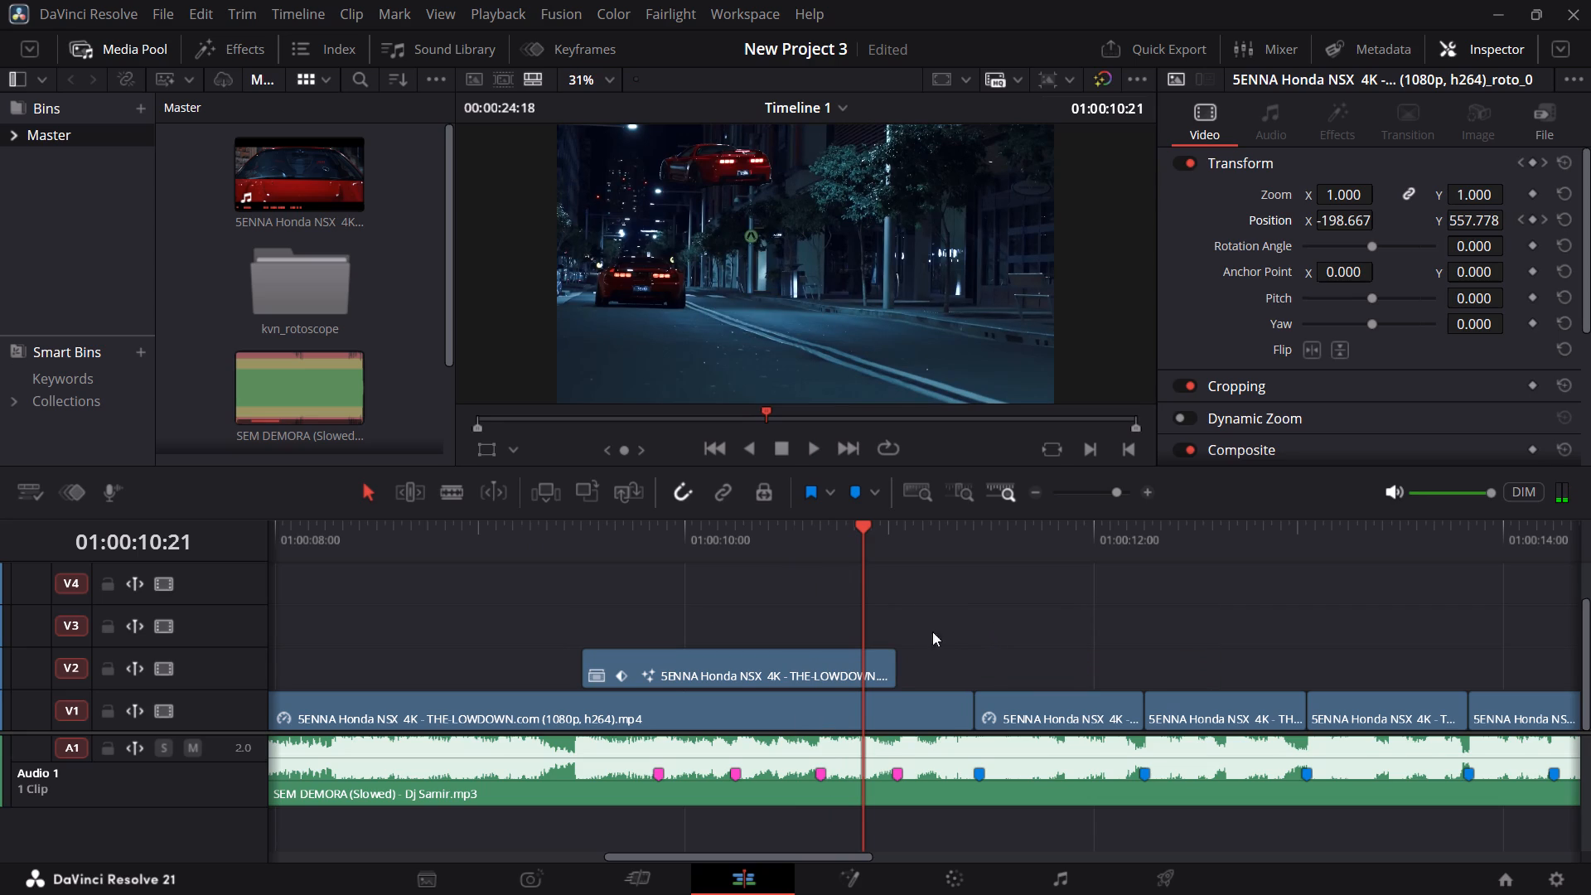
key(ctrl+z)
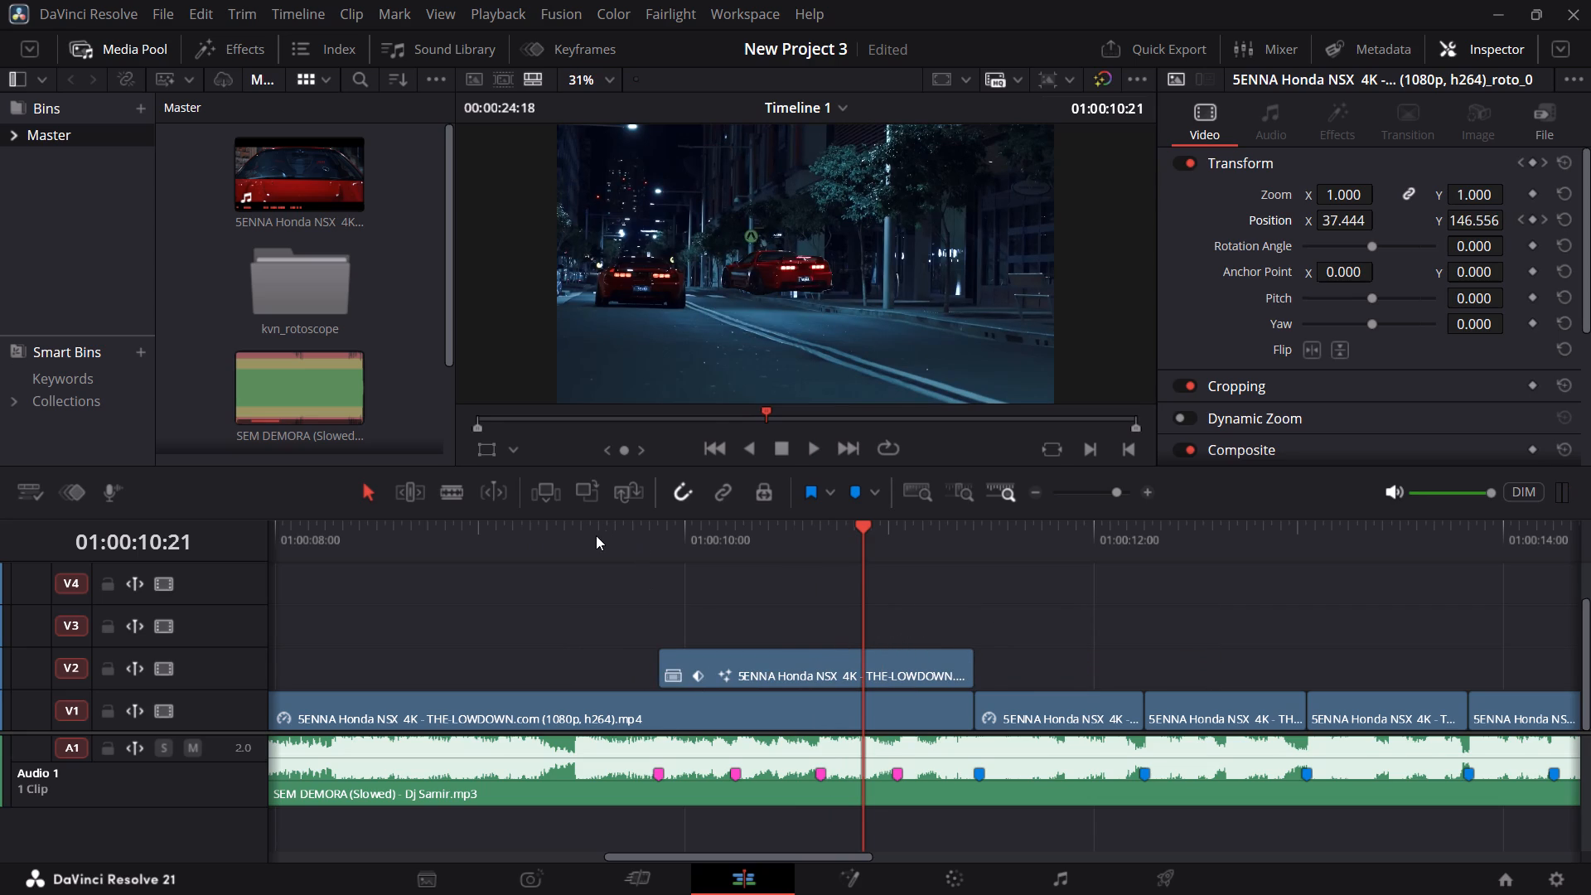
Replay the V2 rotoscoped car section from several points before Marker 19 to judge the moves against the music markers.
click(596, 535)
key(space)
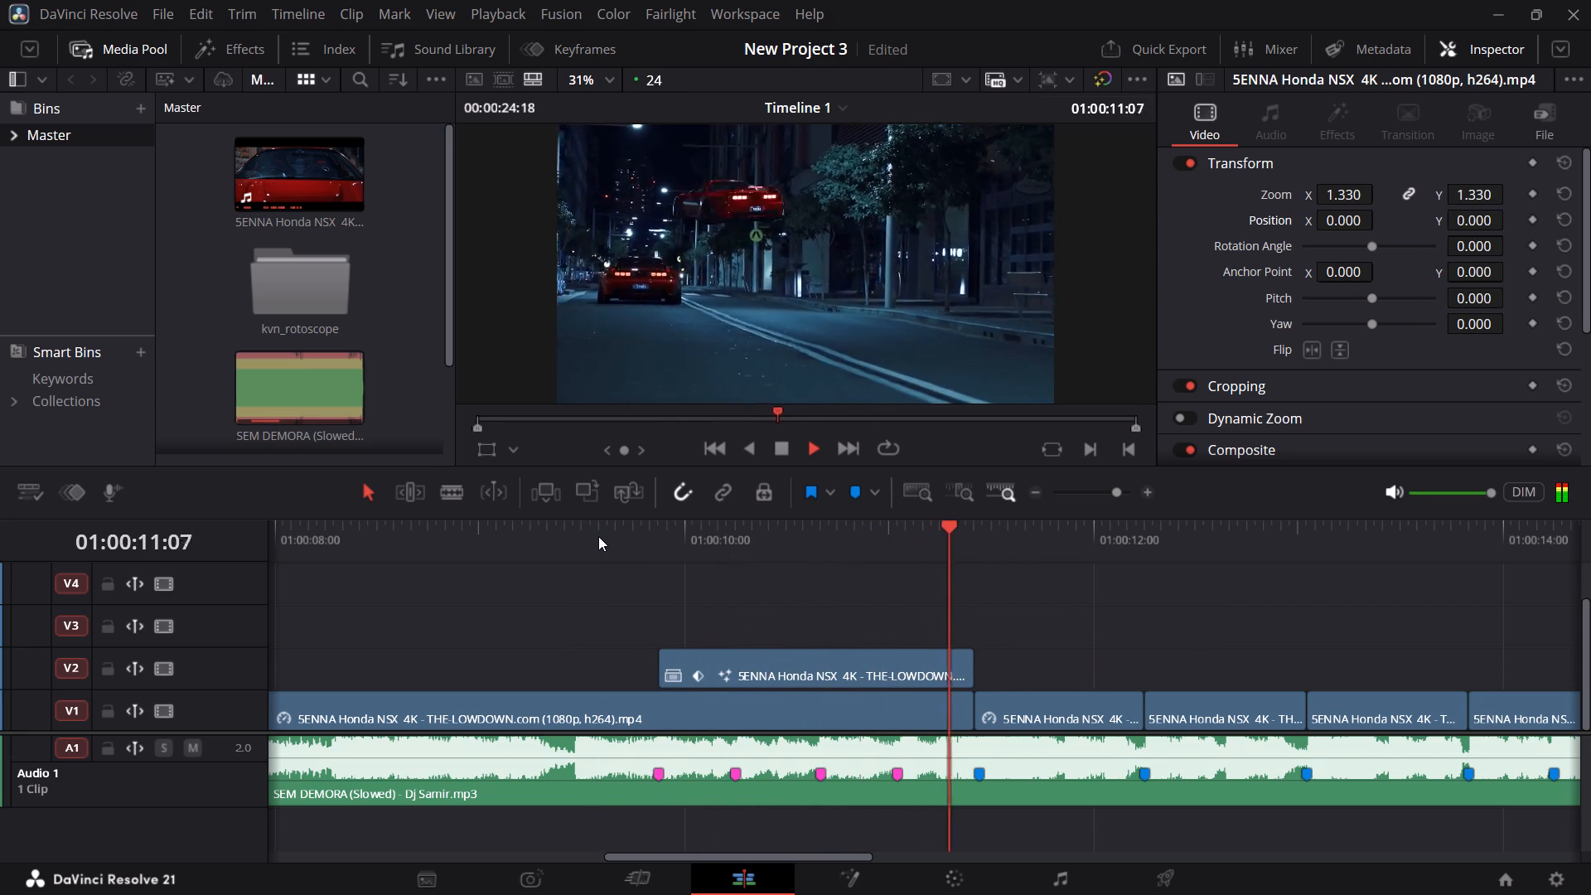
key(space)
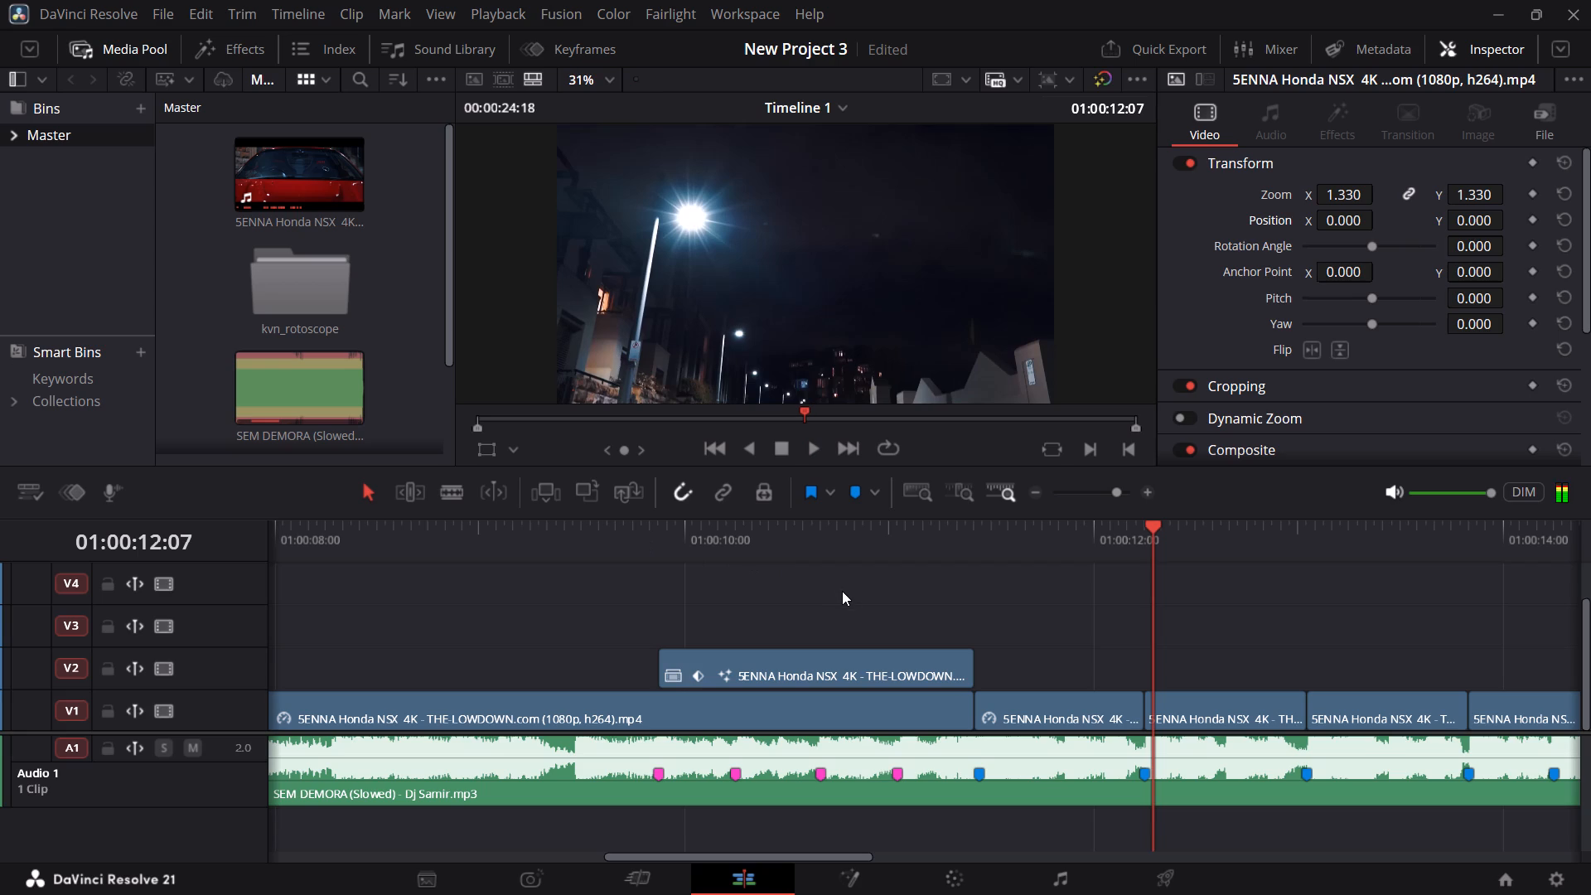
click(839, 539)
key(space)
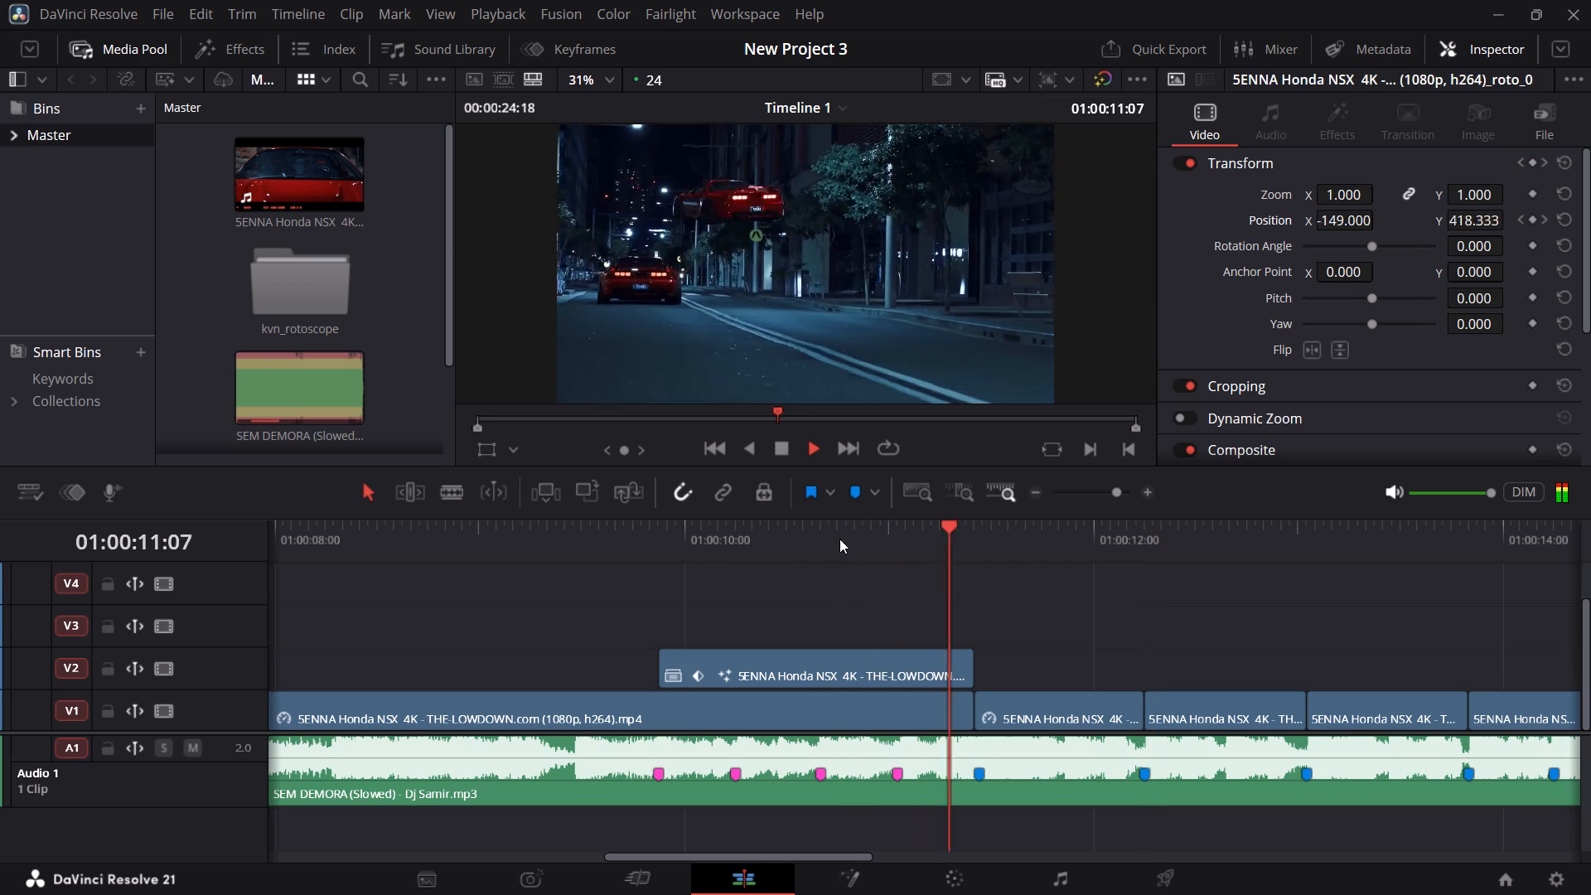
click(680, 536)
click(613, 539)
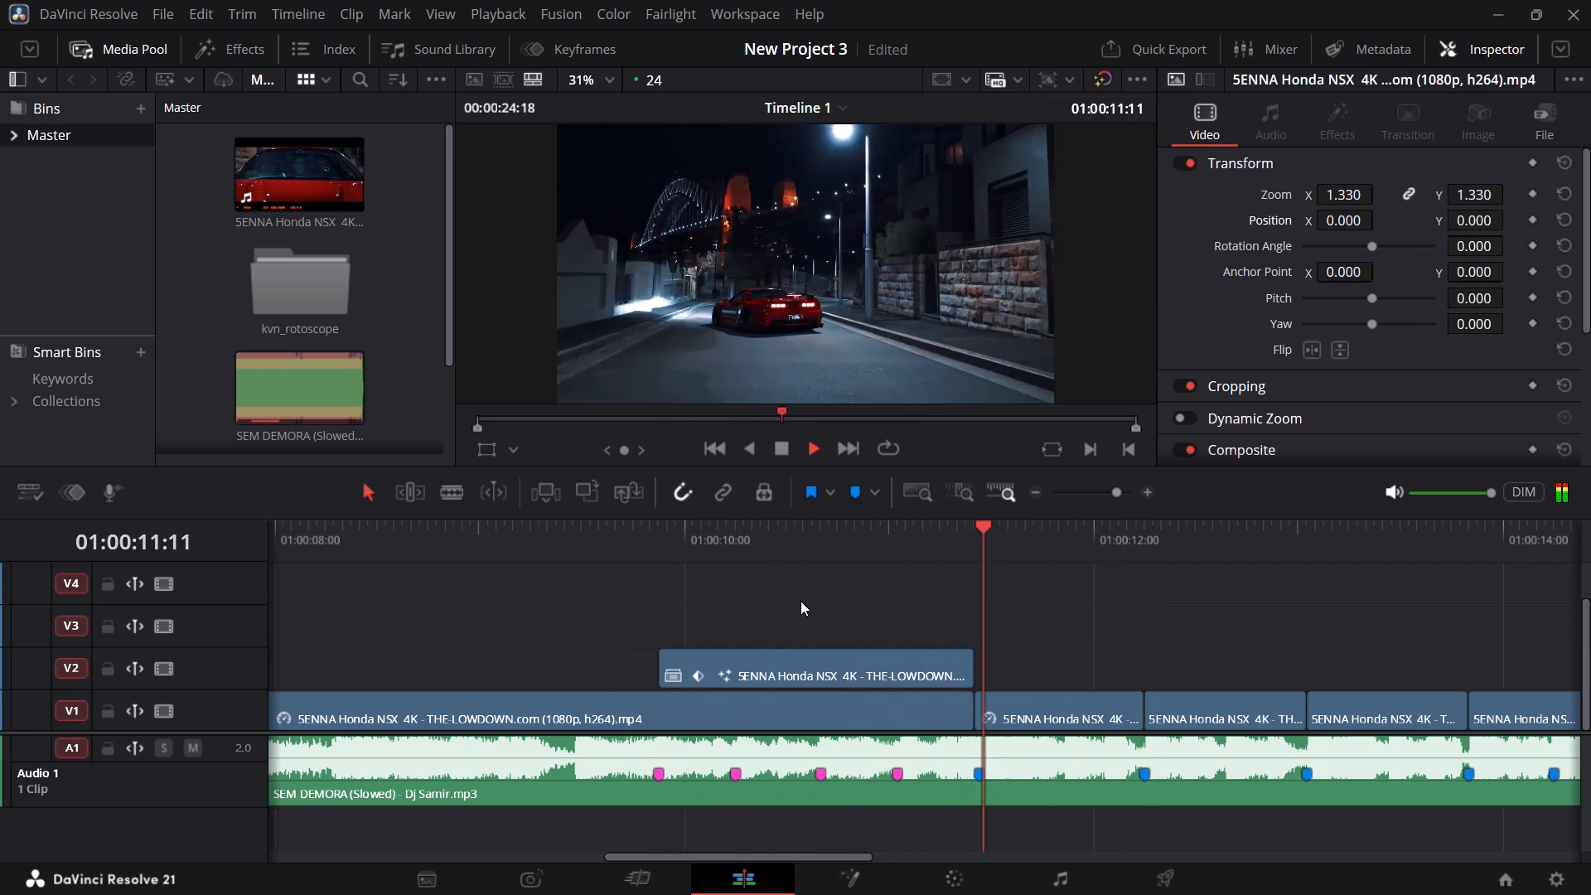
click(606, 555)
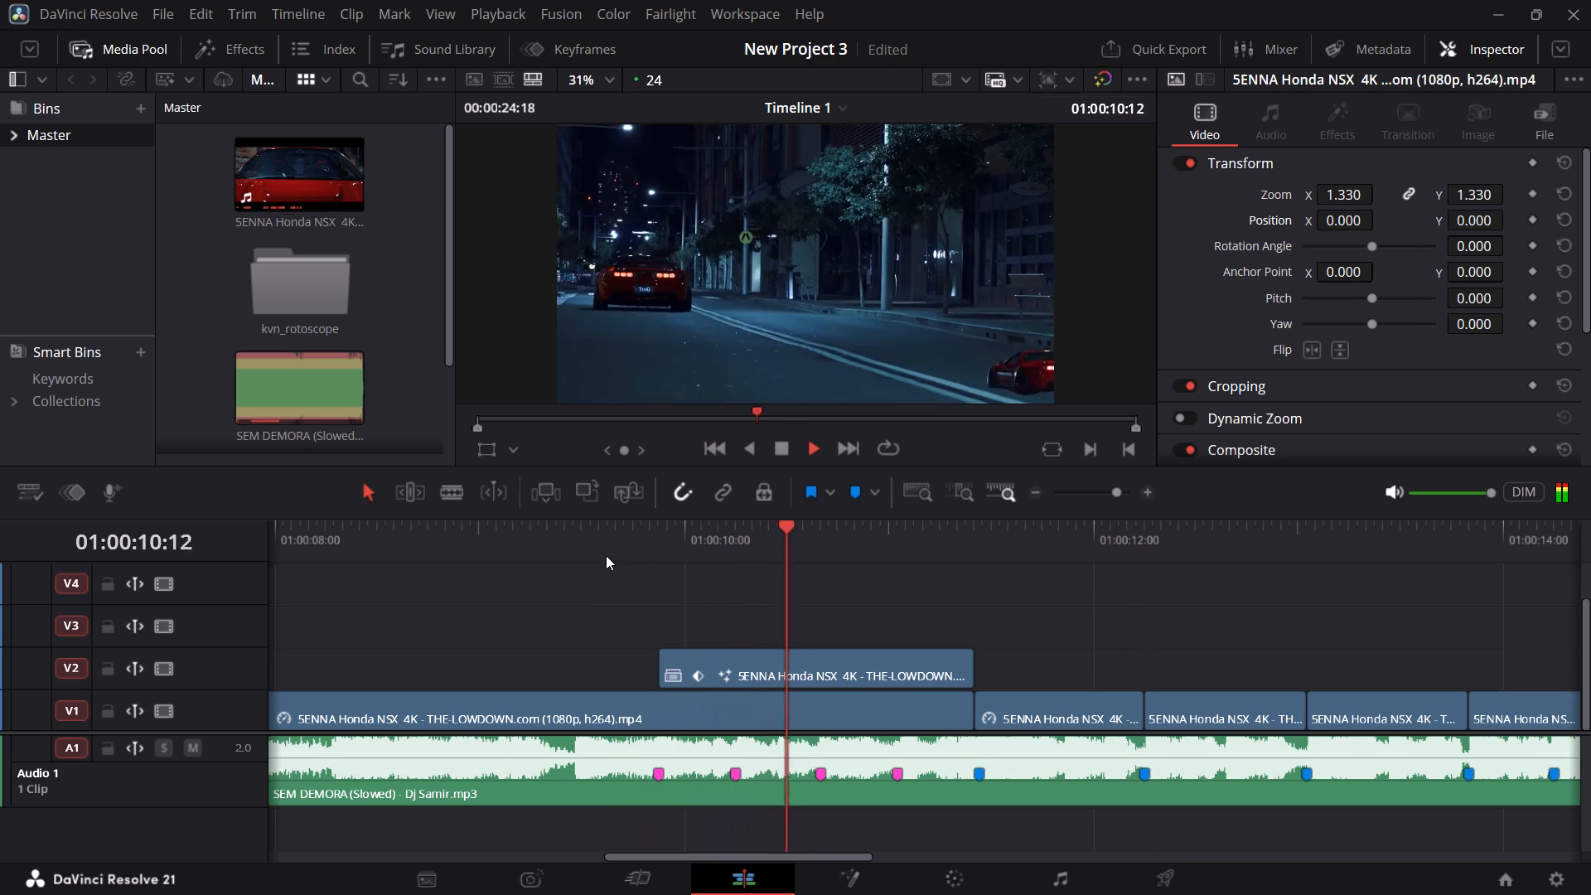
click(436, 549)
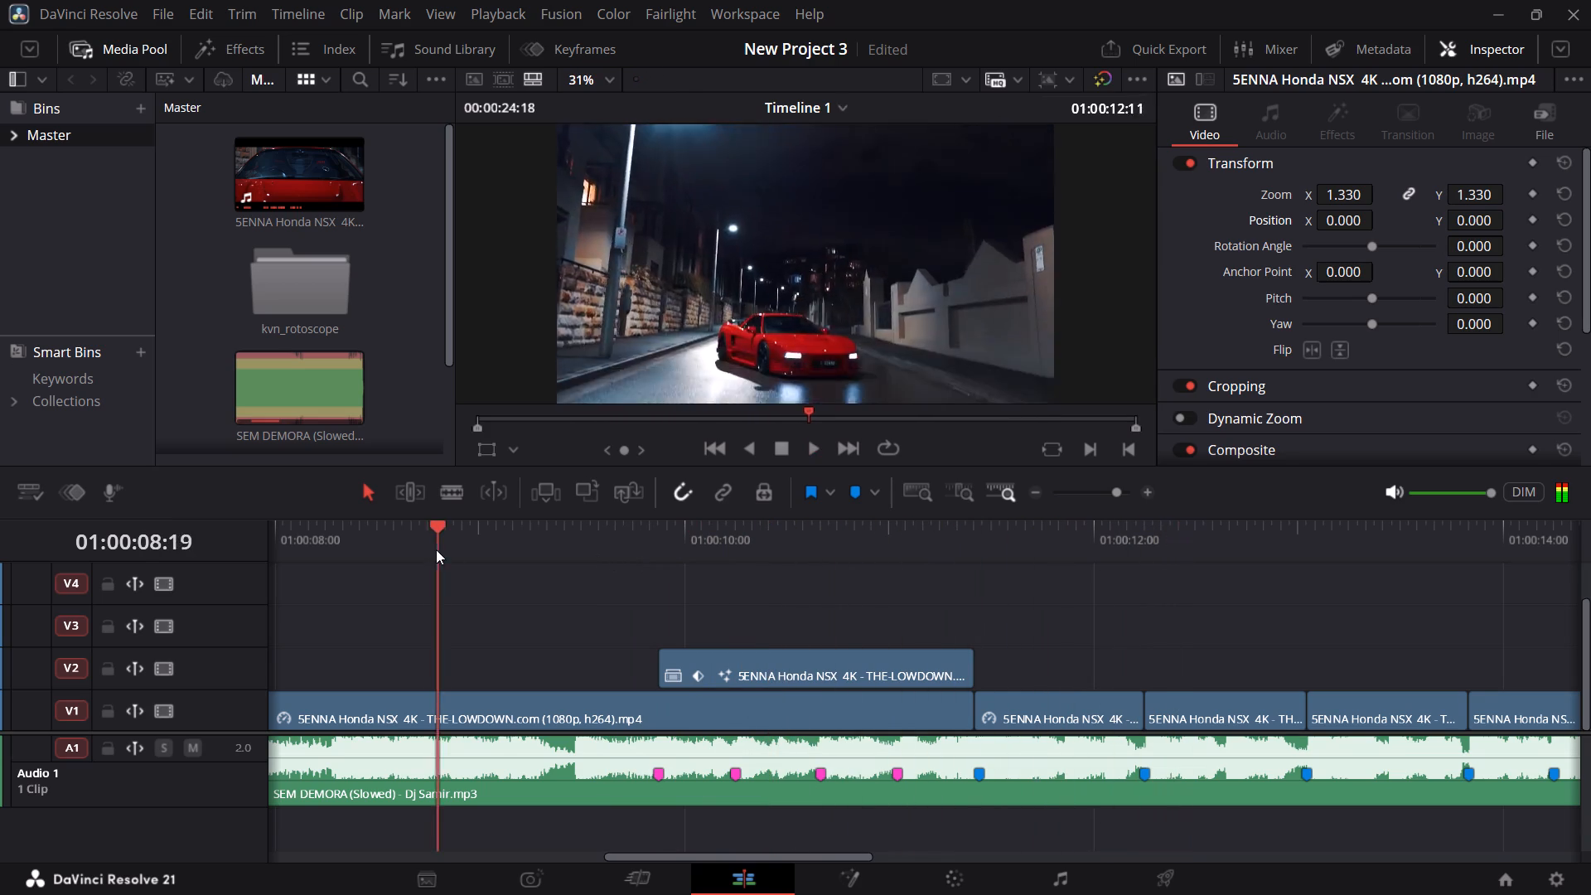
Replay the V2 rotoscoped car section from several points around Markers 19 to 22 to judge the moves against the music.
click(718, 602)
click(546, 533)
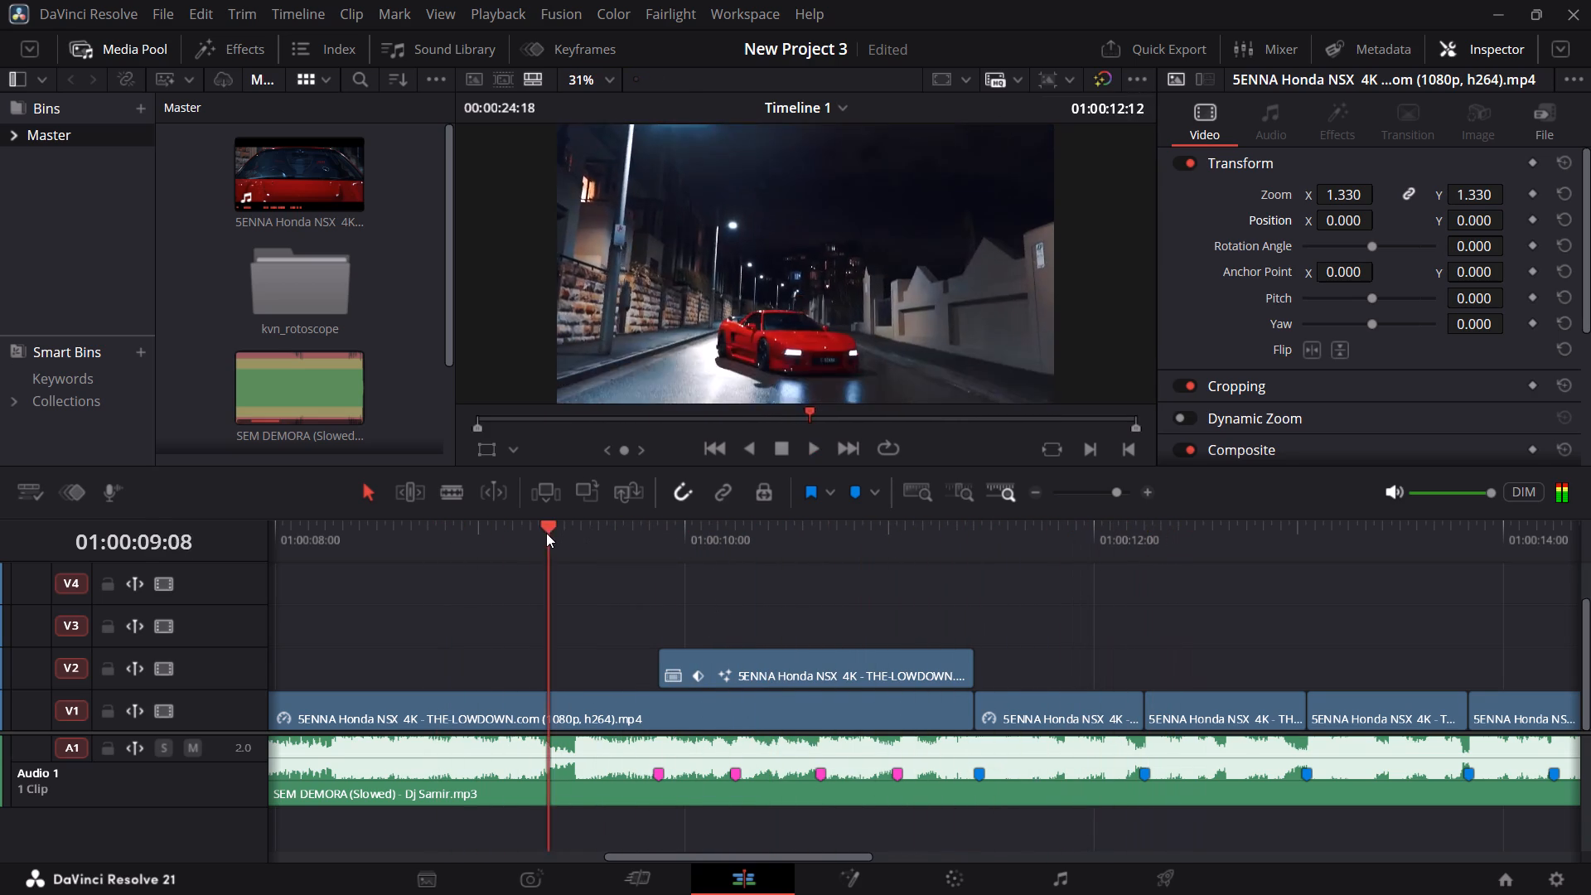
click(582, 561)
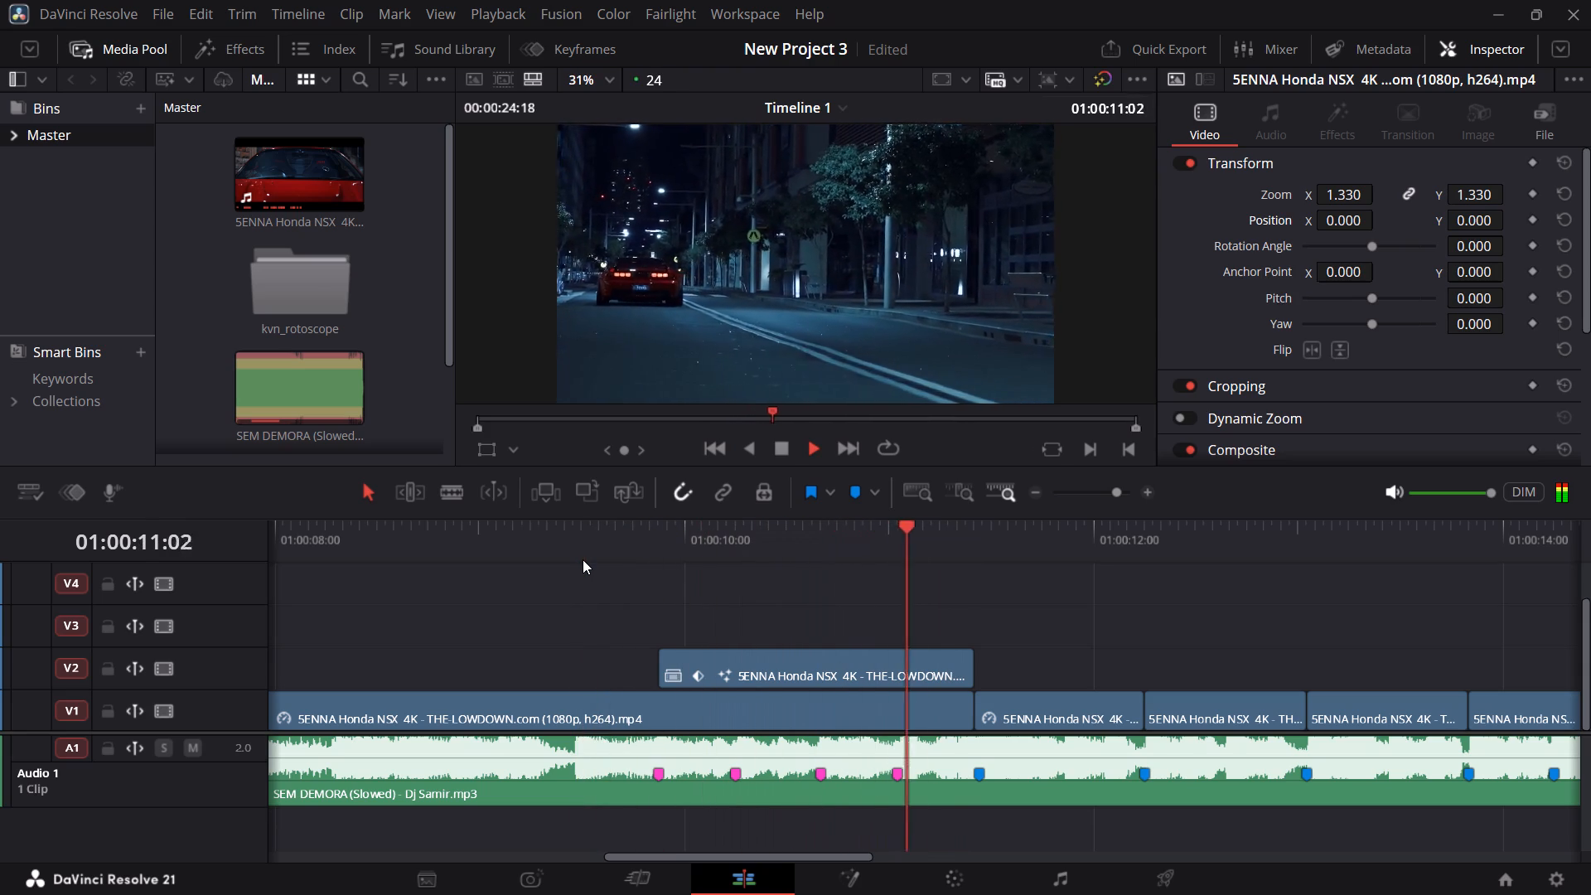
click(583, 560)
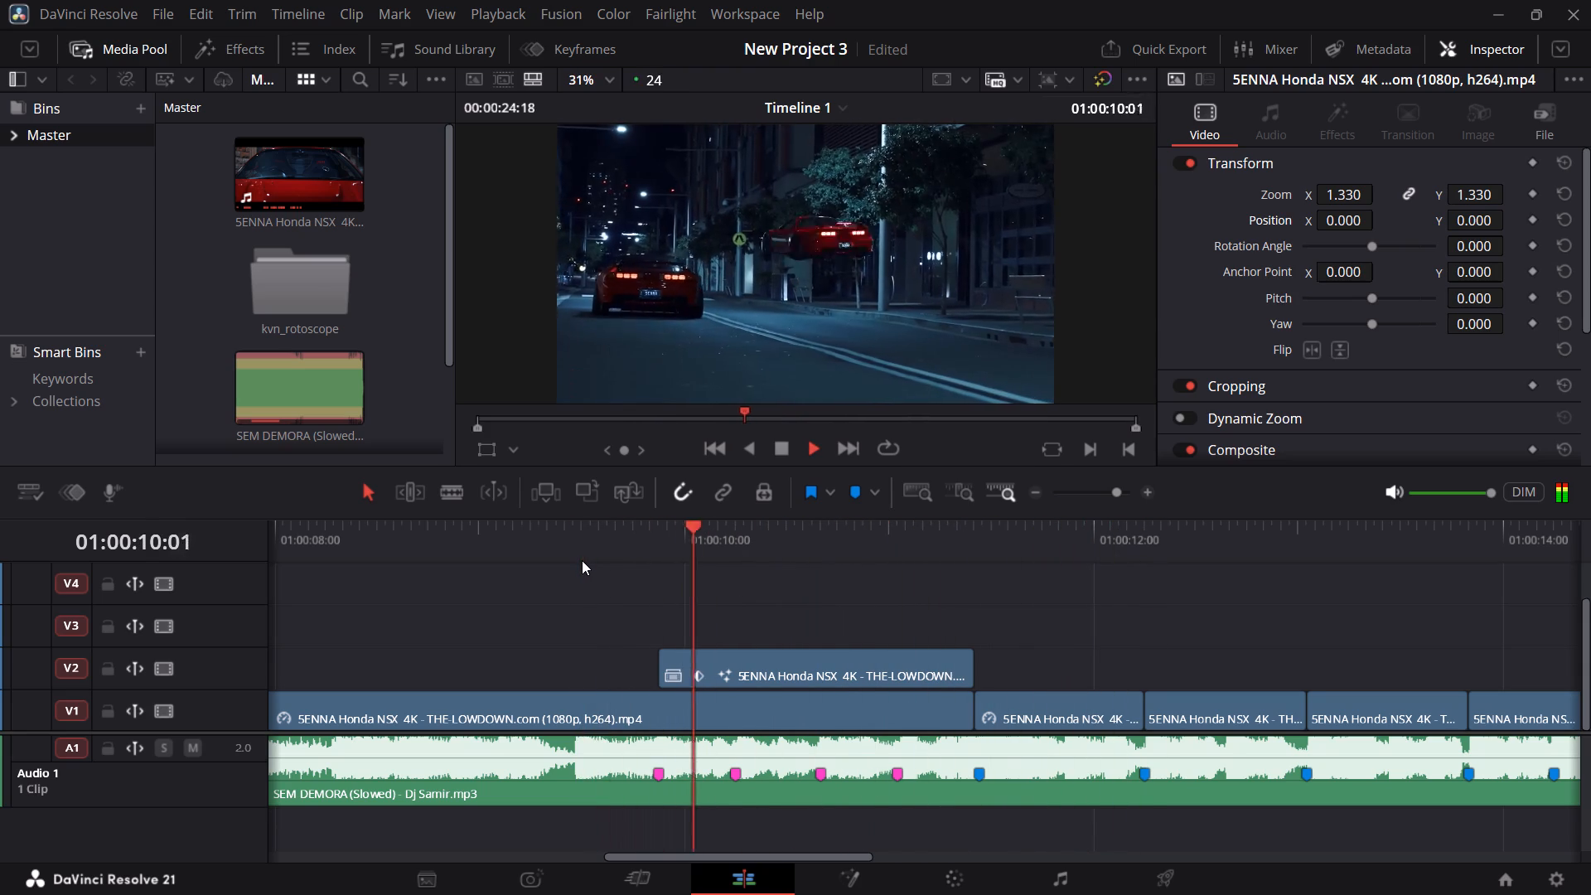
click(582, 560)
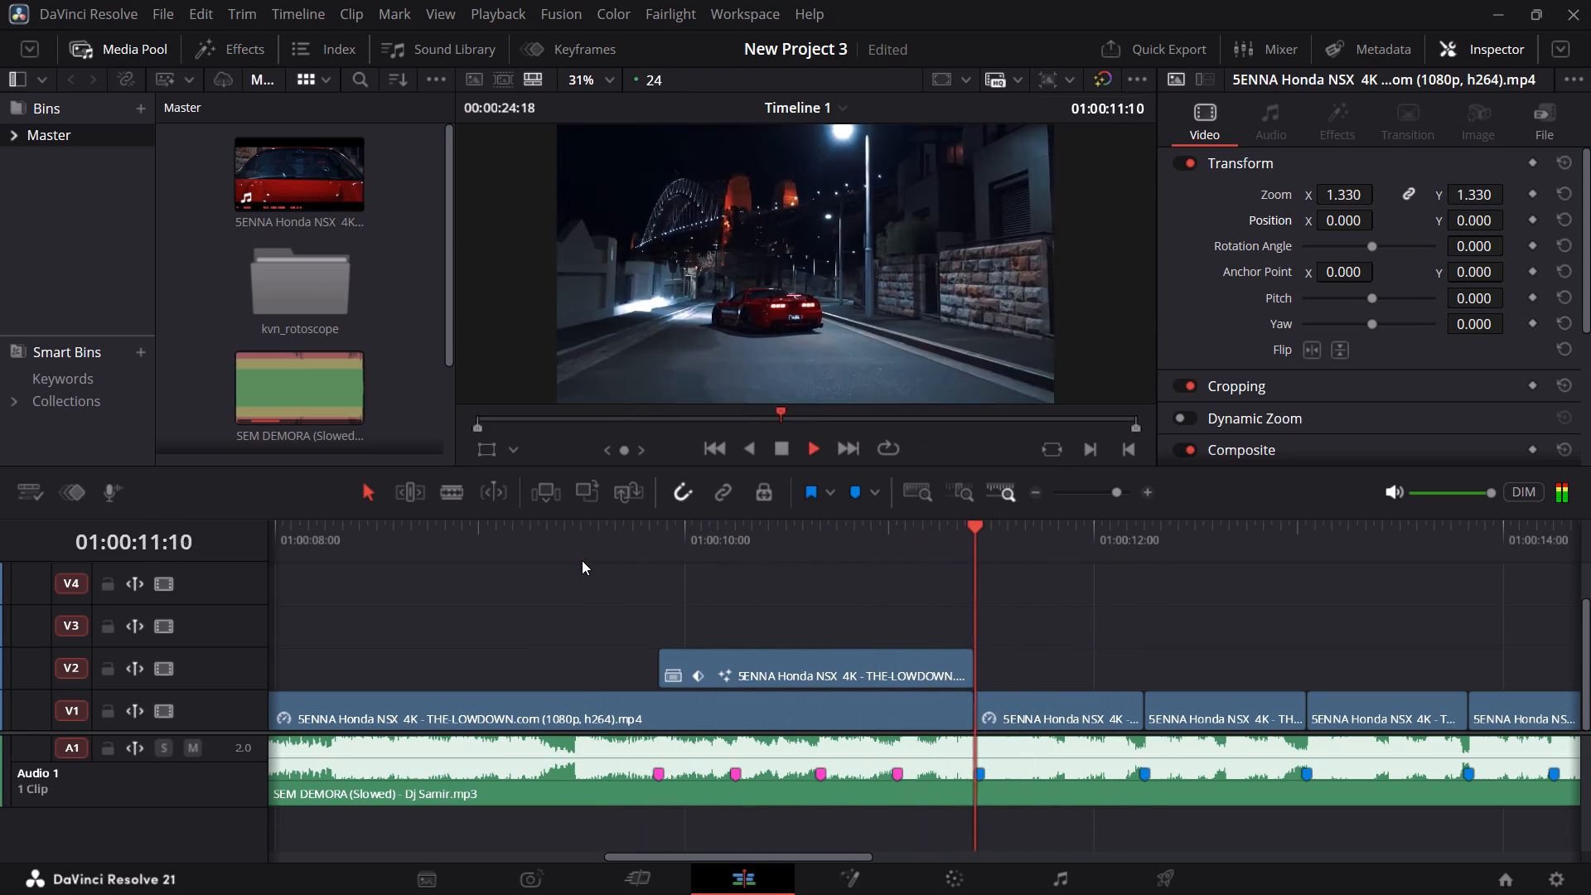
key(space)
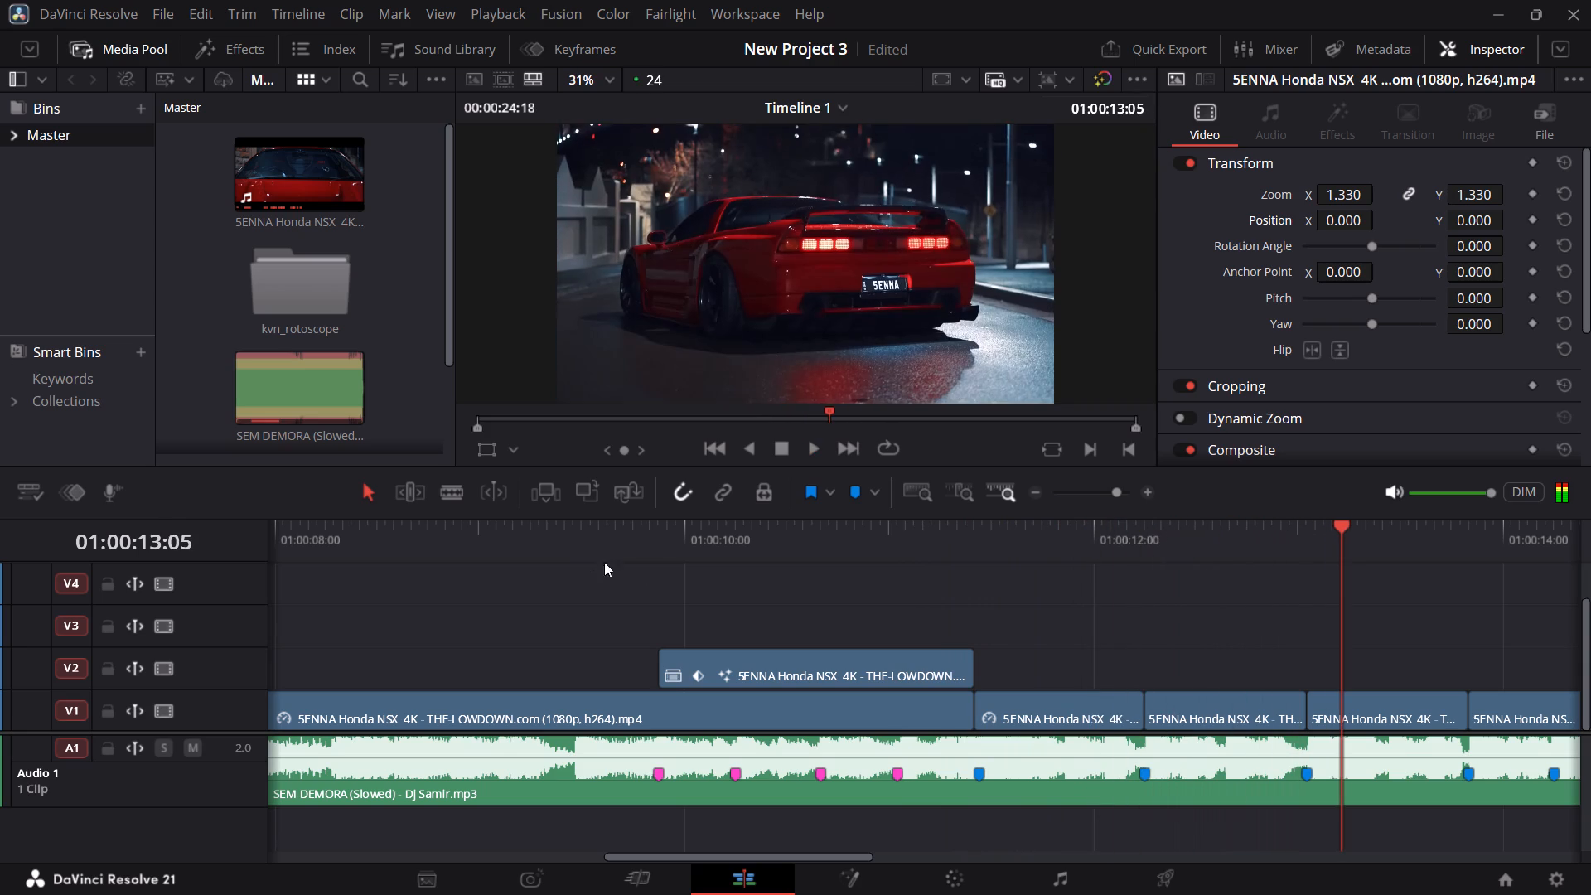
click(916, 539)
click(893, 530)
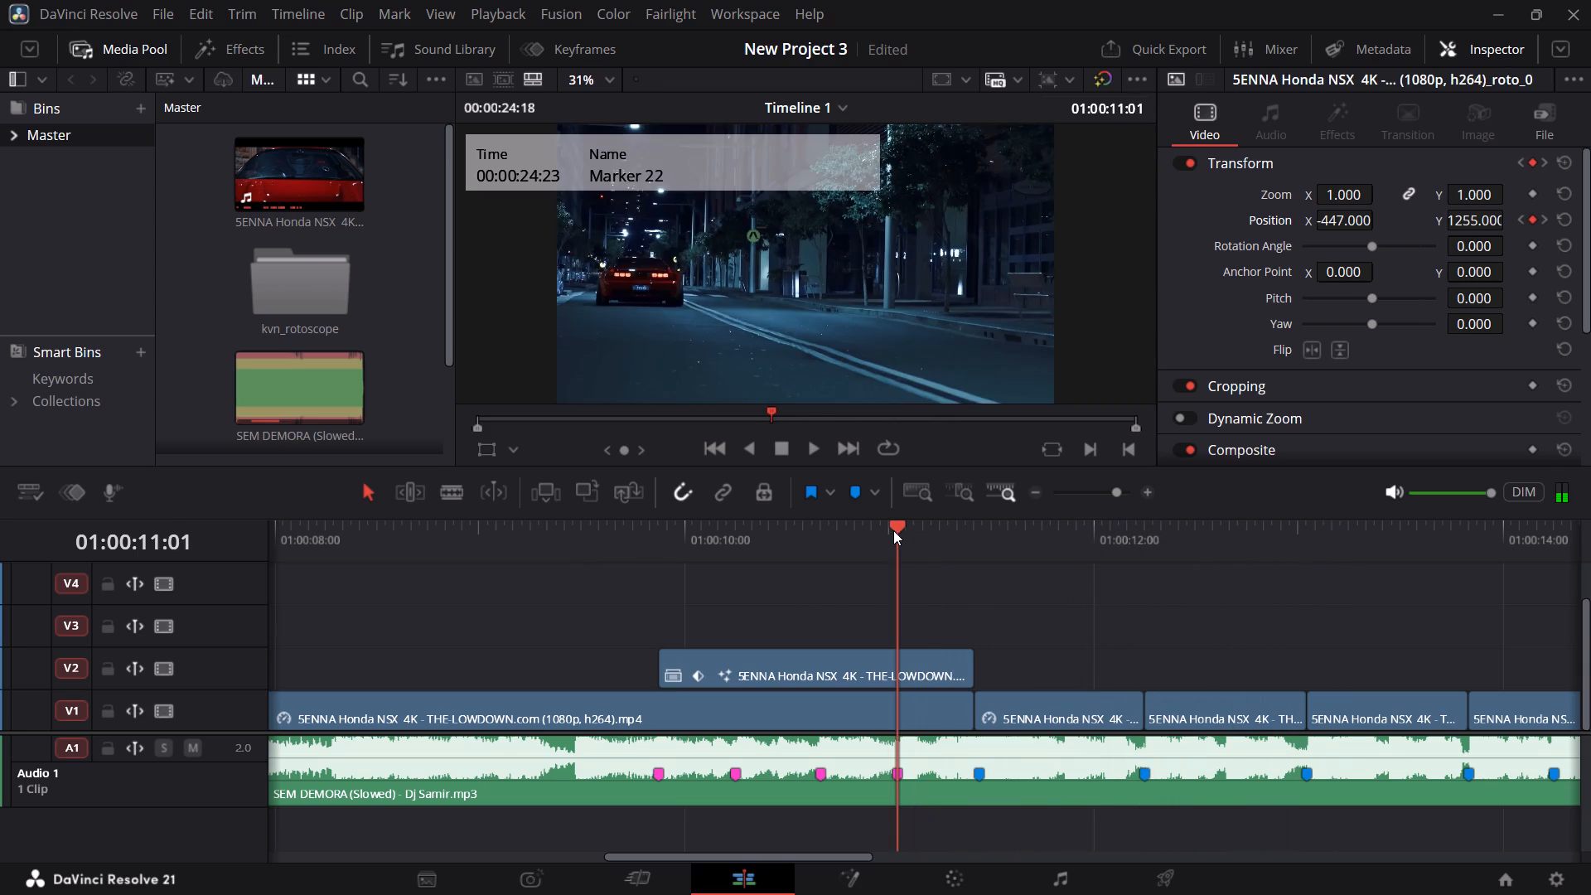
click(873, 539)
key(space)
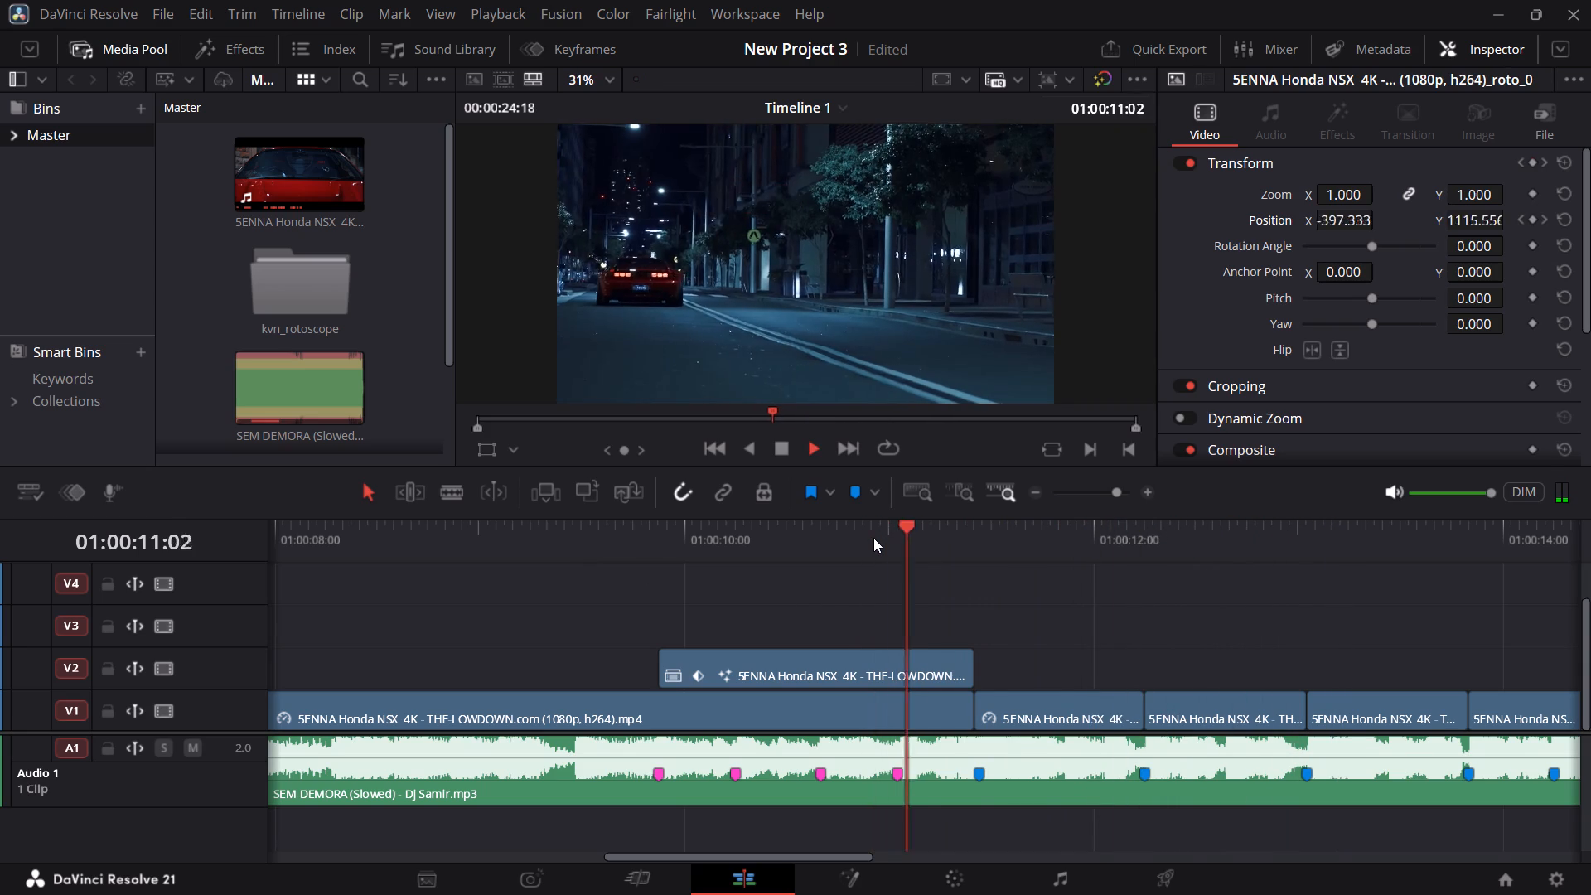
key(space)
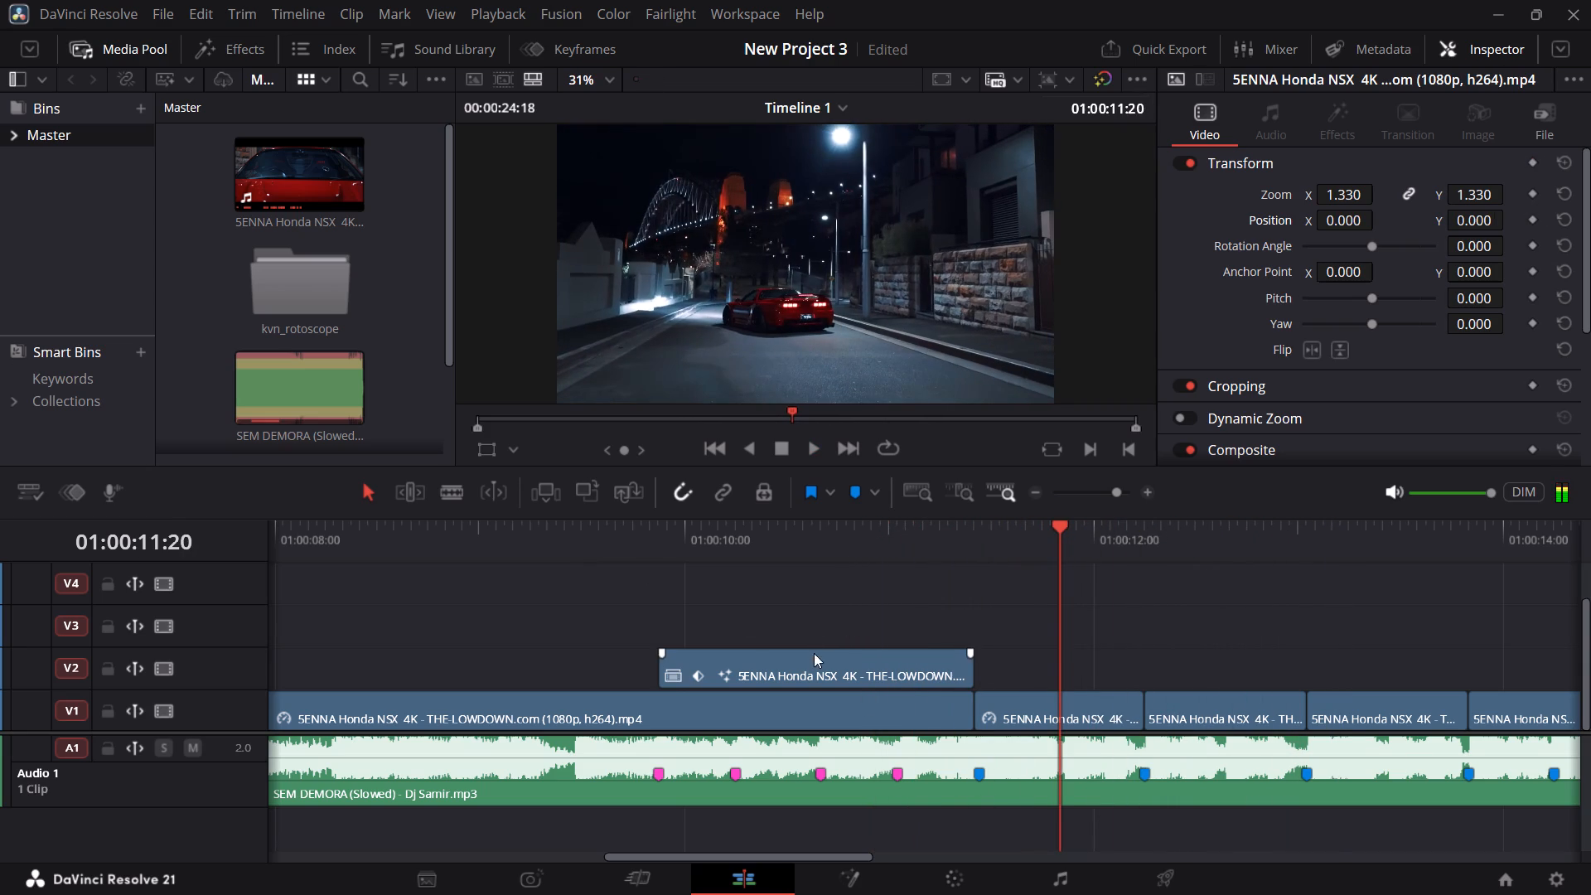
Open the V2 rotoscoped car clip in Fusion and add a Directional Blur node between its input and MediaOut1.
click(813, 669)
click(770, 552)
click(873, 865)
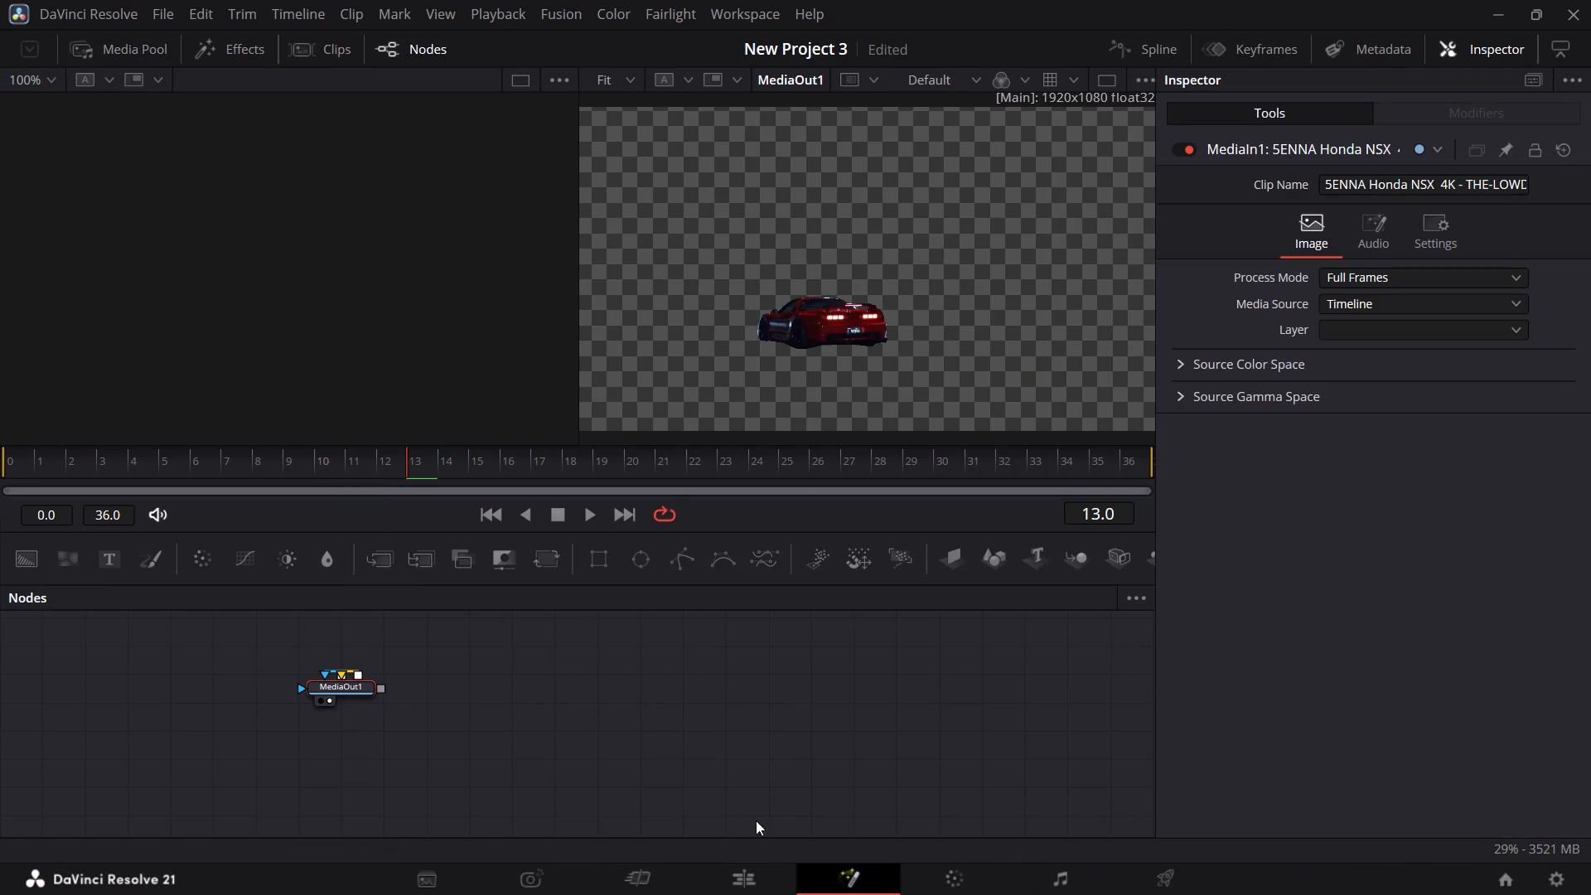
click(749, 873)
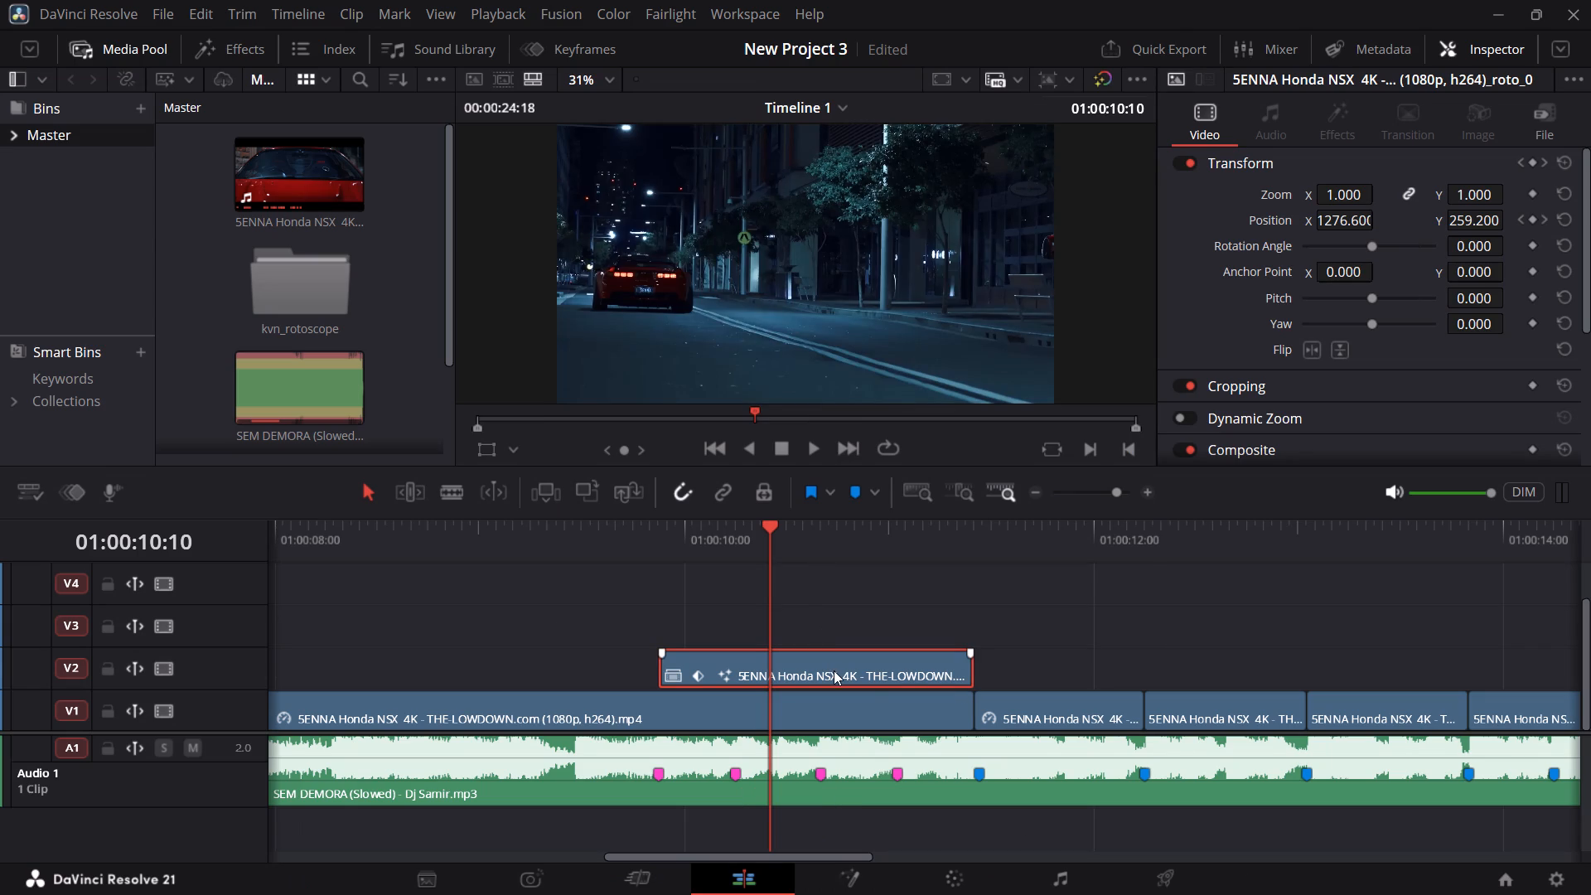
click(849, 890)
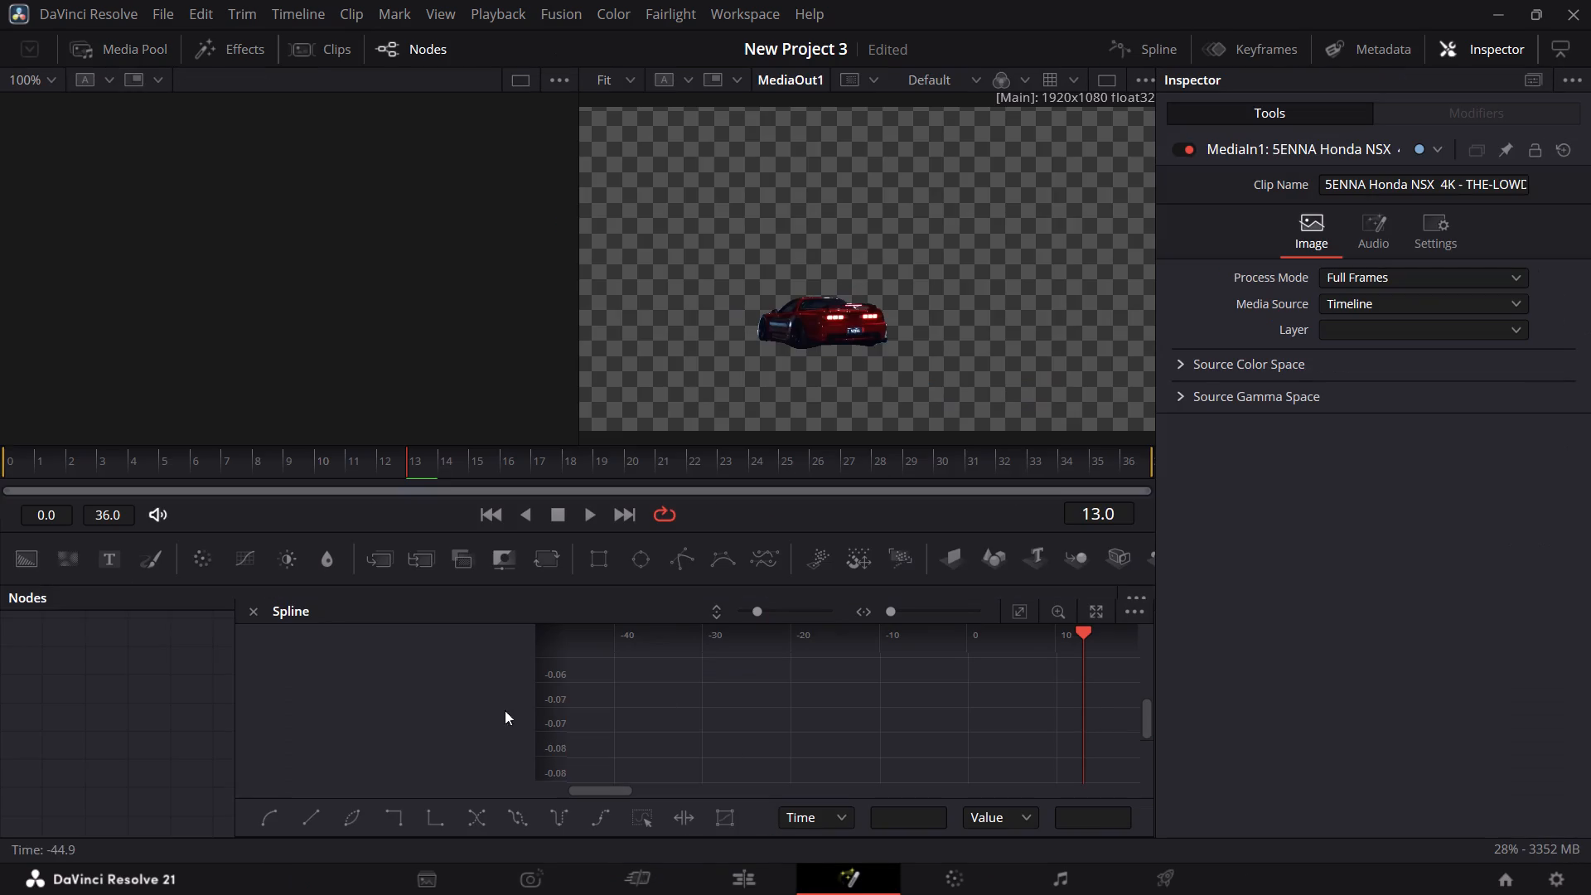
click(252, 611)
key(shift+space)
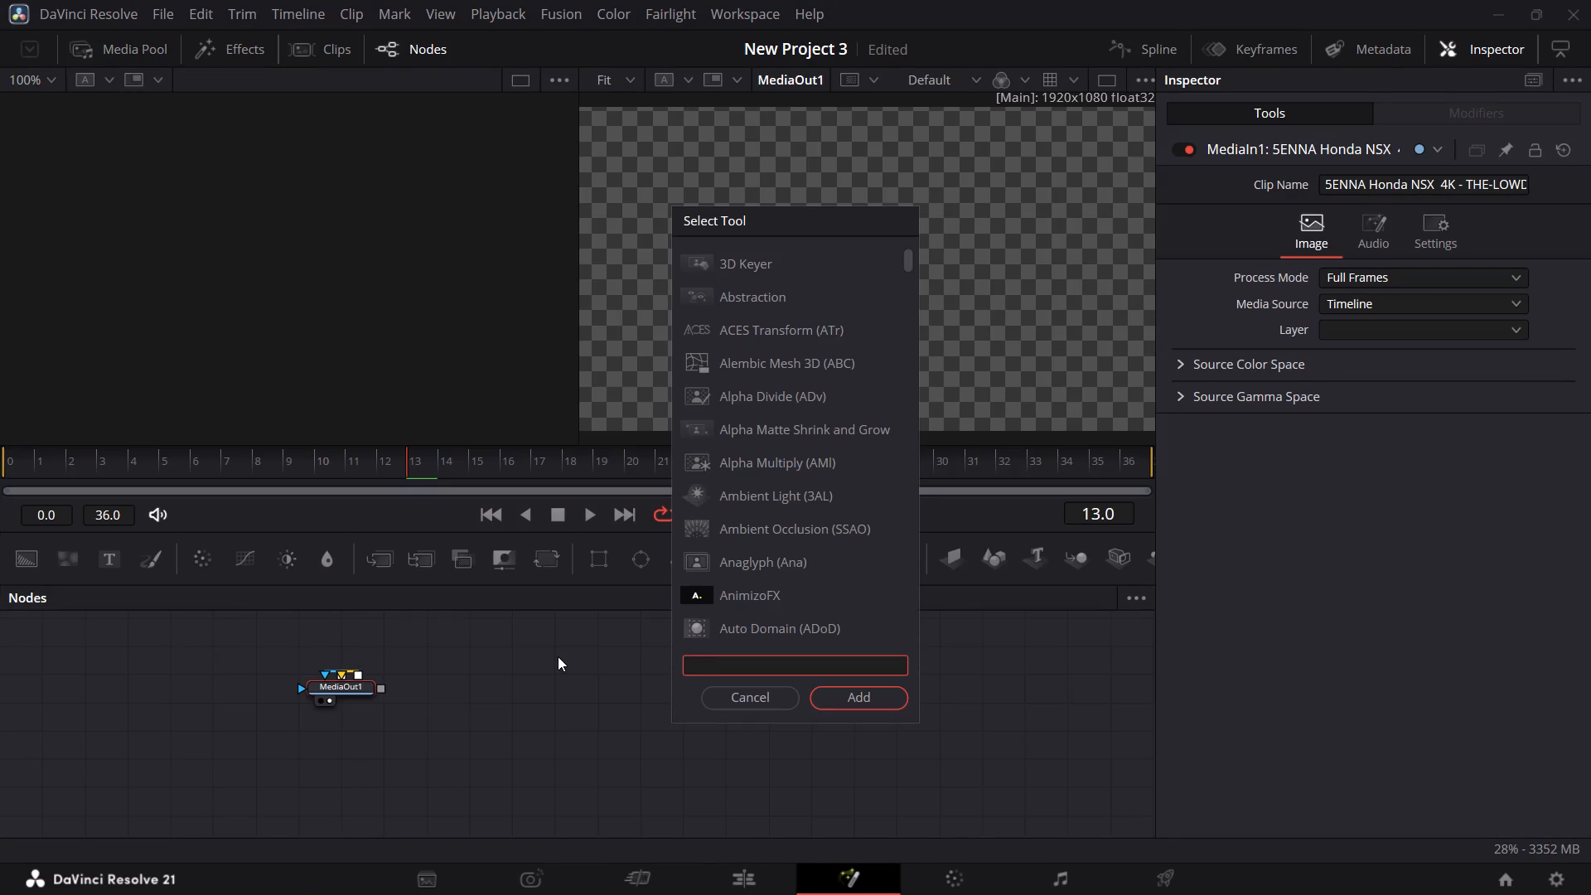
text(dir)
key(Return)
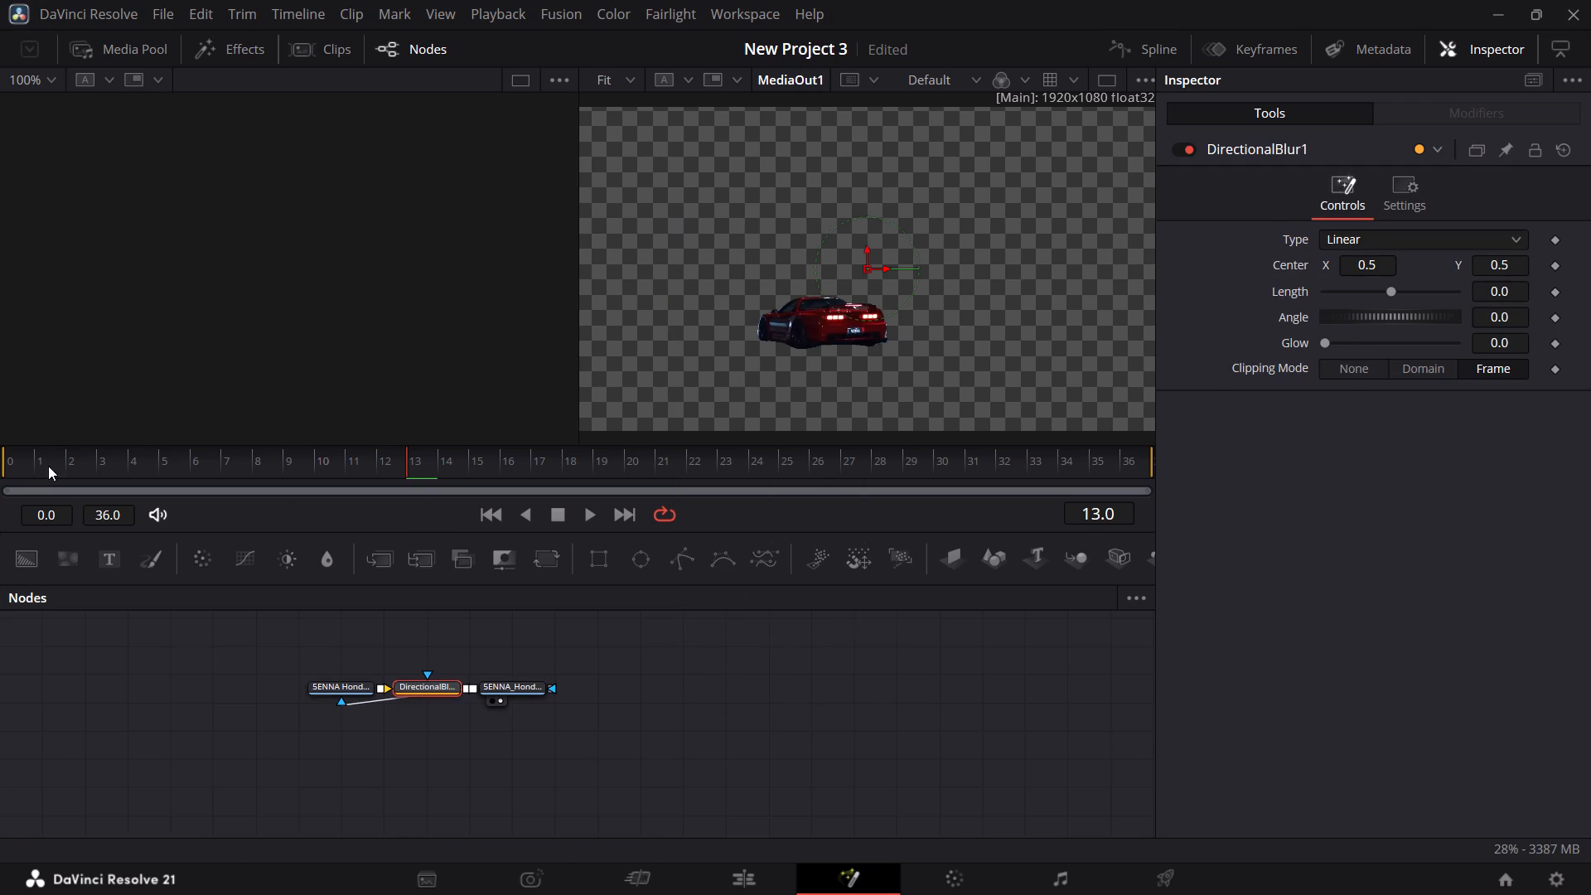
At frame 0, set the DirectionalBlur1 angle to 36.5 and its length to 0.03.
drag(44, 462, 0, 463)
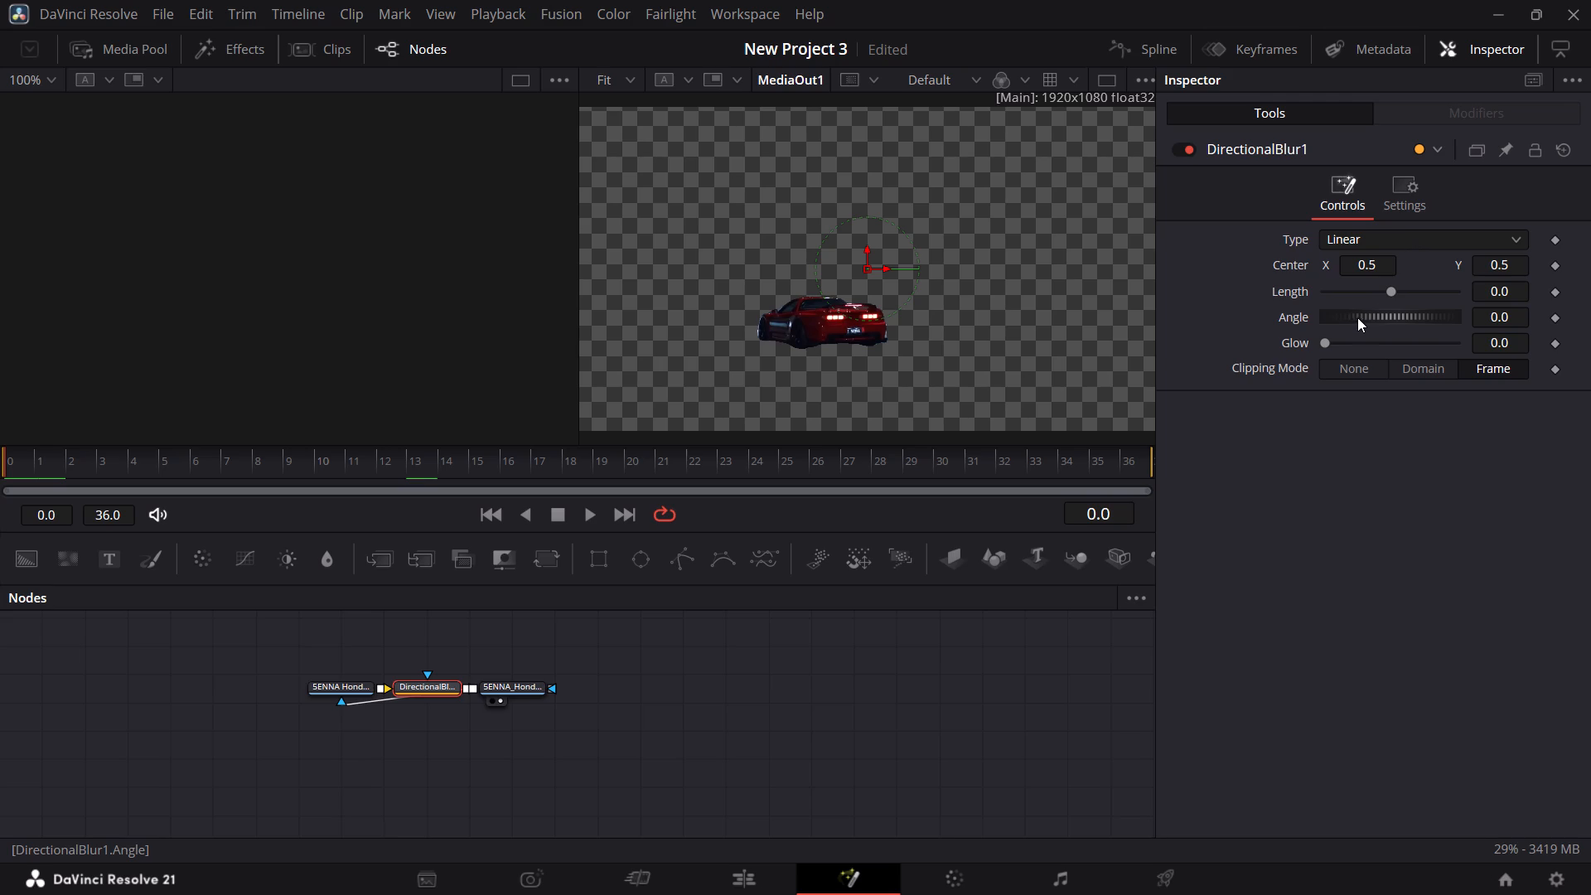
drag(1377, 321, 1394, 322)
drag(1394, 322, 1391, 320)
drag(1390, 293, 1422, 295)
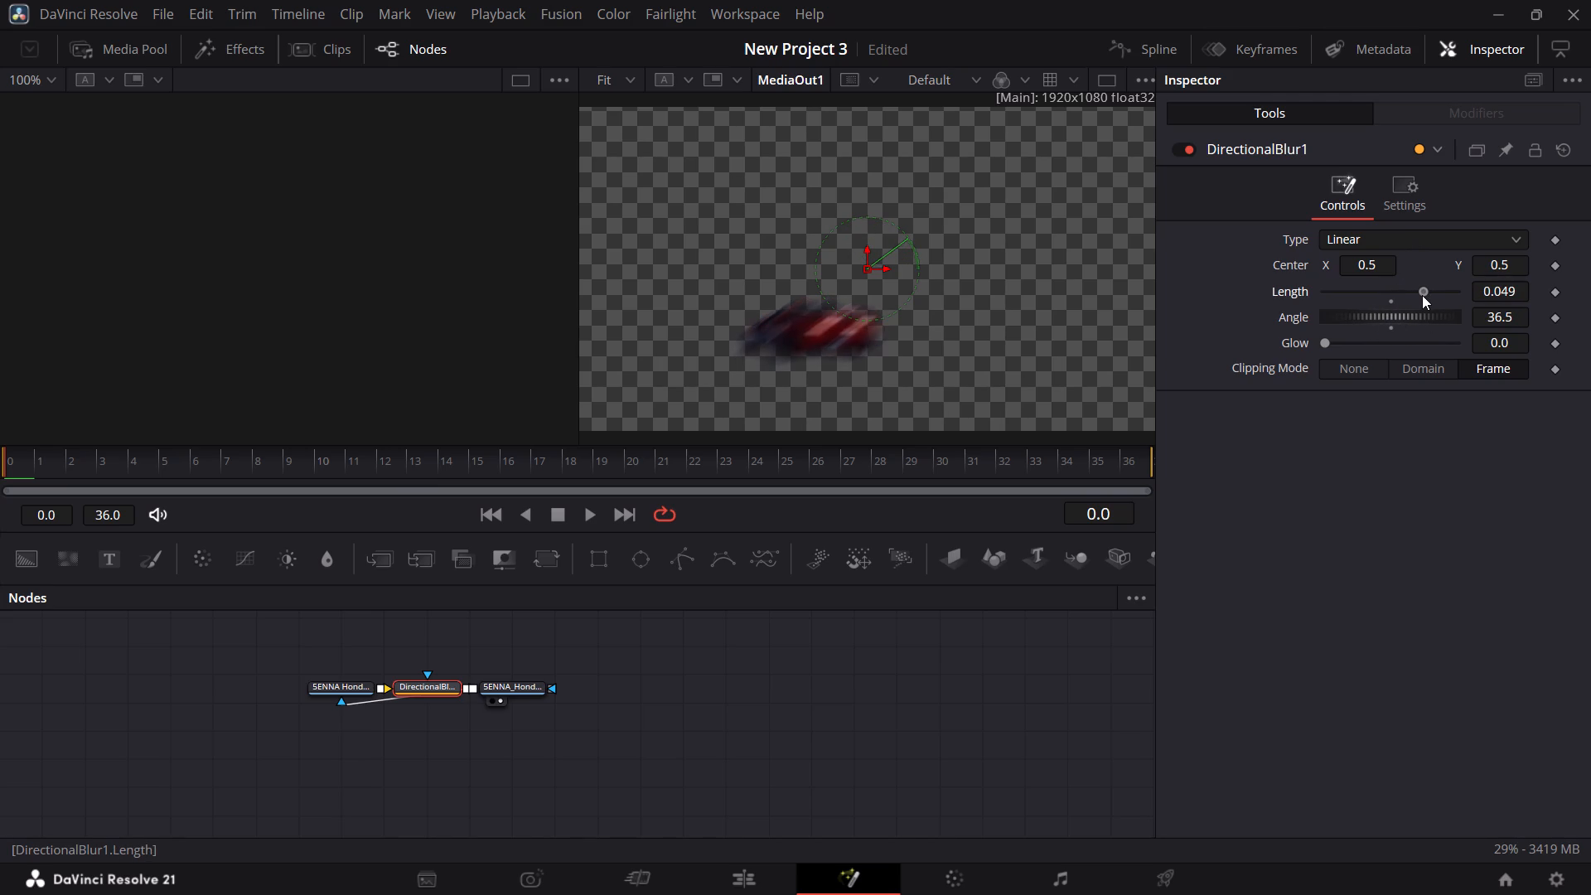
drag(1422, 295, 1410, 295)
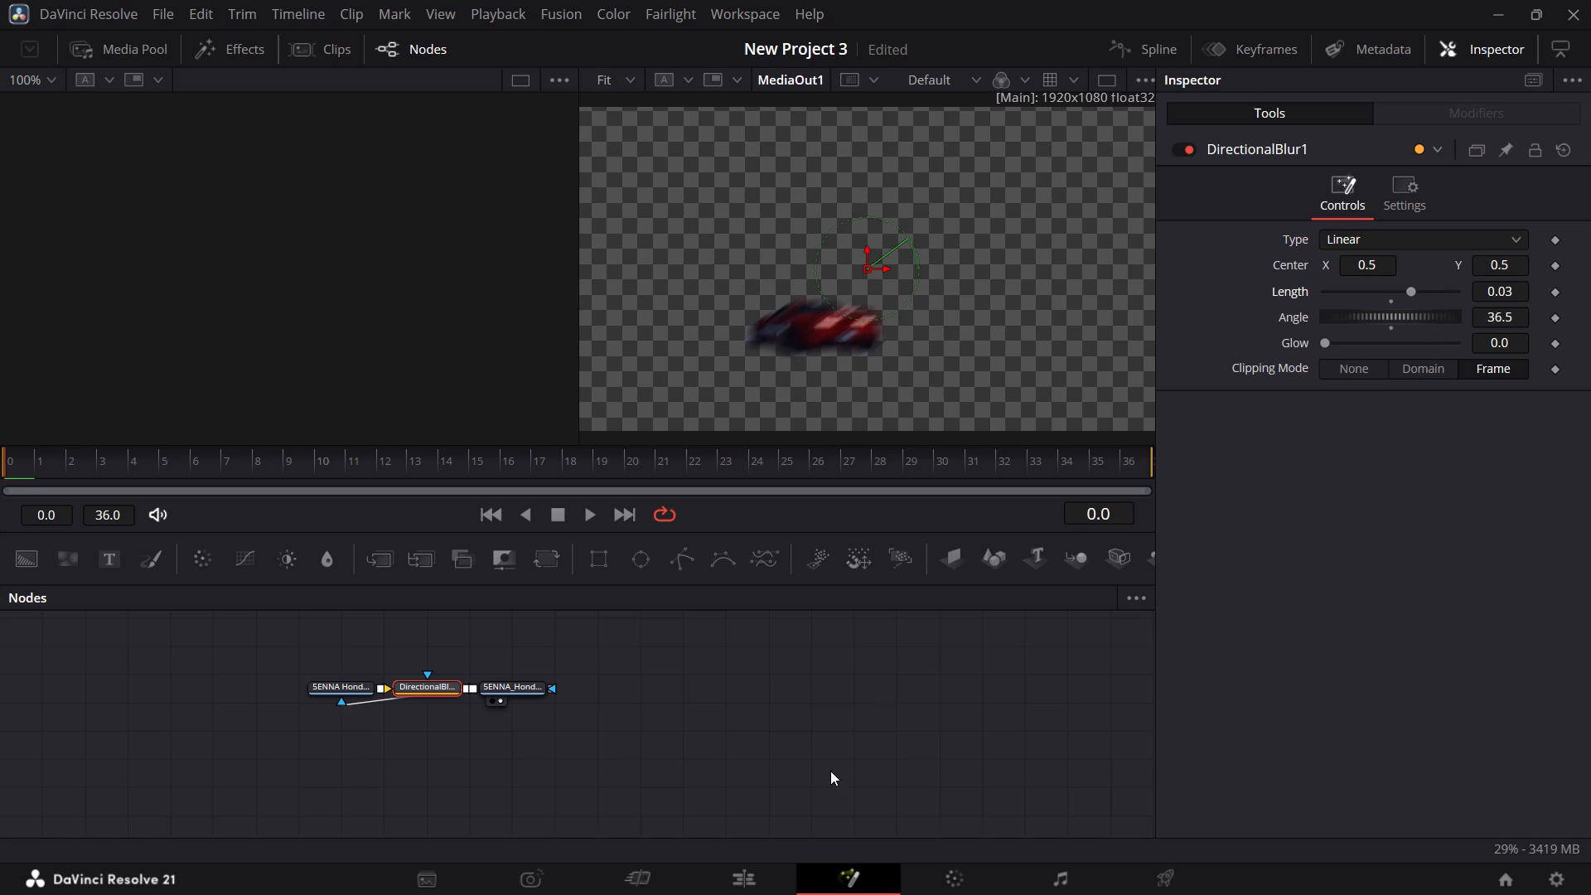
Return to the edit timeline and play from just before the V2 clip to check the blurred car's motion.
click(746, 876)
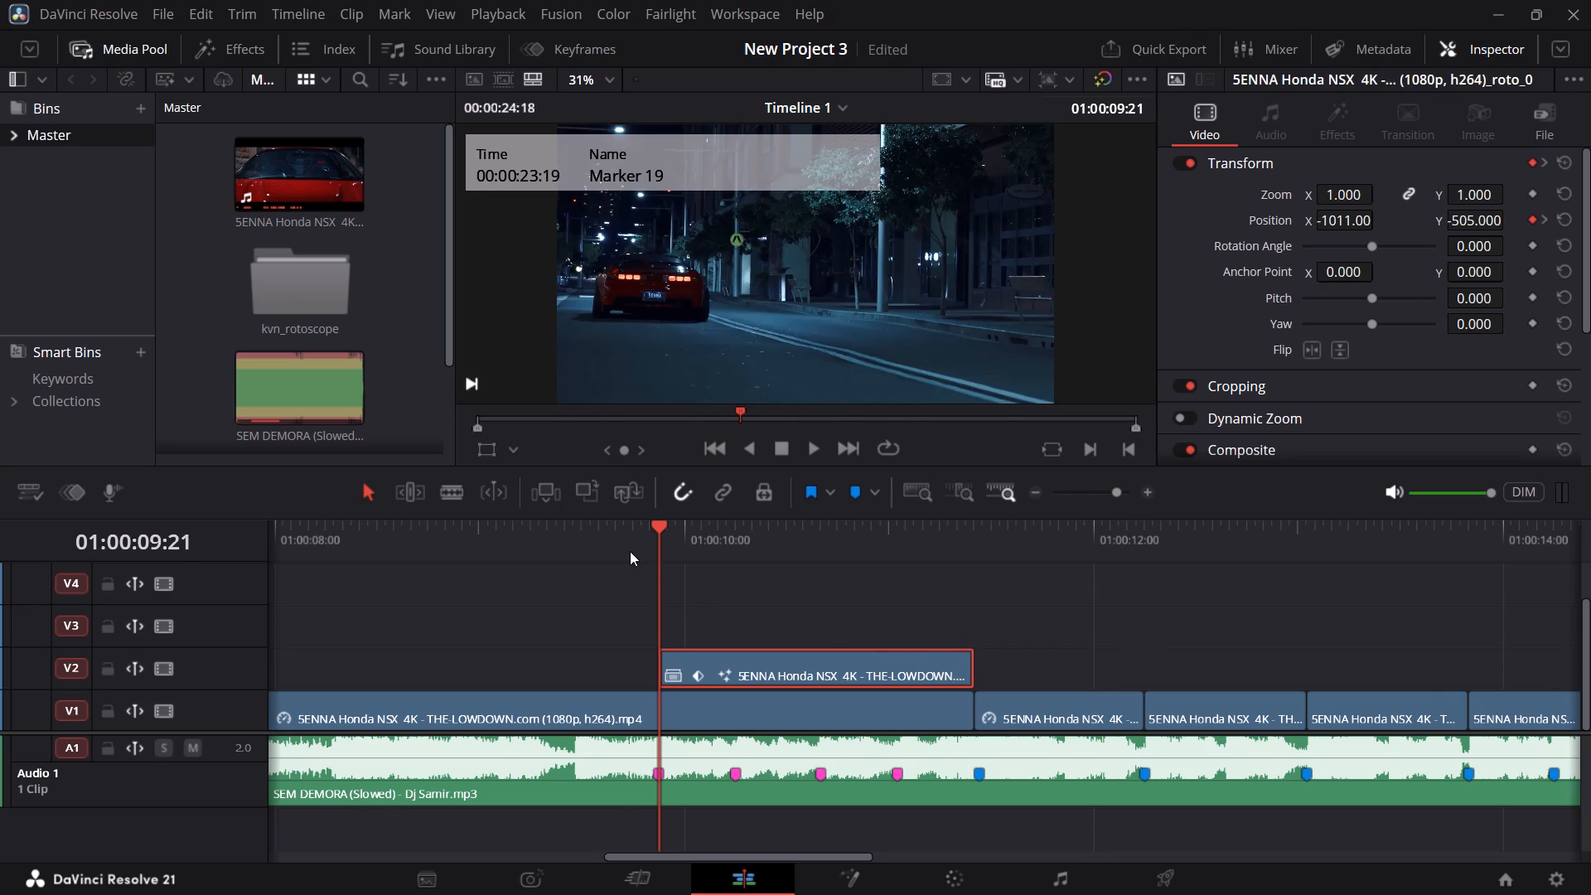
click(629, 549)
key(space)
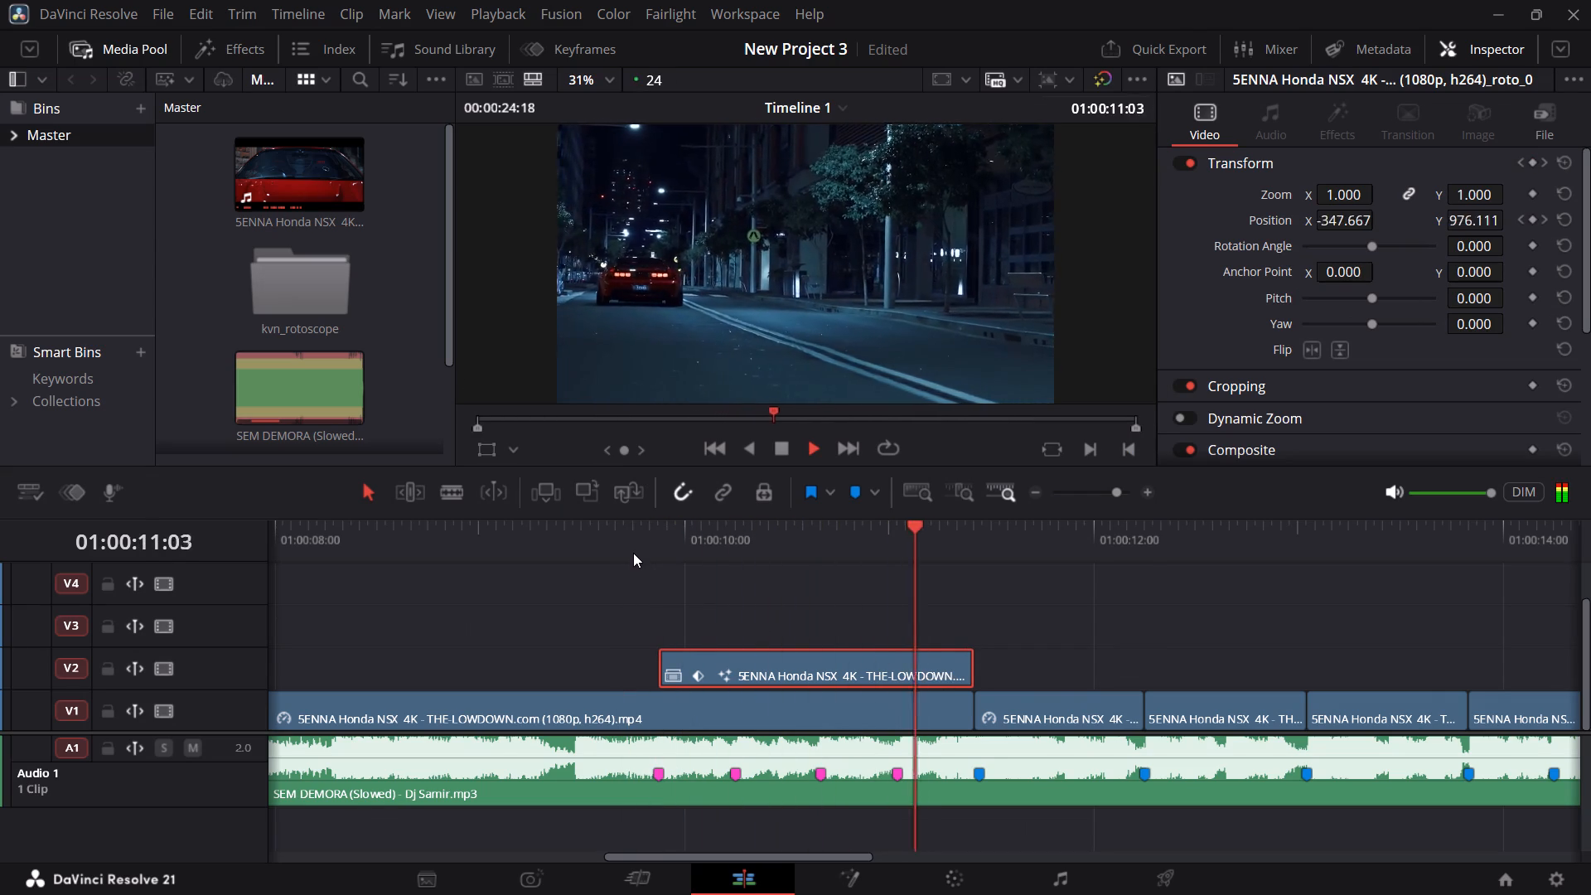
key(space)
click(627, 546)
key(space)
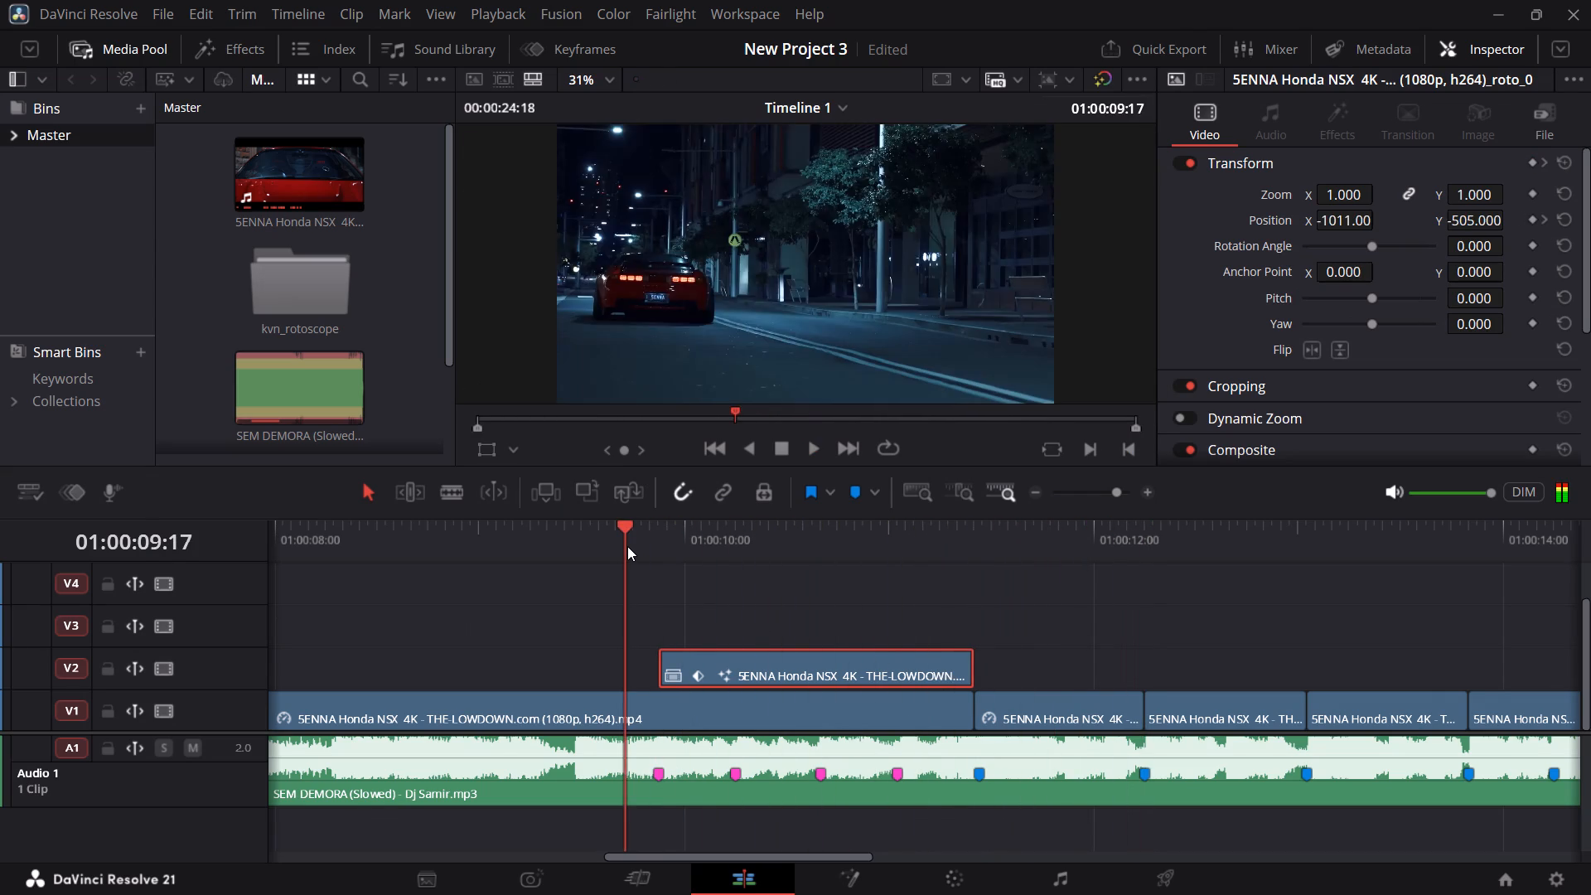
key(space)
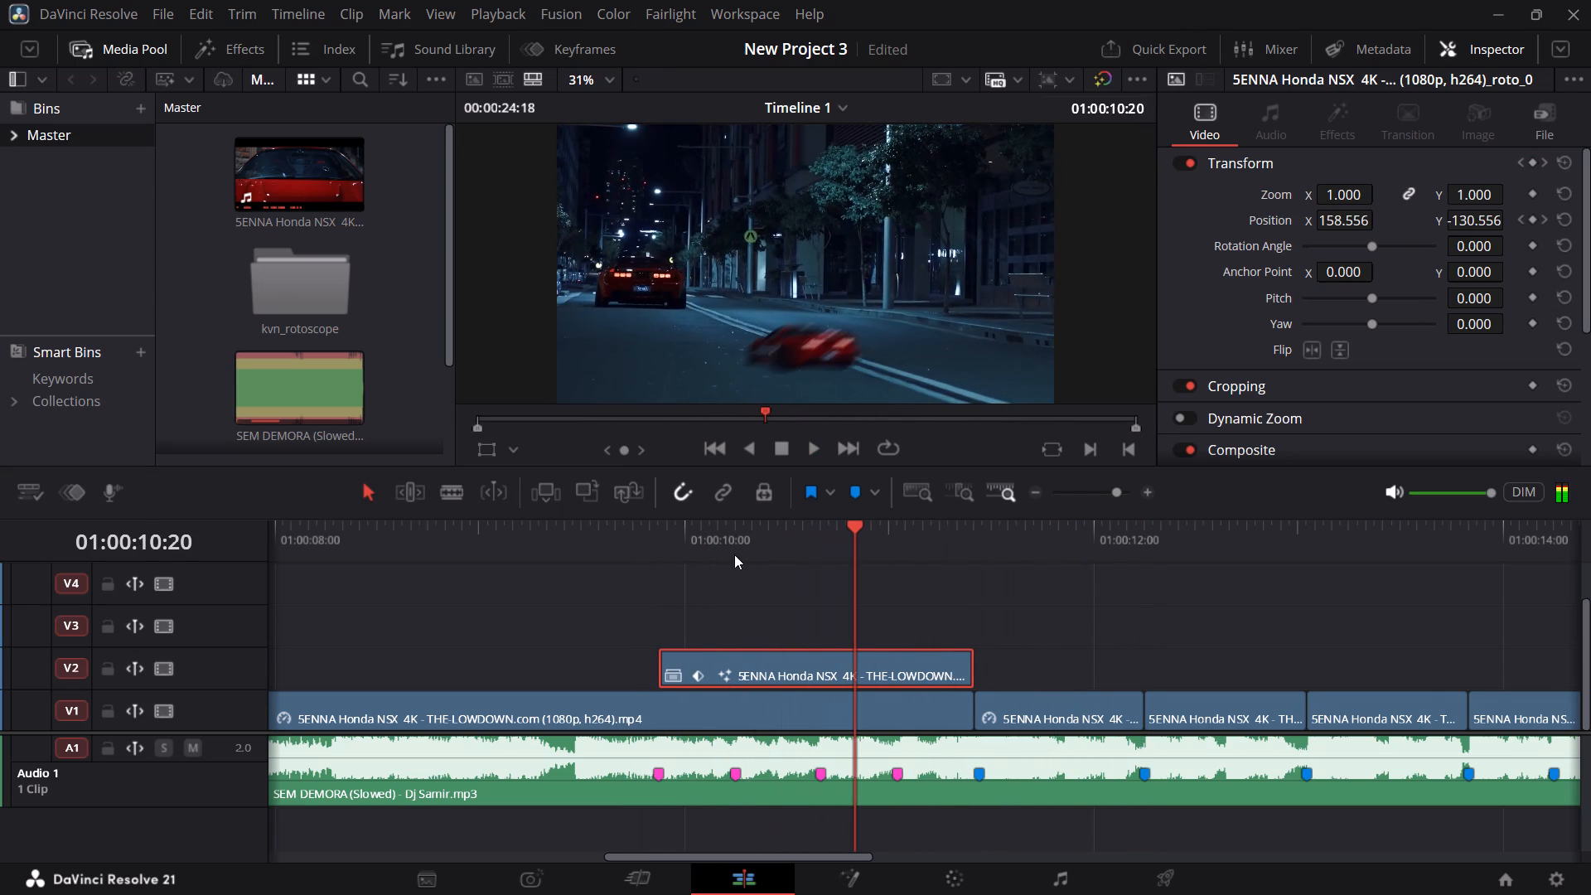
In Fusion, keyframe DirectionalBlur1's Type as Linear at frame 9, matching Marker 20, and at frame 0.
click(731, 539)
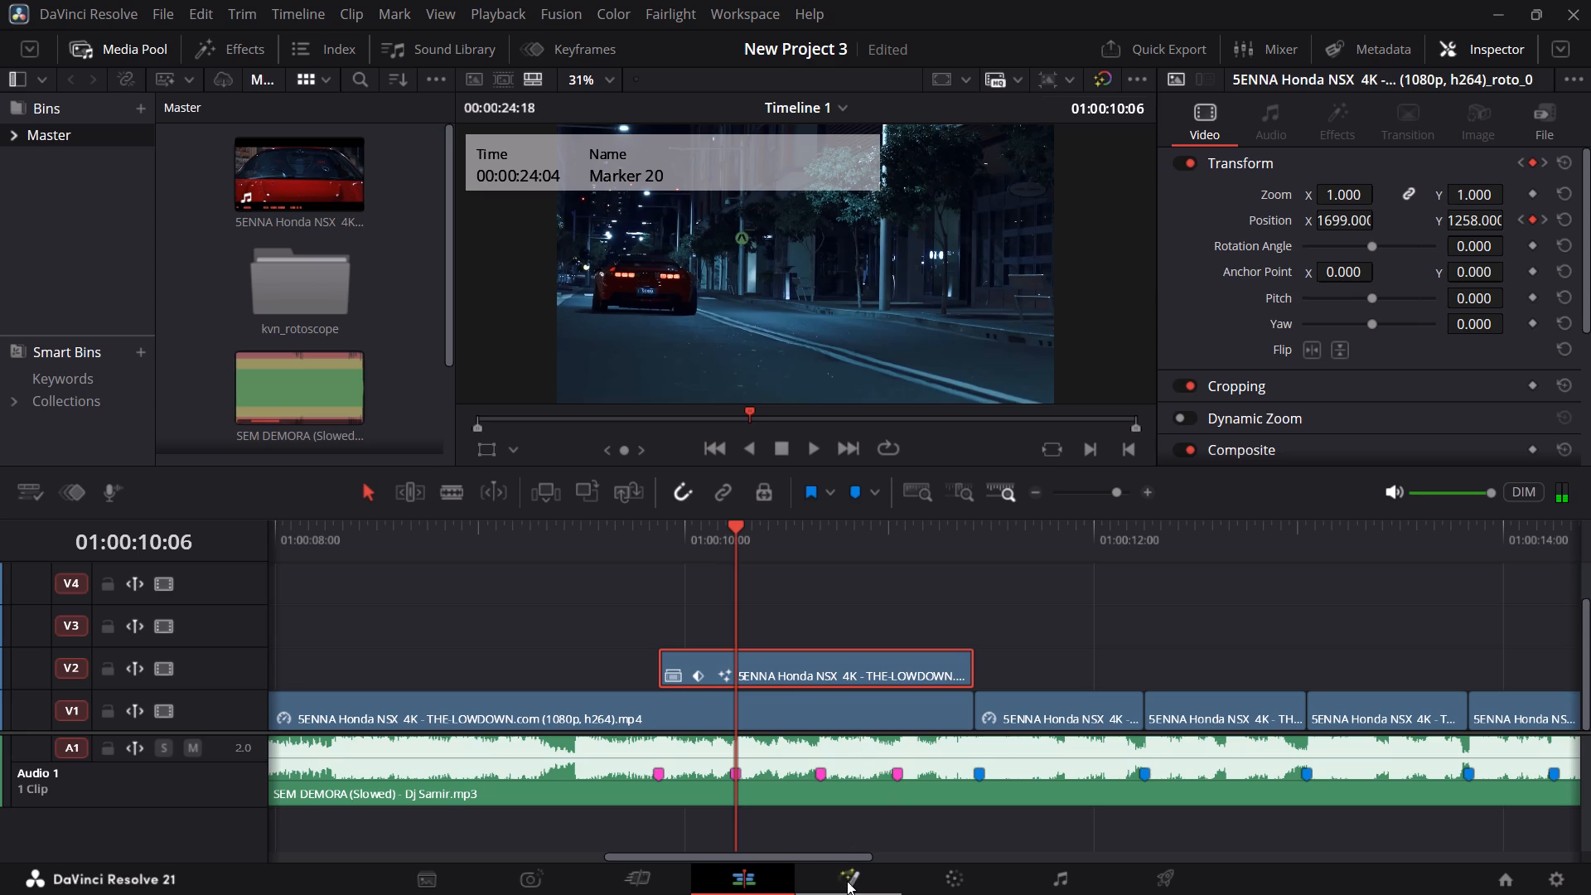
click(851, 880)
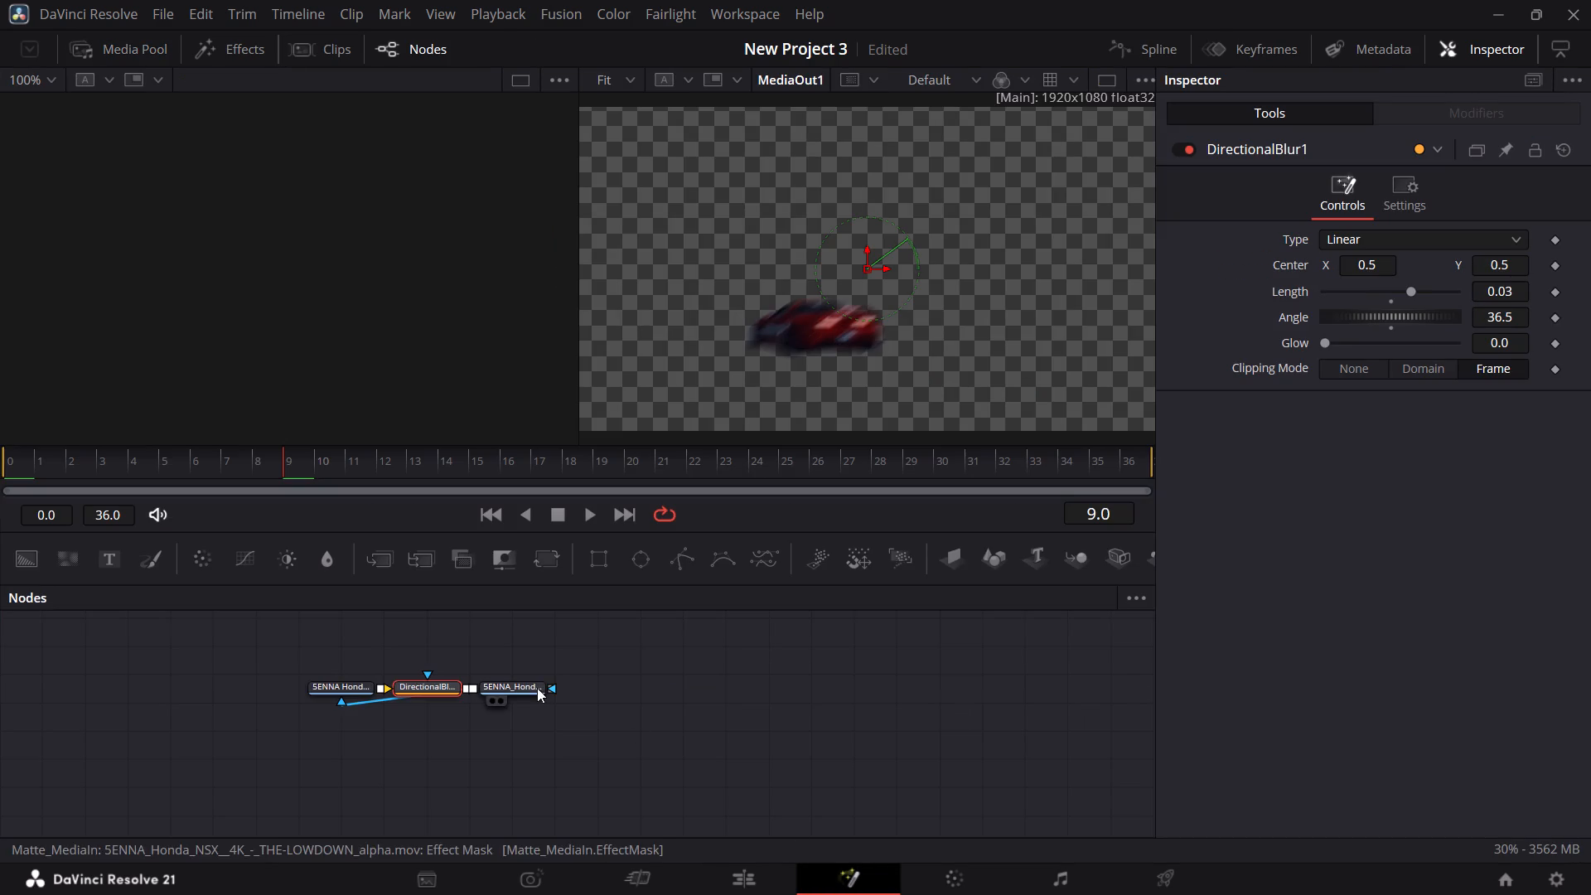
click(1557, 242)
drag(130, 463, 0, 462)
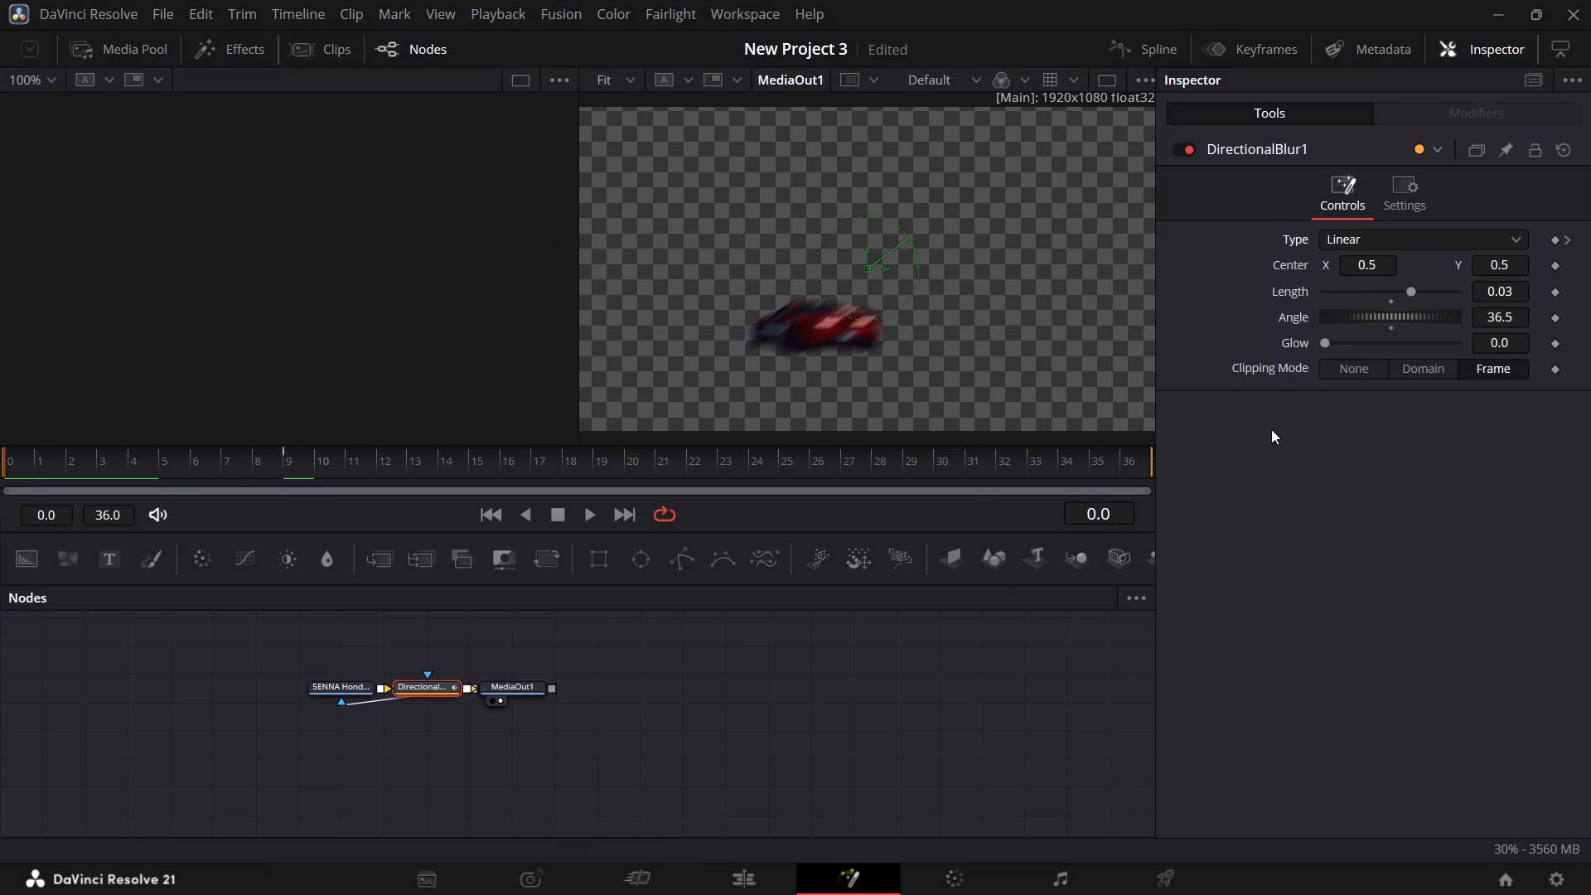
click(1552, 240)
click(1563, 244)
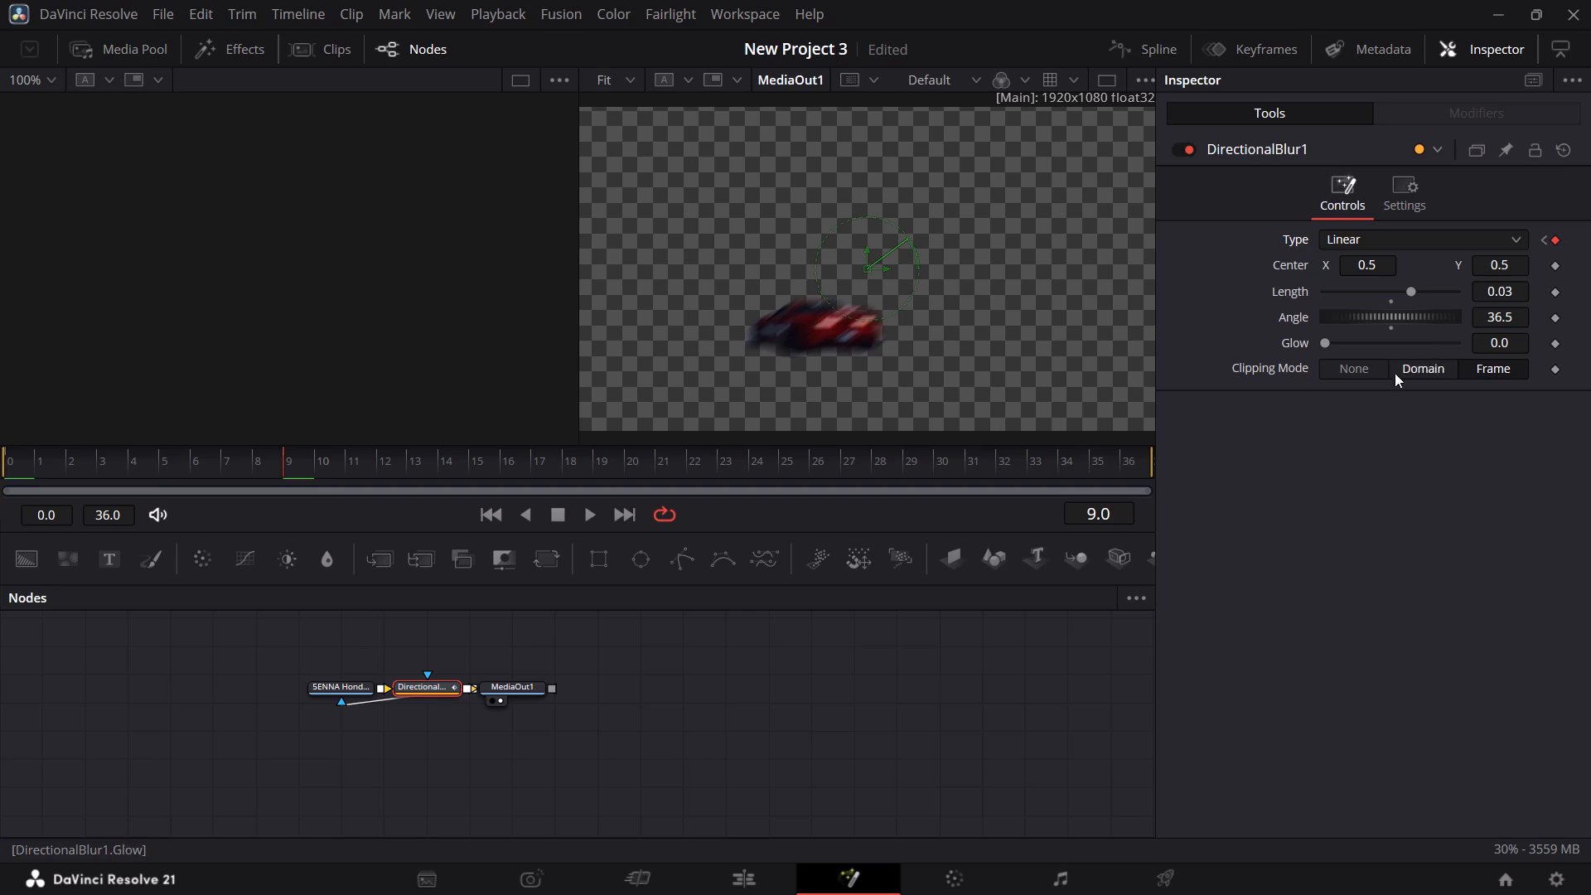
Keyframe DirectionalBlur1's Length at 0.03 on frame 19, matching Marker 21, and on frames 9 and 0.
click(738, 874)
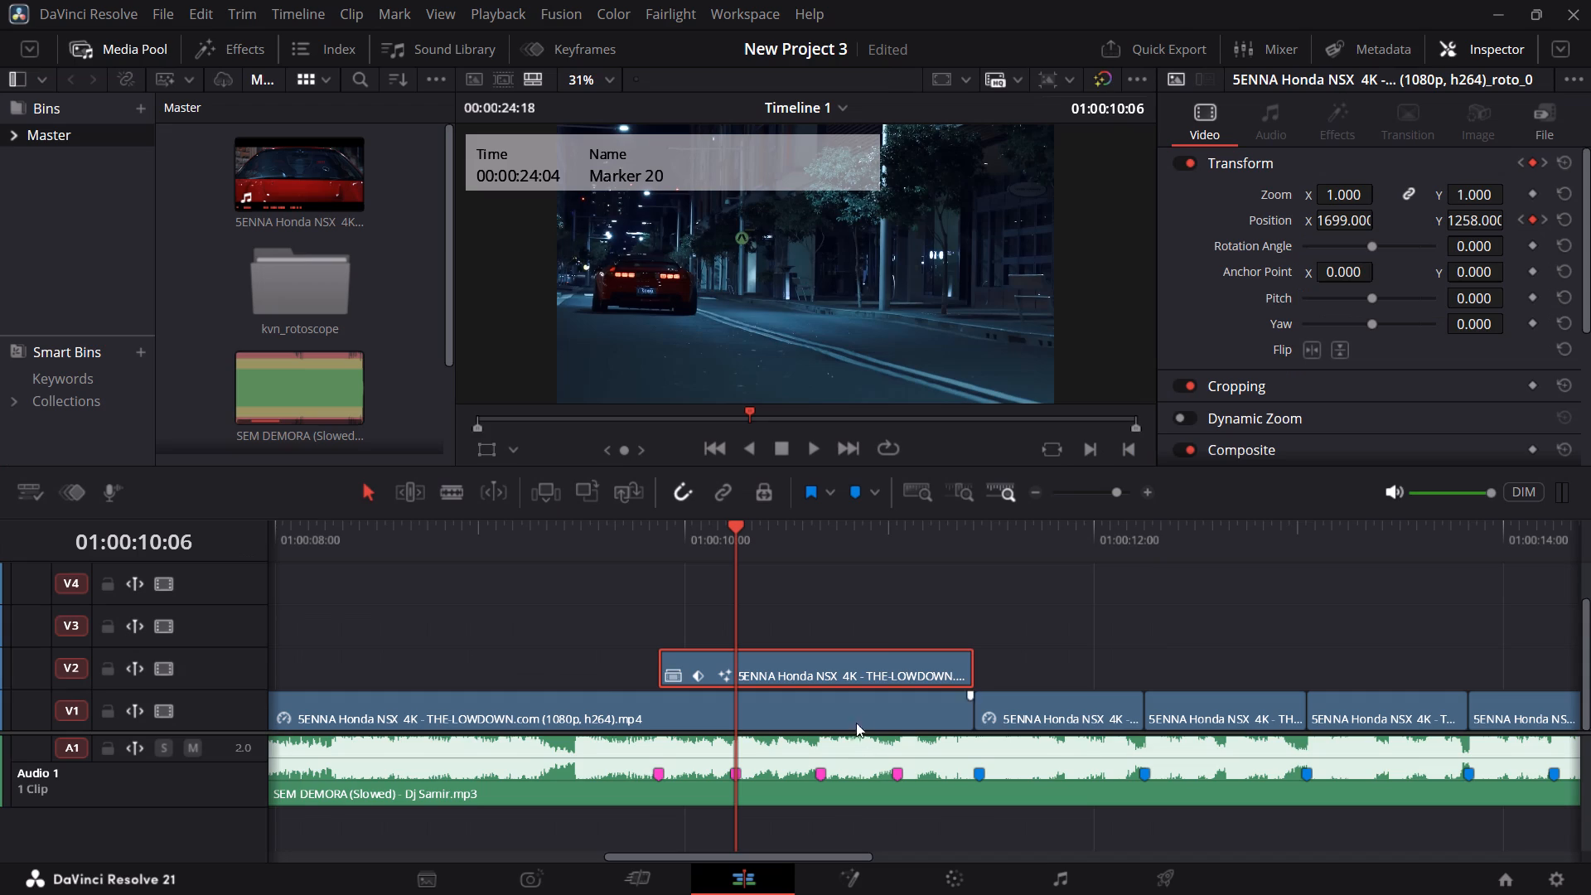
click(837, 537)
click(825, 528)
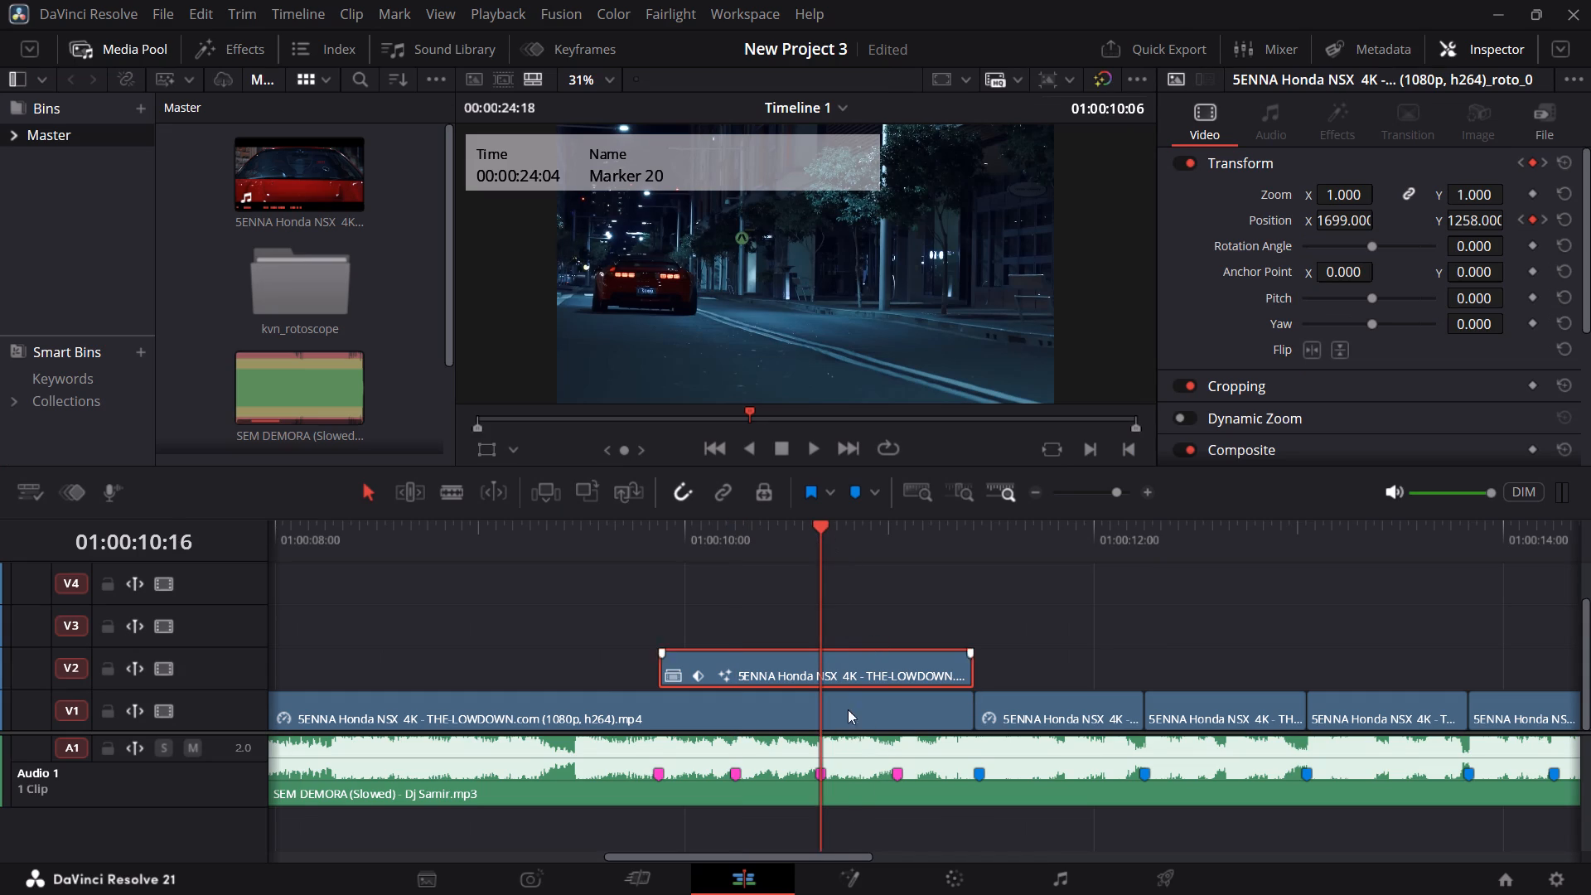
click(850, 879)
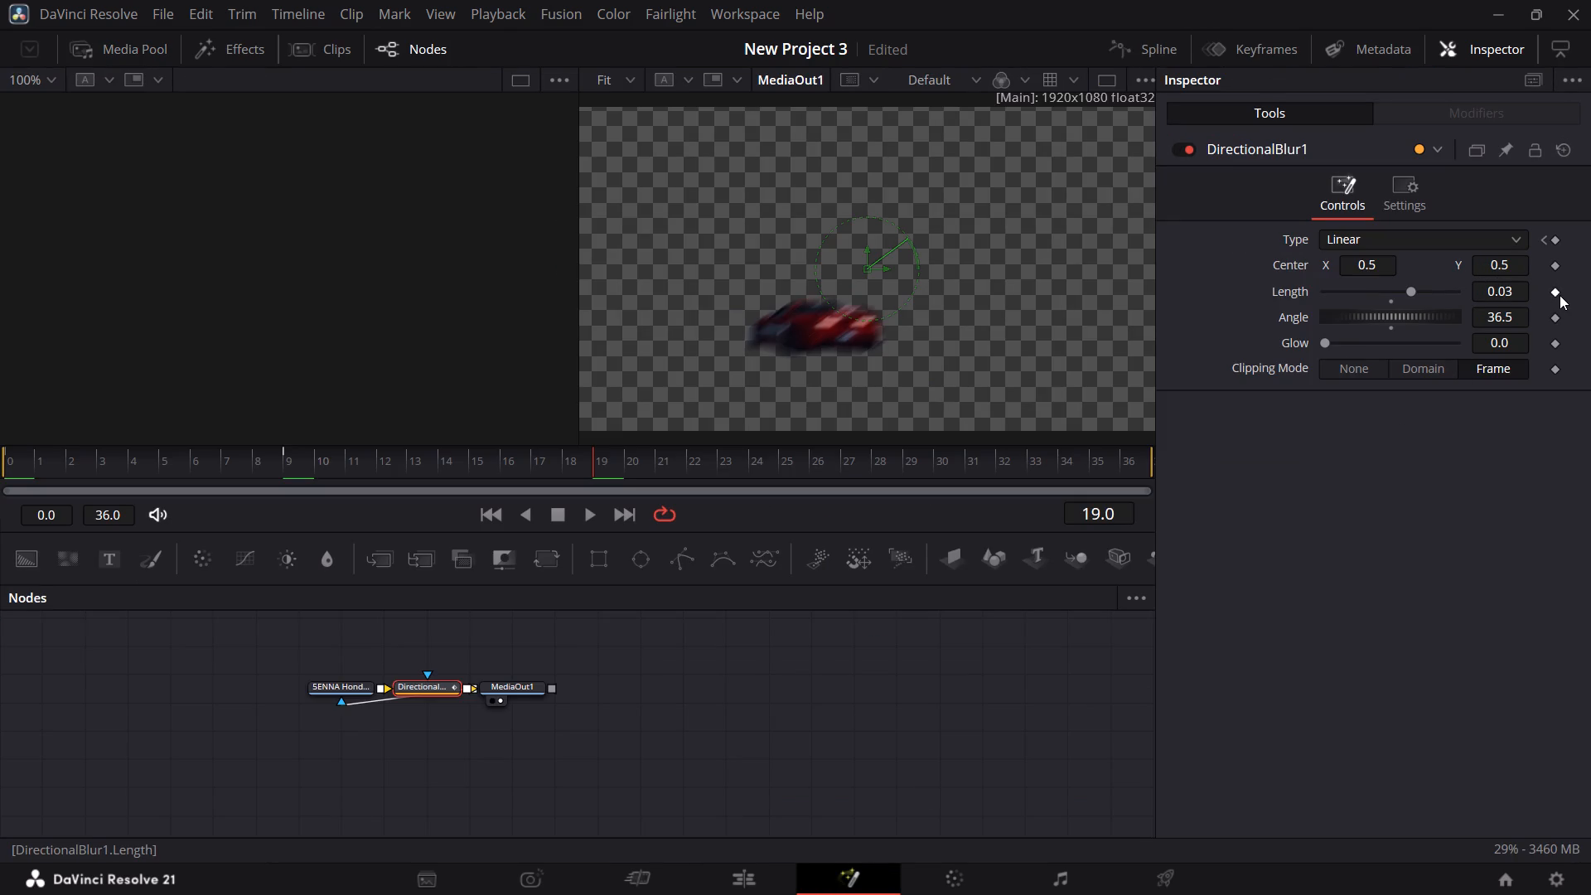
click(1555, 294)
click(292, 464)
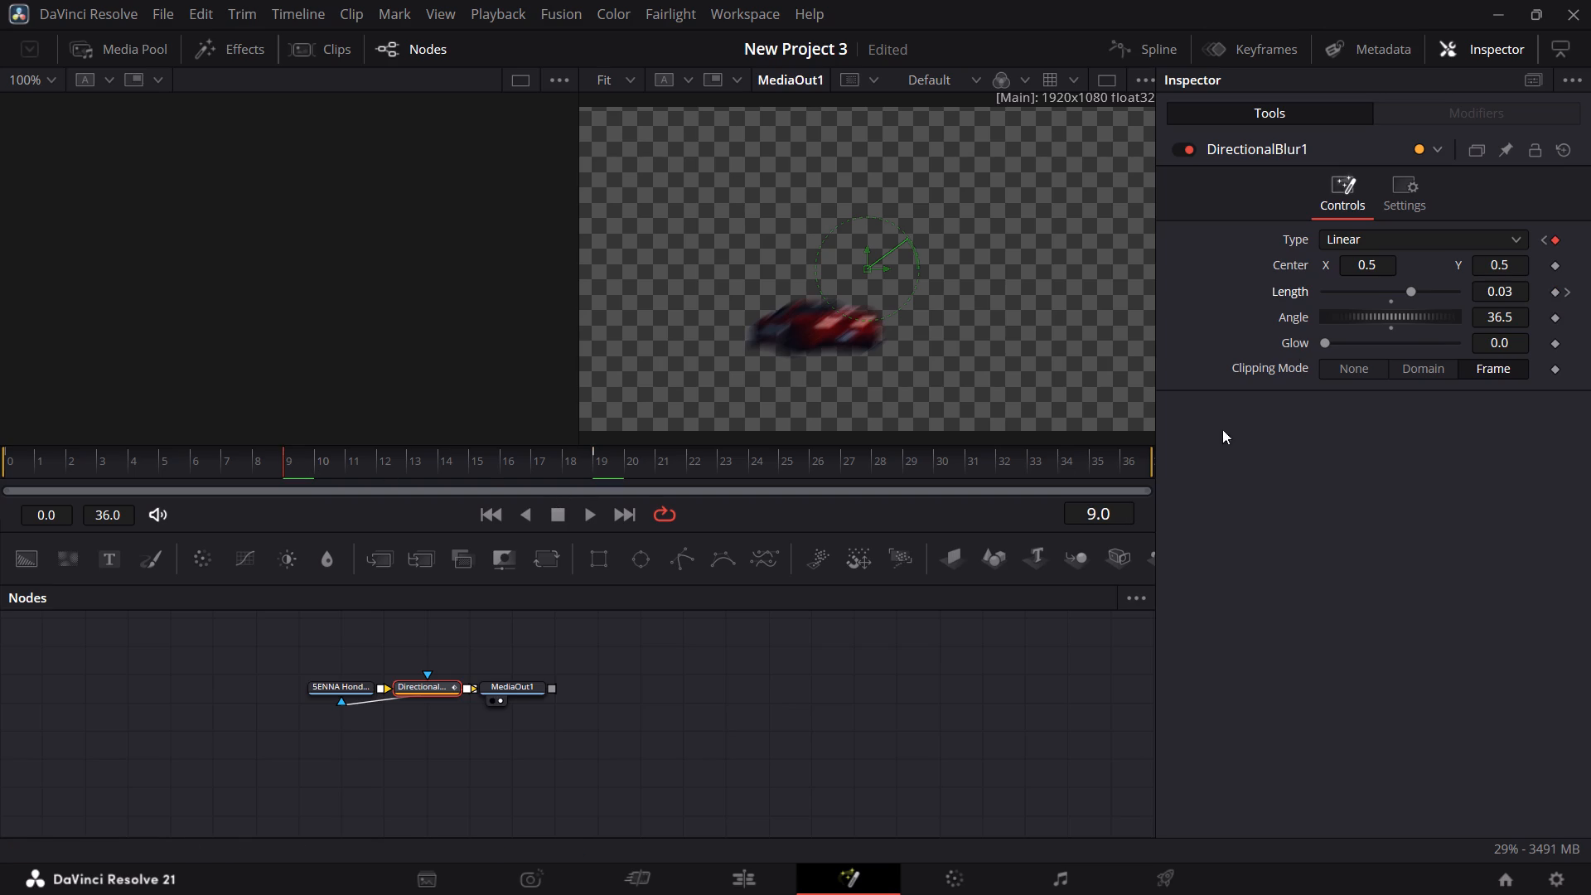
click(1555, 293)
drag(114, 460, 58, 460)
drag(58, 460, 0, 460)
click(1555, 293)
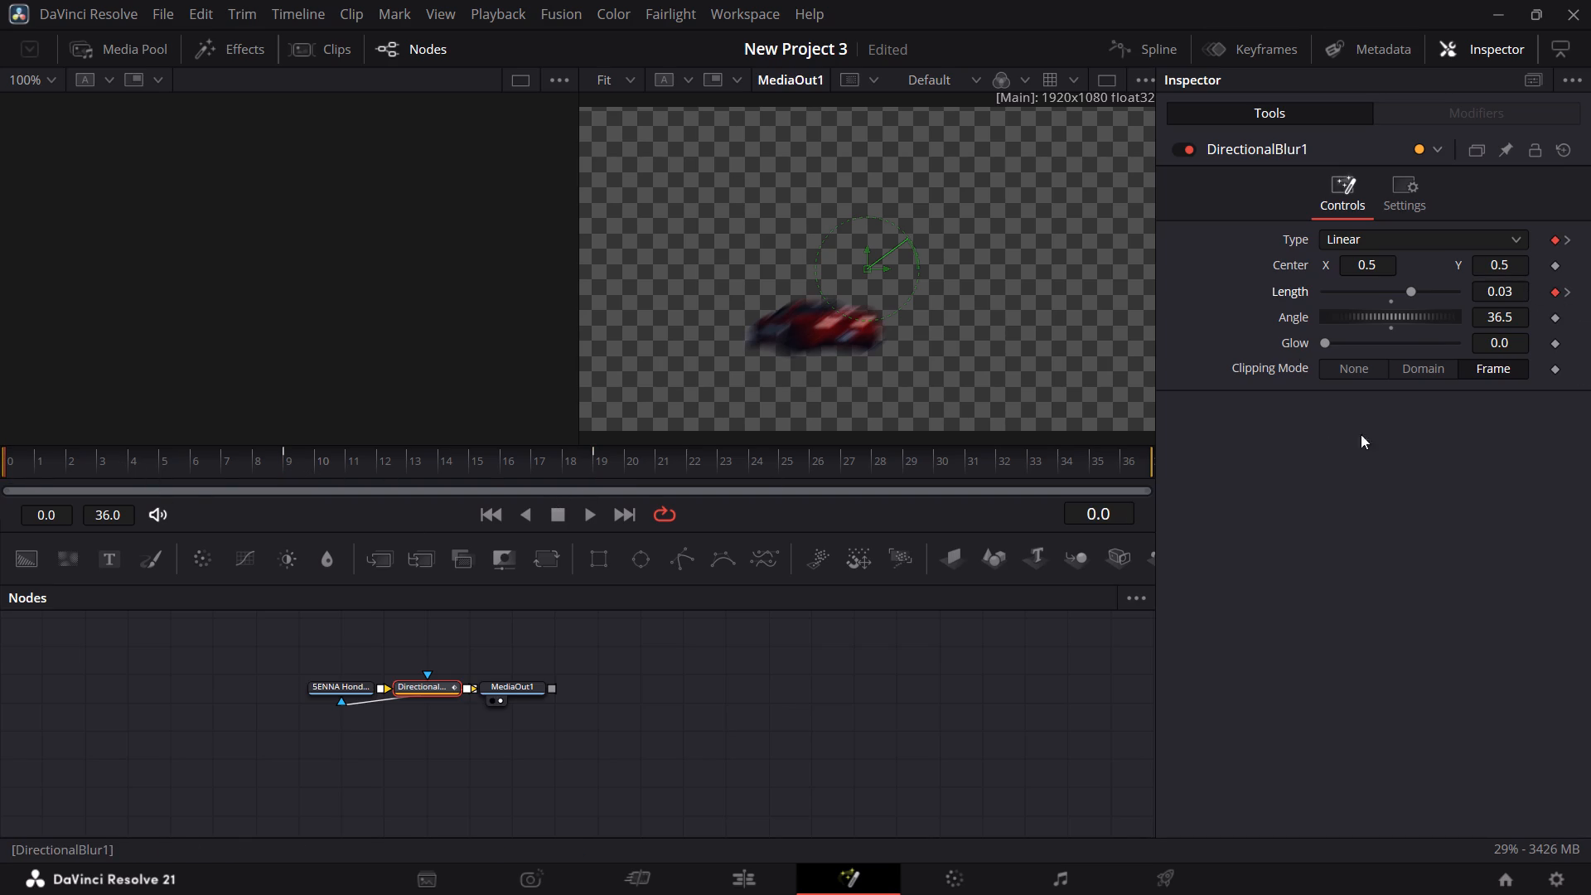
Keyframe DirectionalBlur1's Length at 0.03 on frame 28, matching Marker 22, and return to frame 9.
click(756, 870)
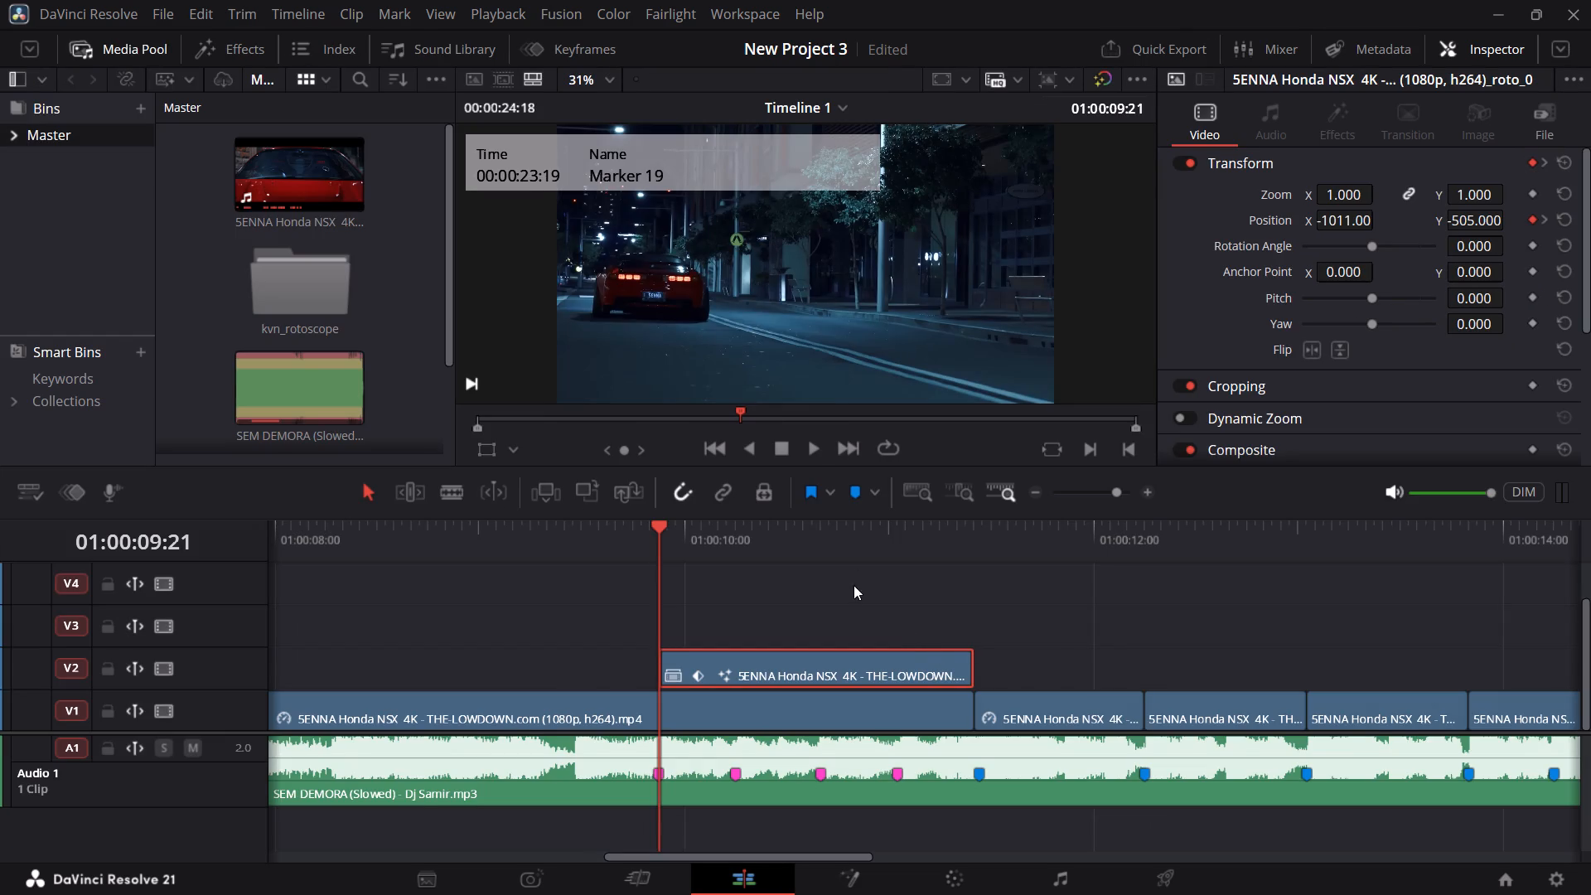
click(897, 527)
click(841, 878)
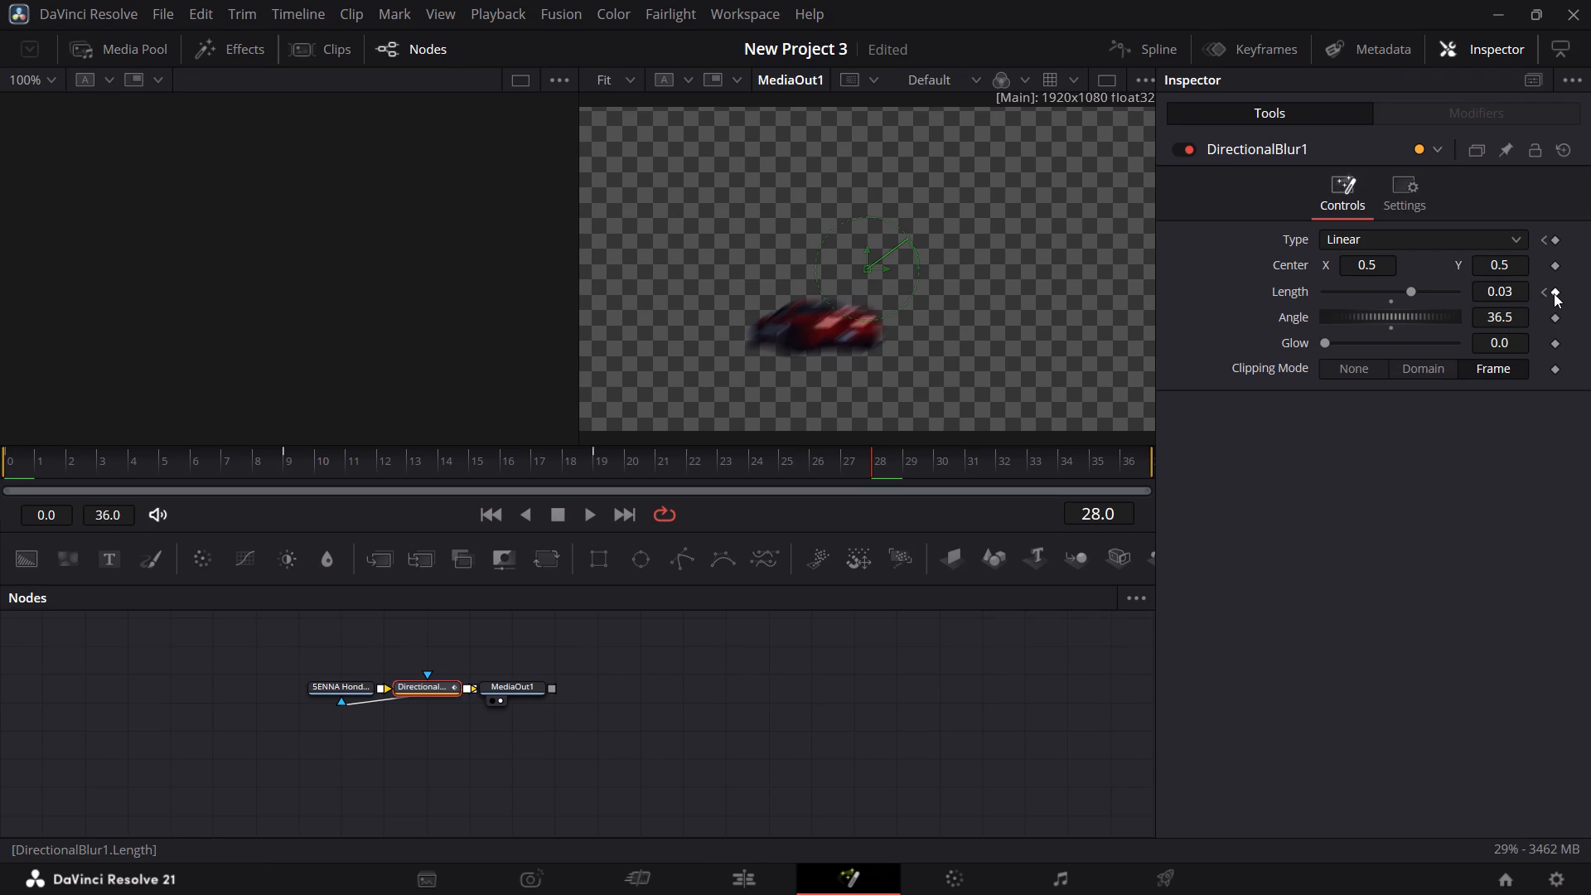
click(1554, 293)
click(296, 467)
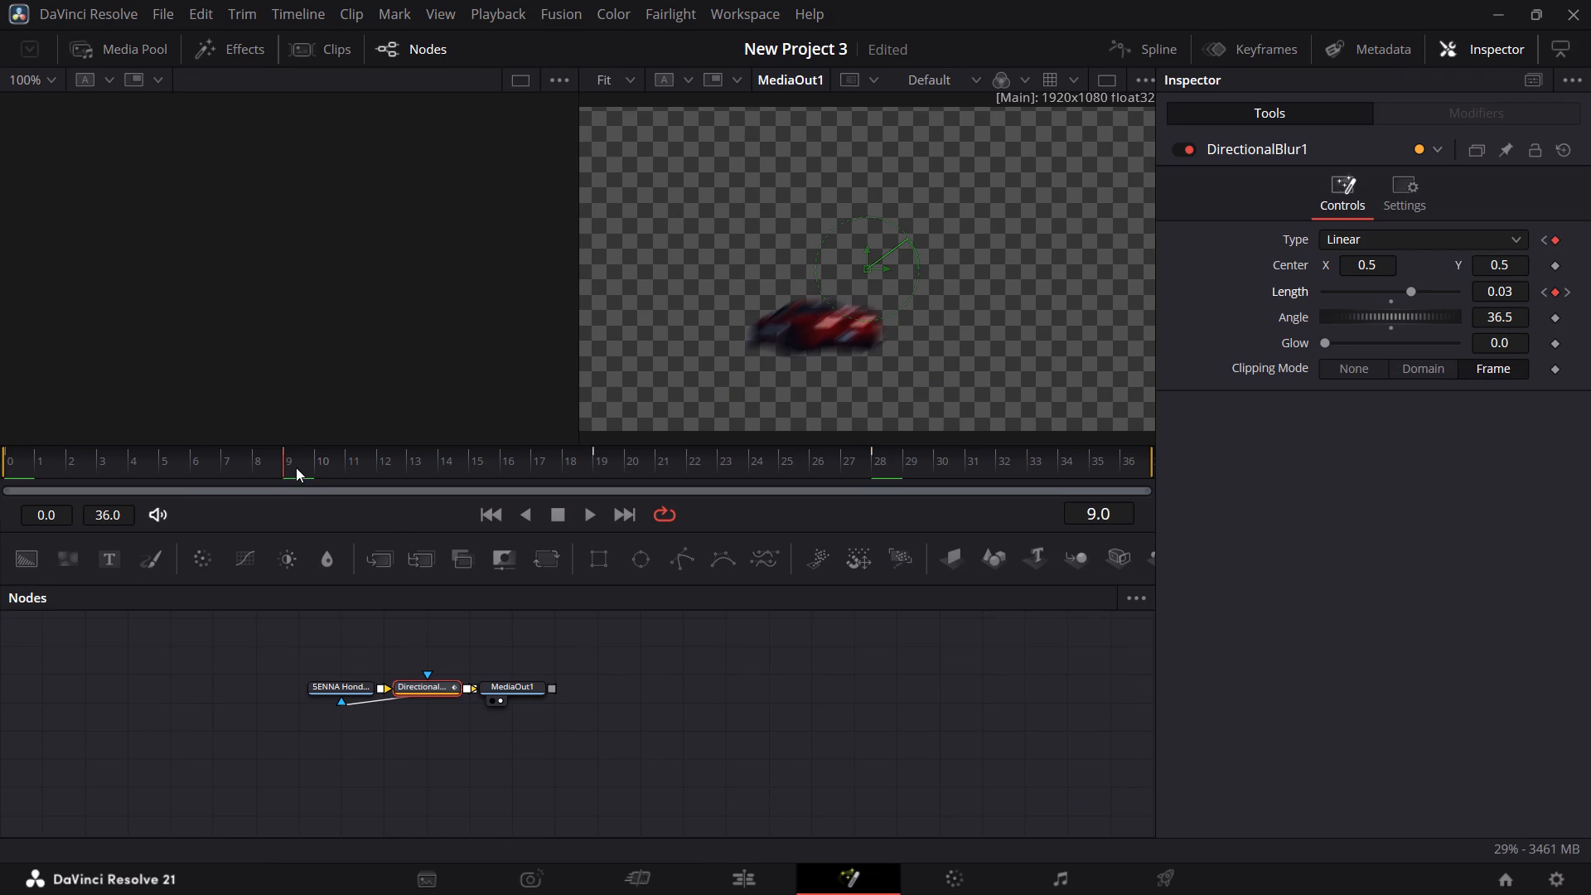
Return to the edit timeline and play from just before the V2 clip to check the blurred car's motion.
click(736, 881)
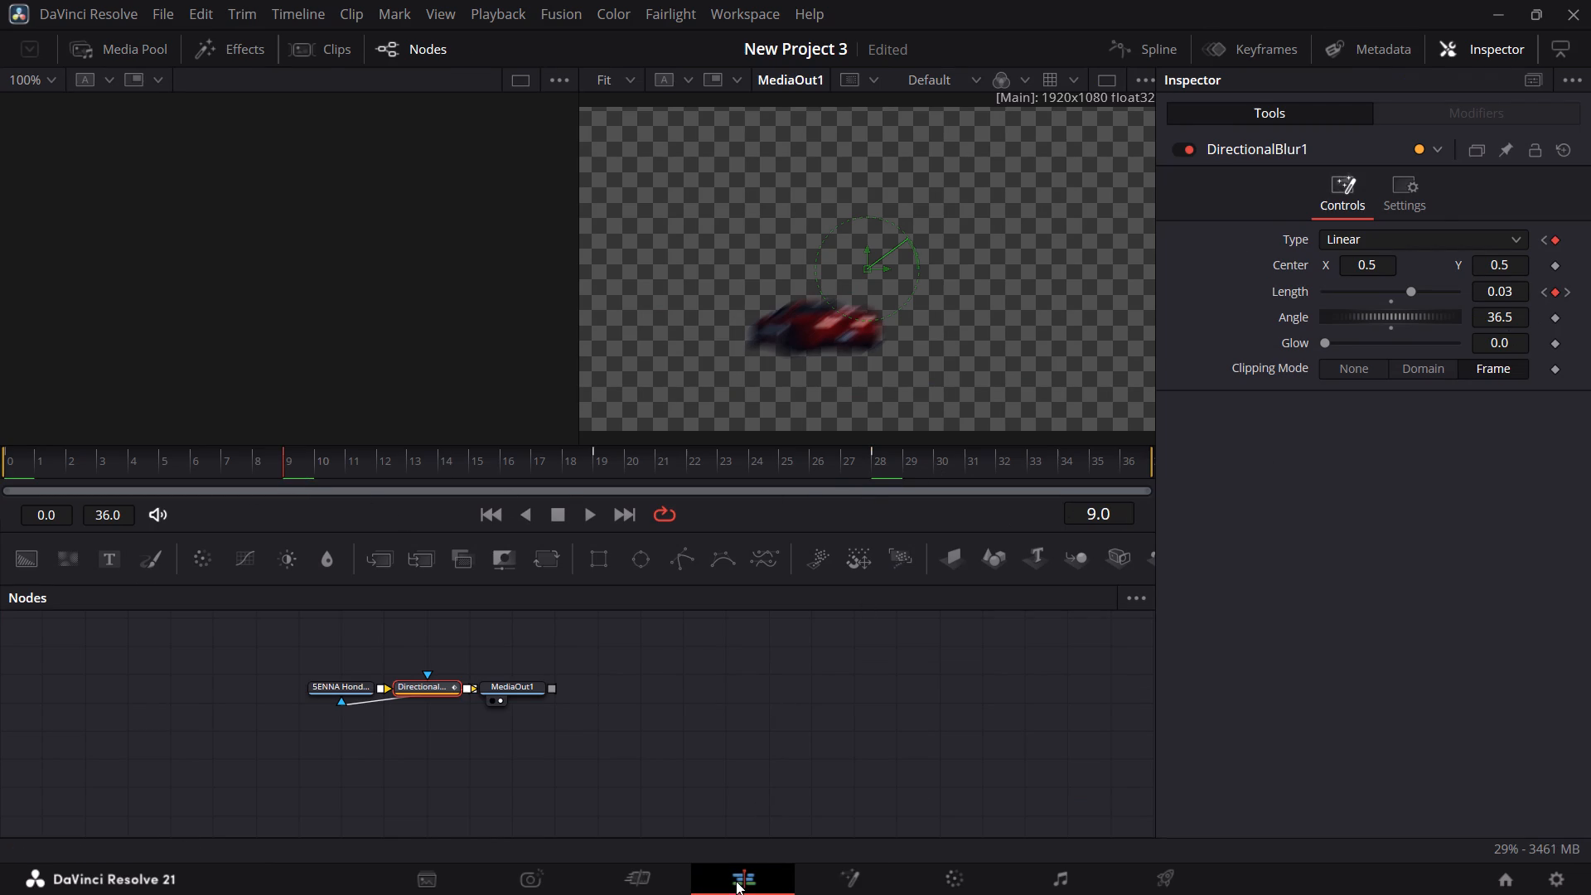
click(626, 541)
key(space)
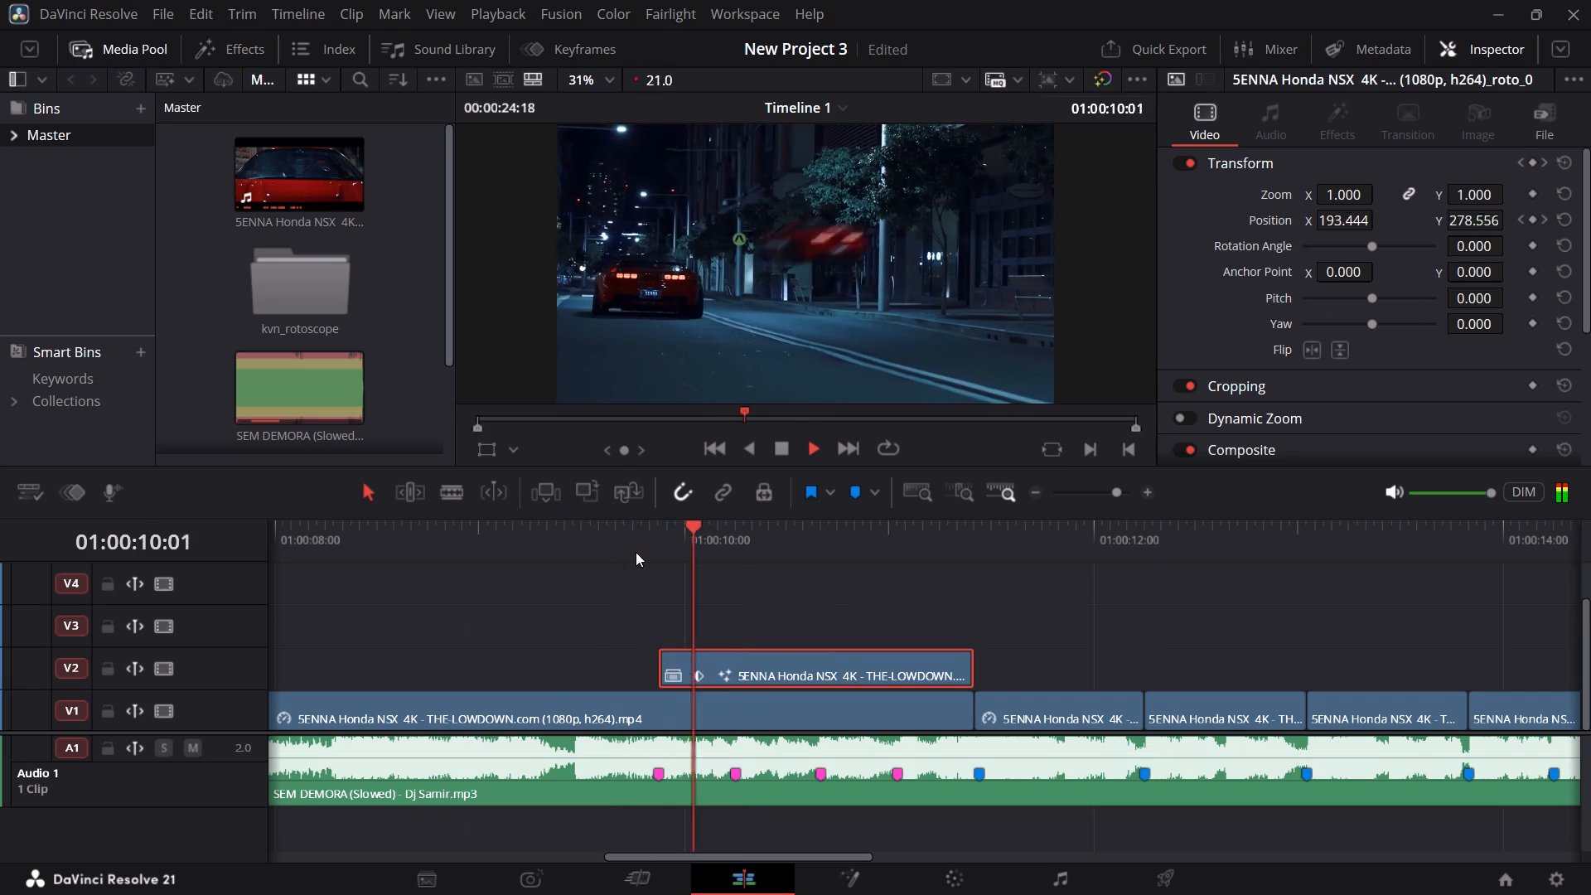
key(space)
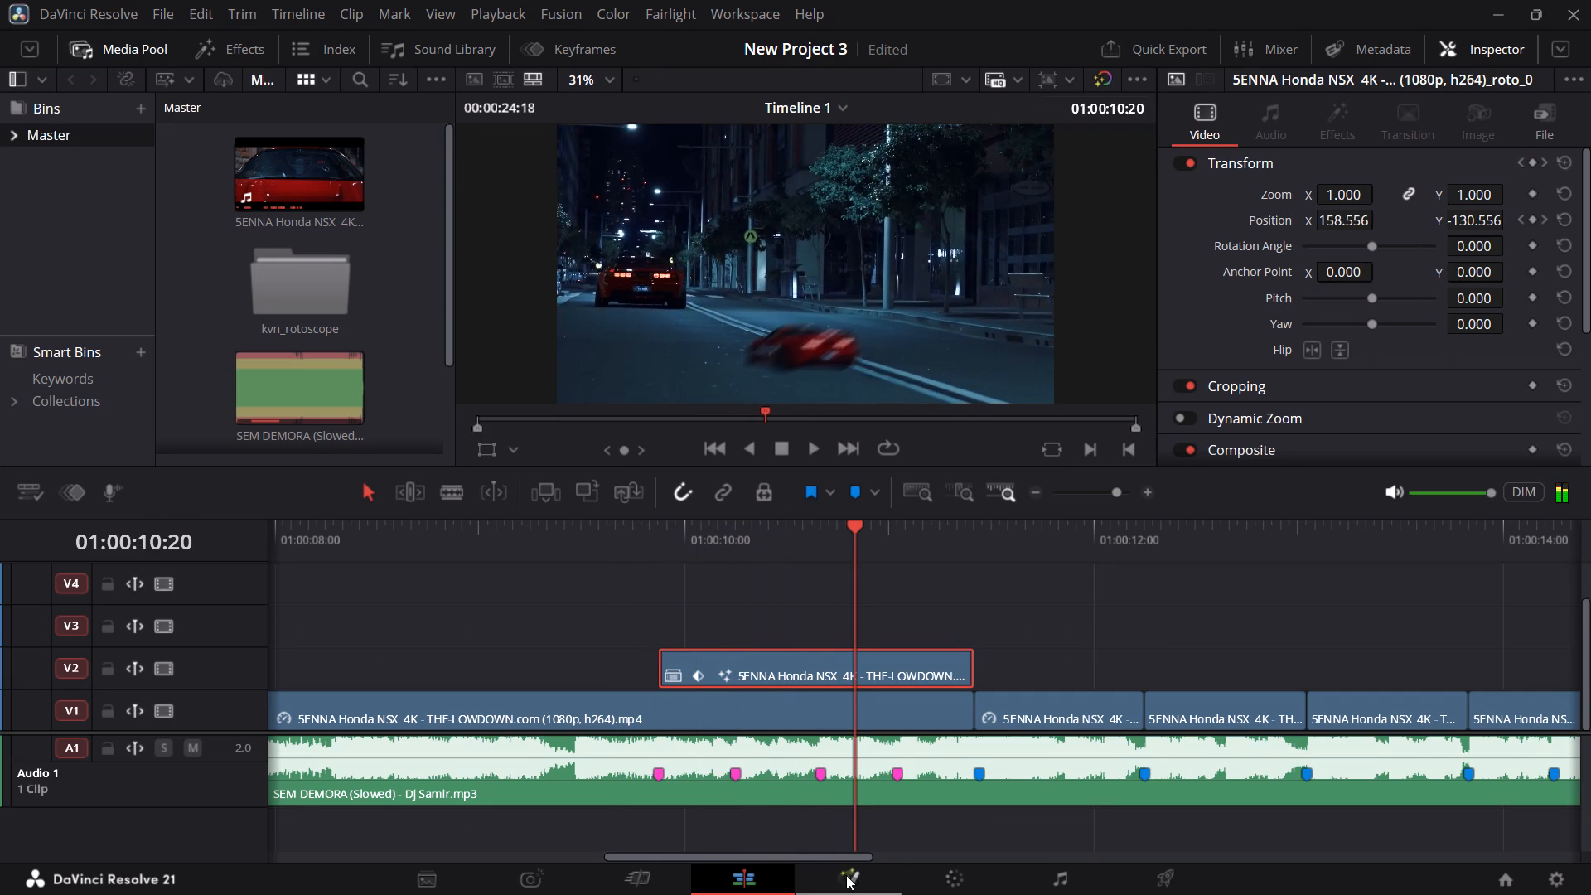
In Fusion at frame 9, set DirectionalBlur1's Length to -0.0206 and its Angle to 88.1.
click(846, 875)
click(300, 465)
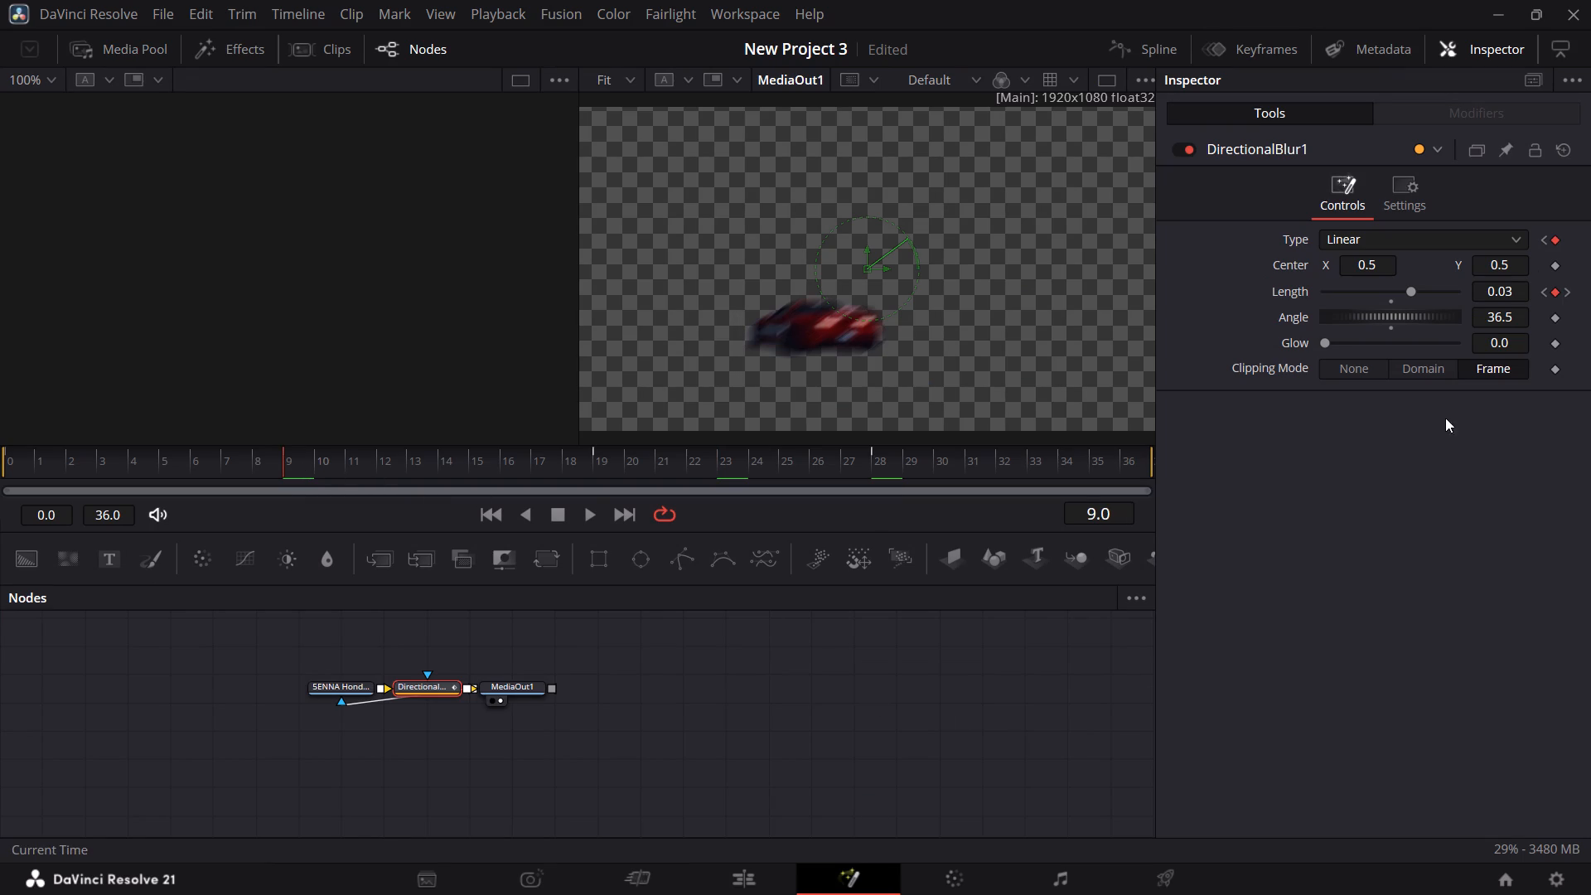
drag(1505, 288, 1467, 292)
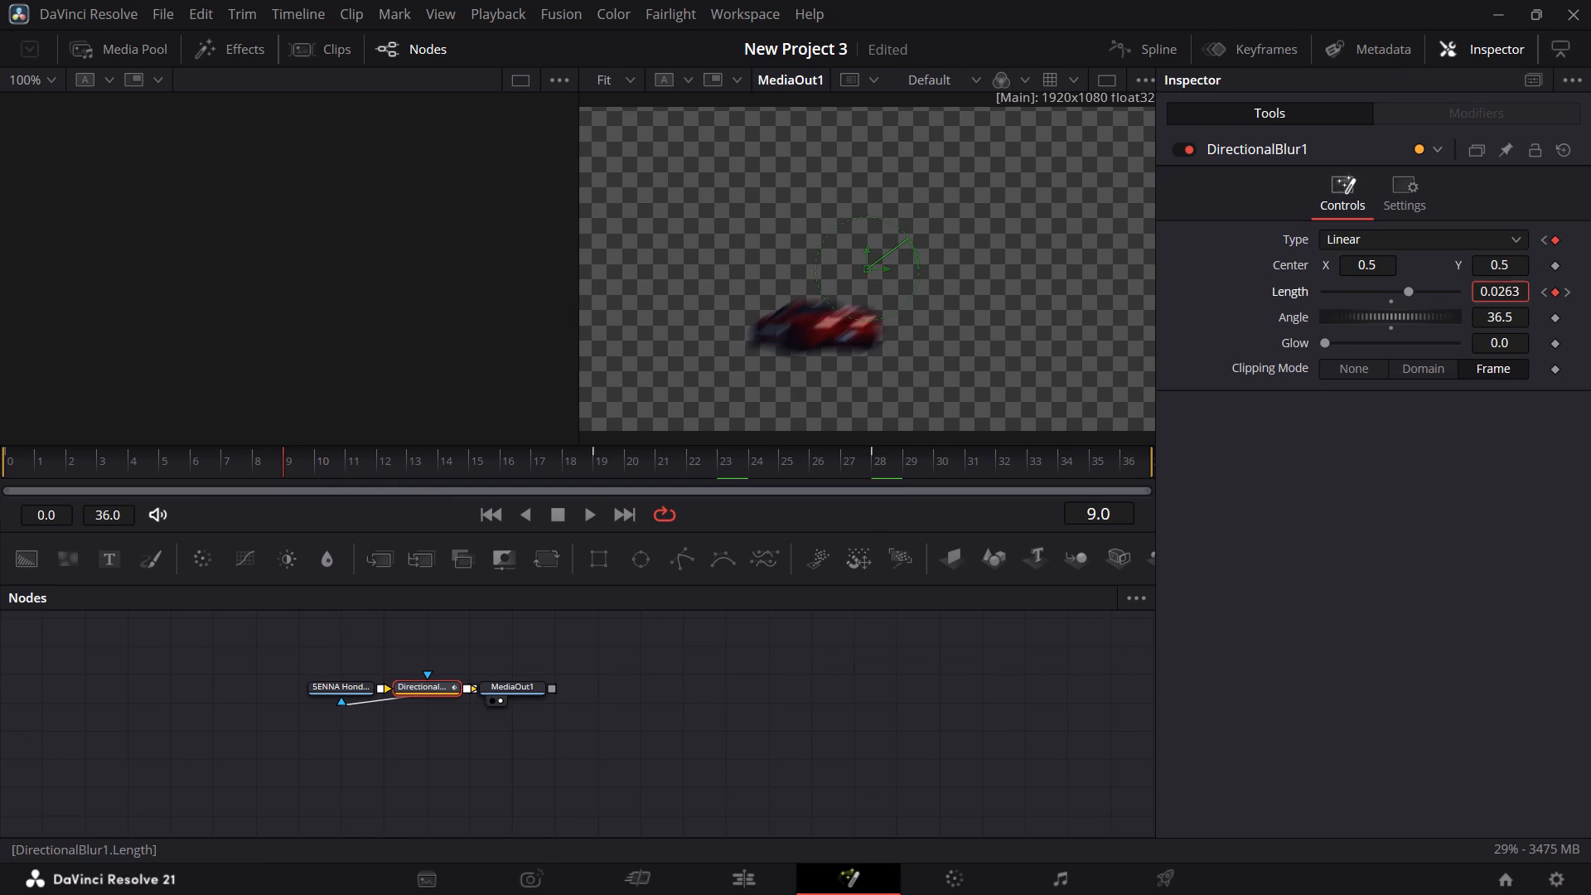
drag(1467, 292, 1008, 286)
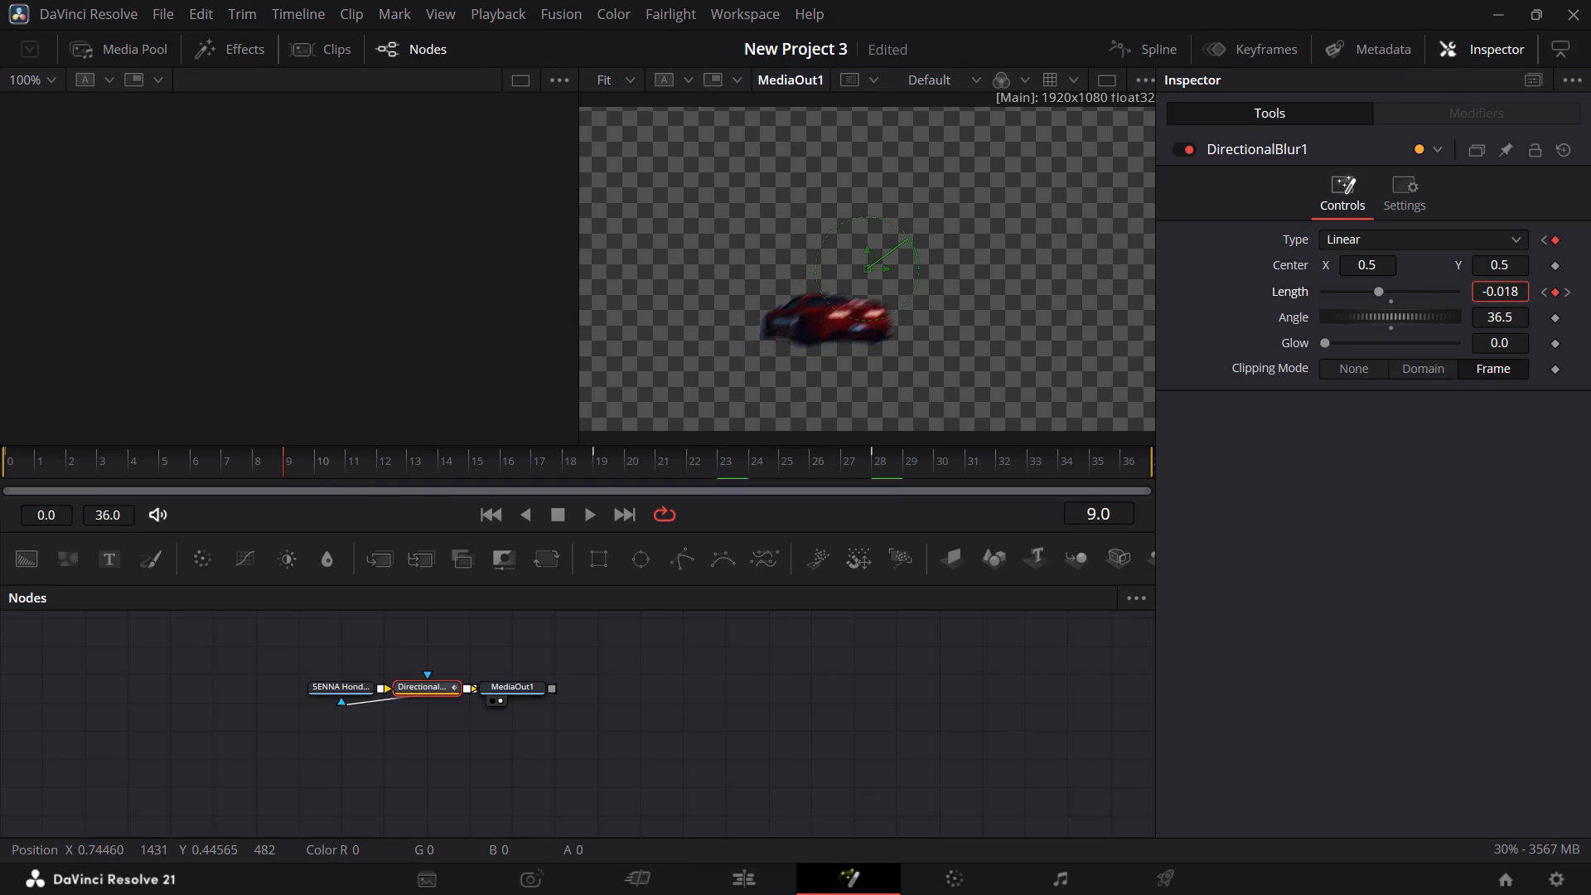
drag(1008, 286, 1173, 295)
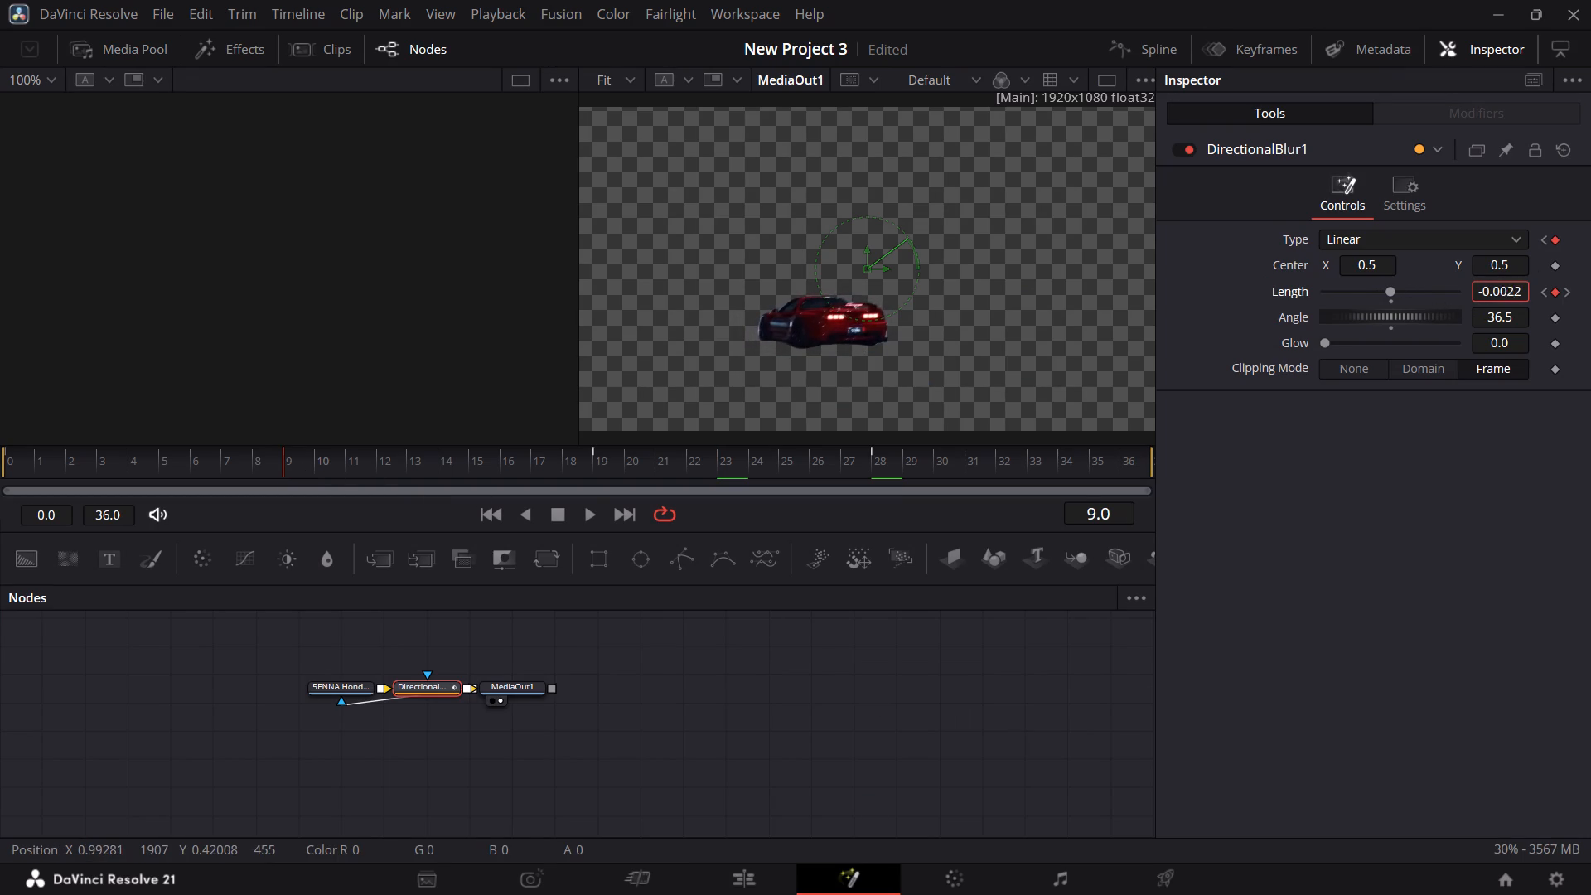
drag(1173, 295, 1200, 297)
drag(1507, 318, 1453, 315)
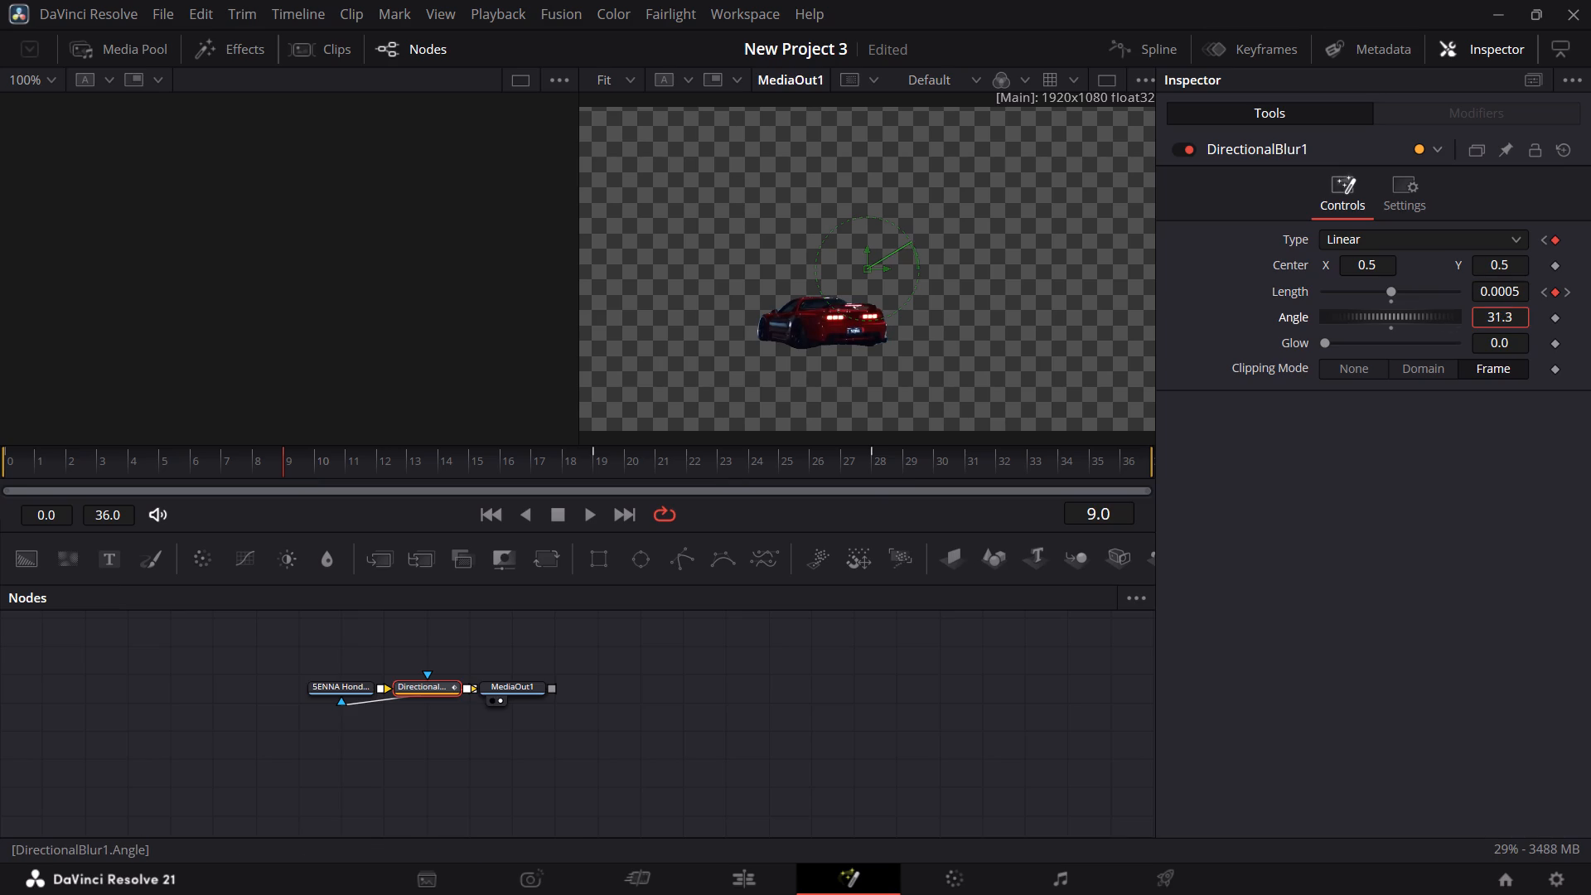
drag(1453, 315, 1269, 385)
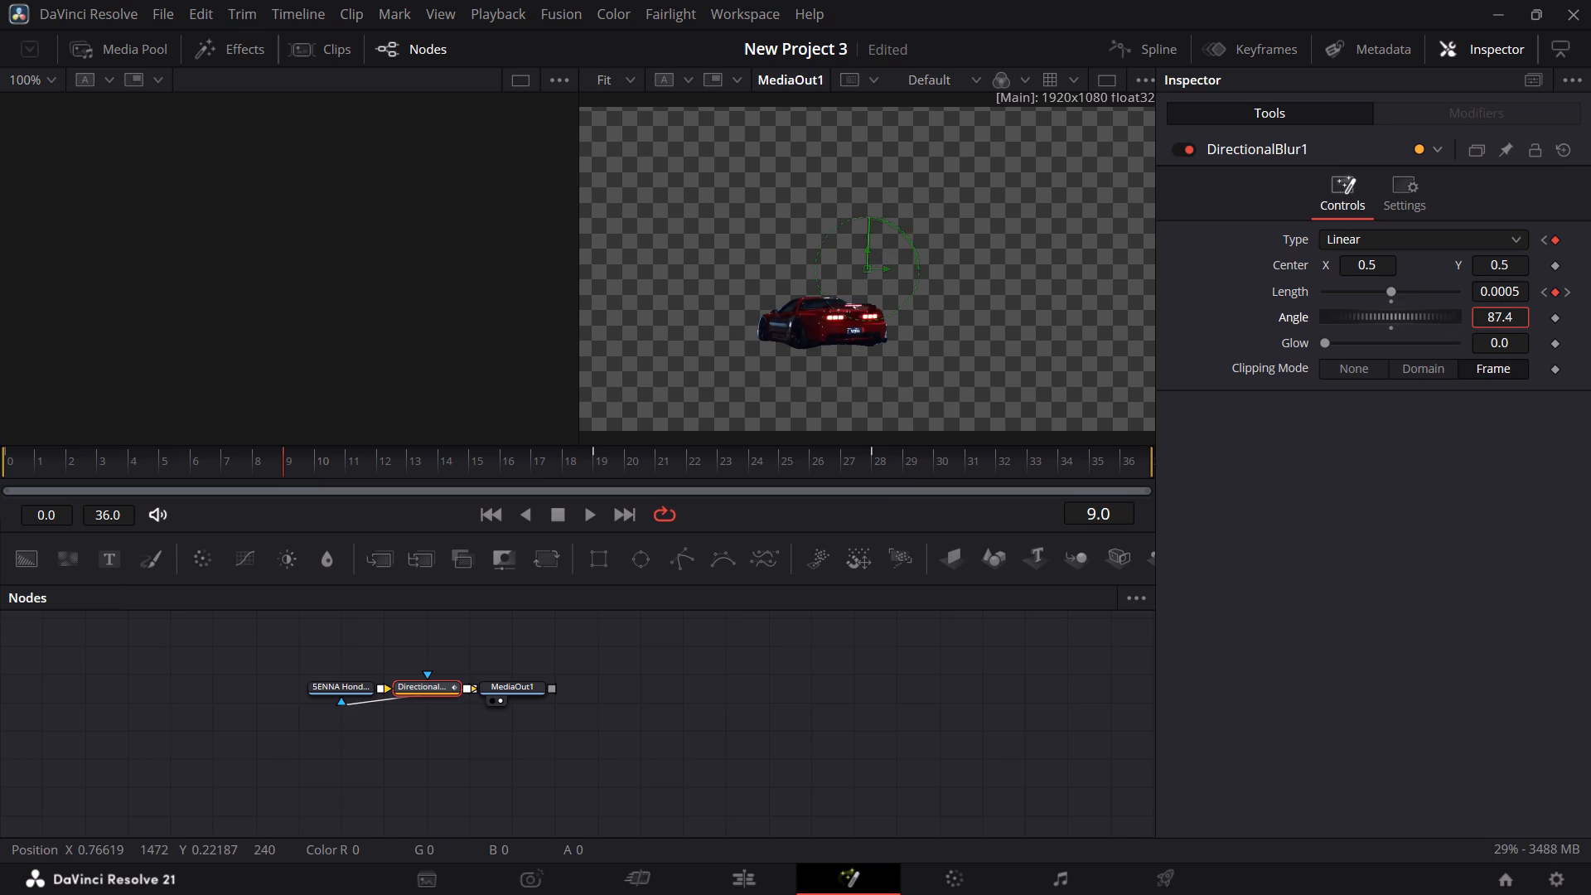
drag(1269, 385, 1262, 385)
drag(1502, 284, 1250, 286)
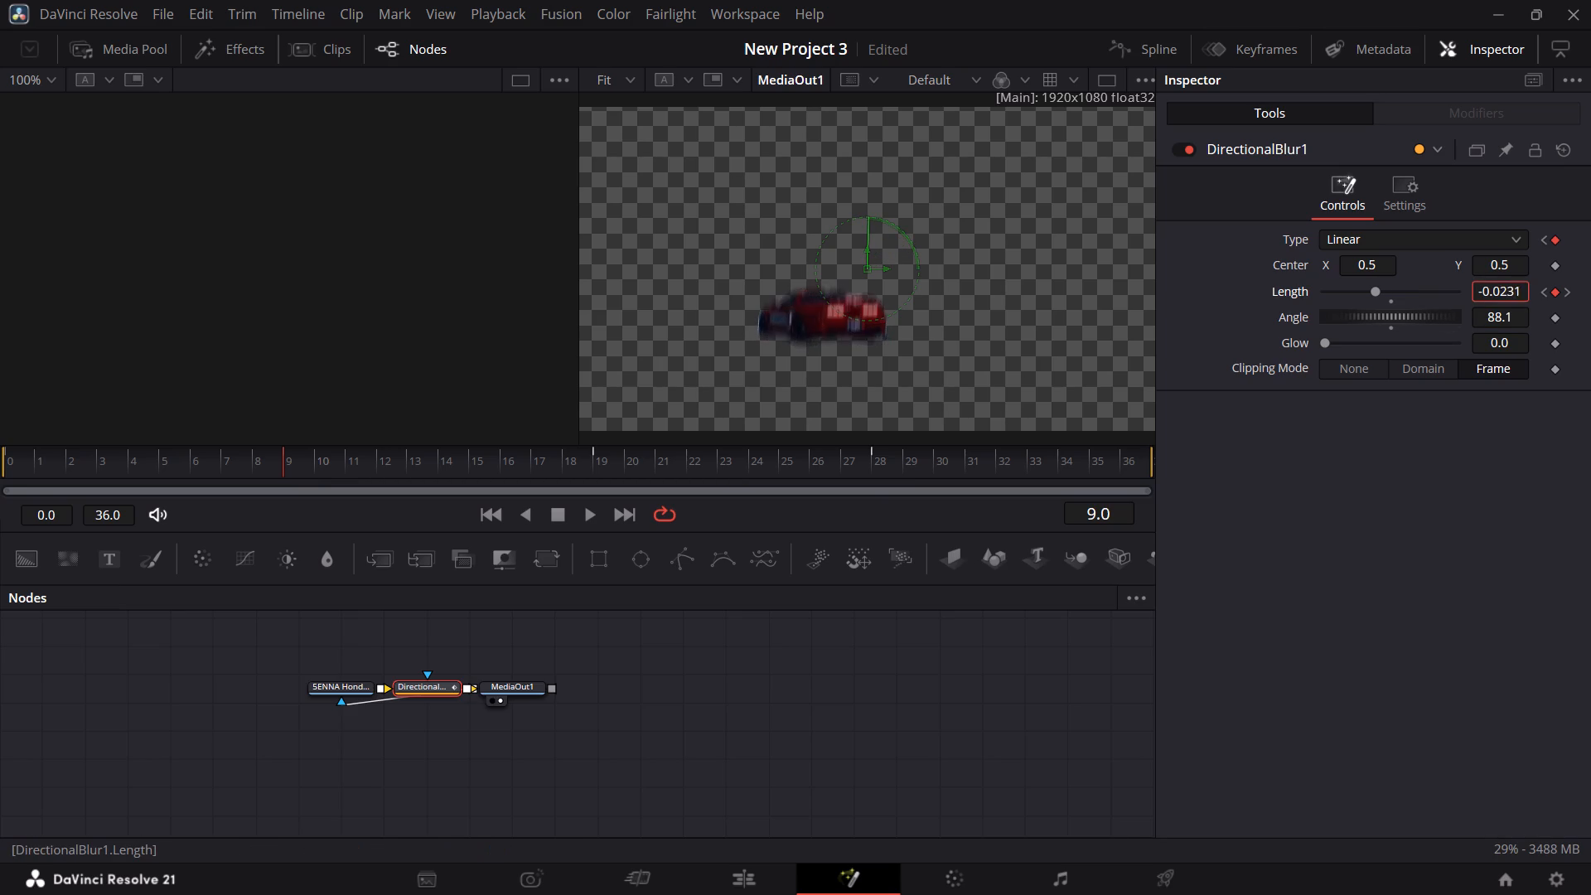
drag(1250, 286, 583, 301)
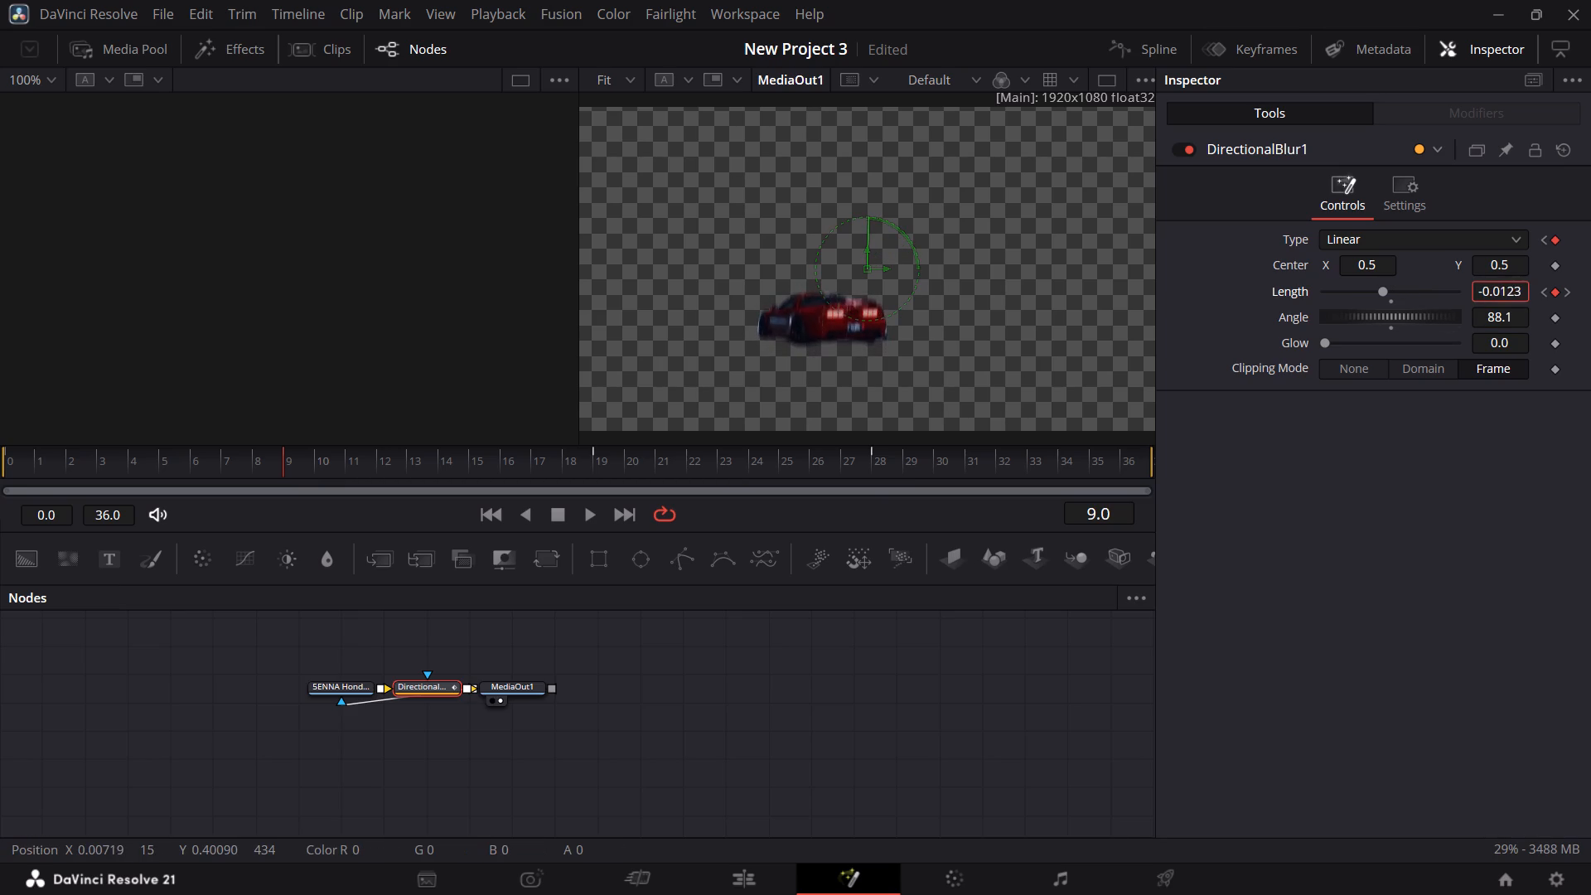
drag(583, 301, 487, 293)
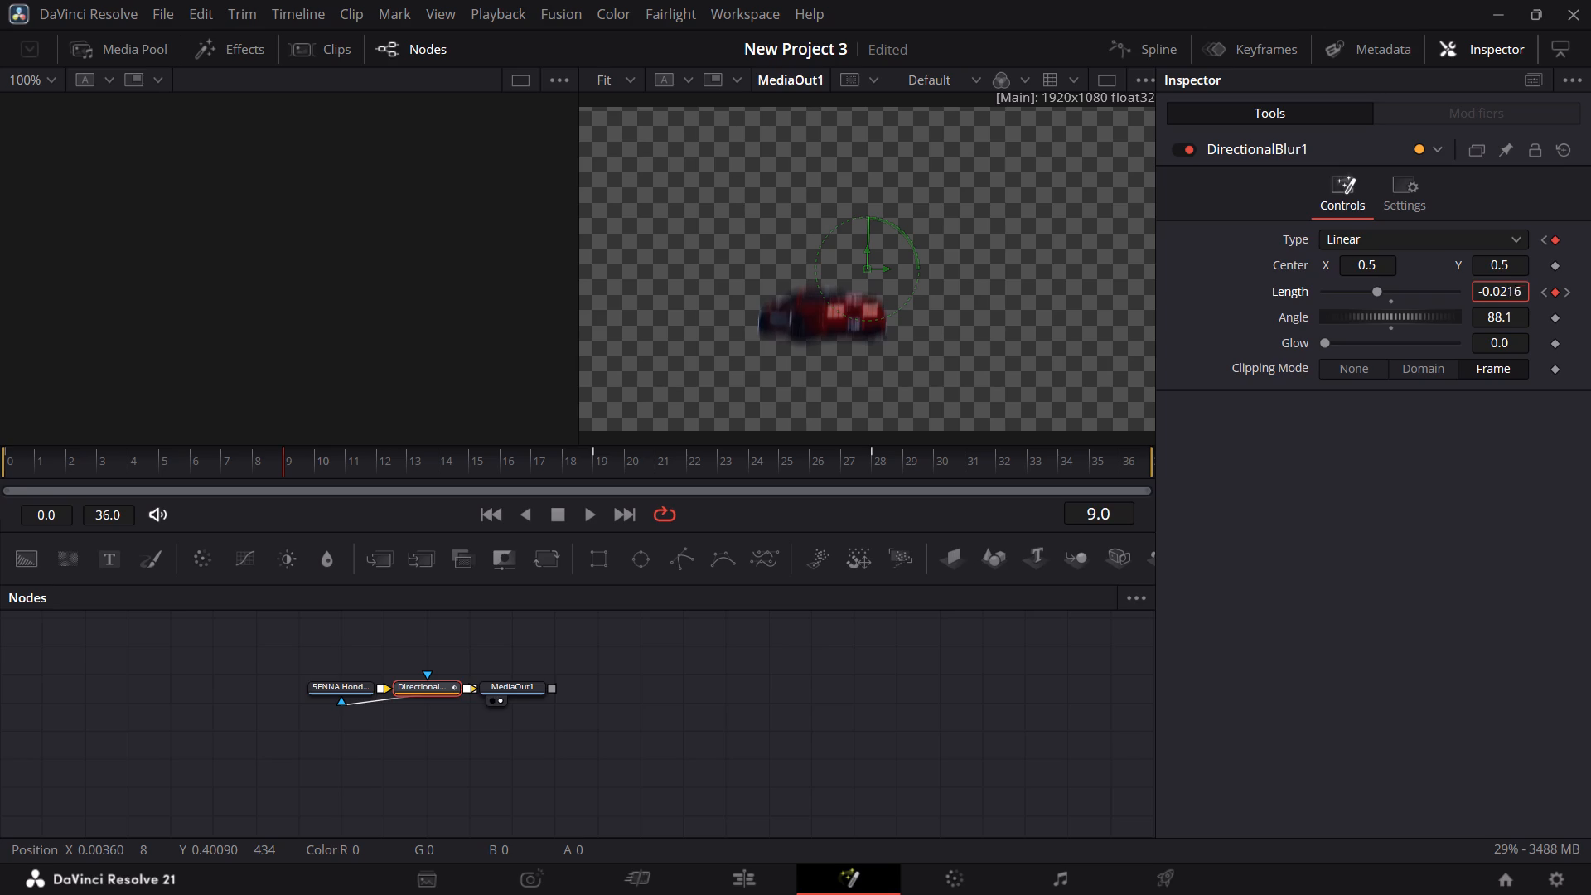
drag(487, 293, 497, 291)
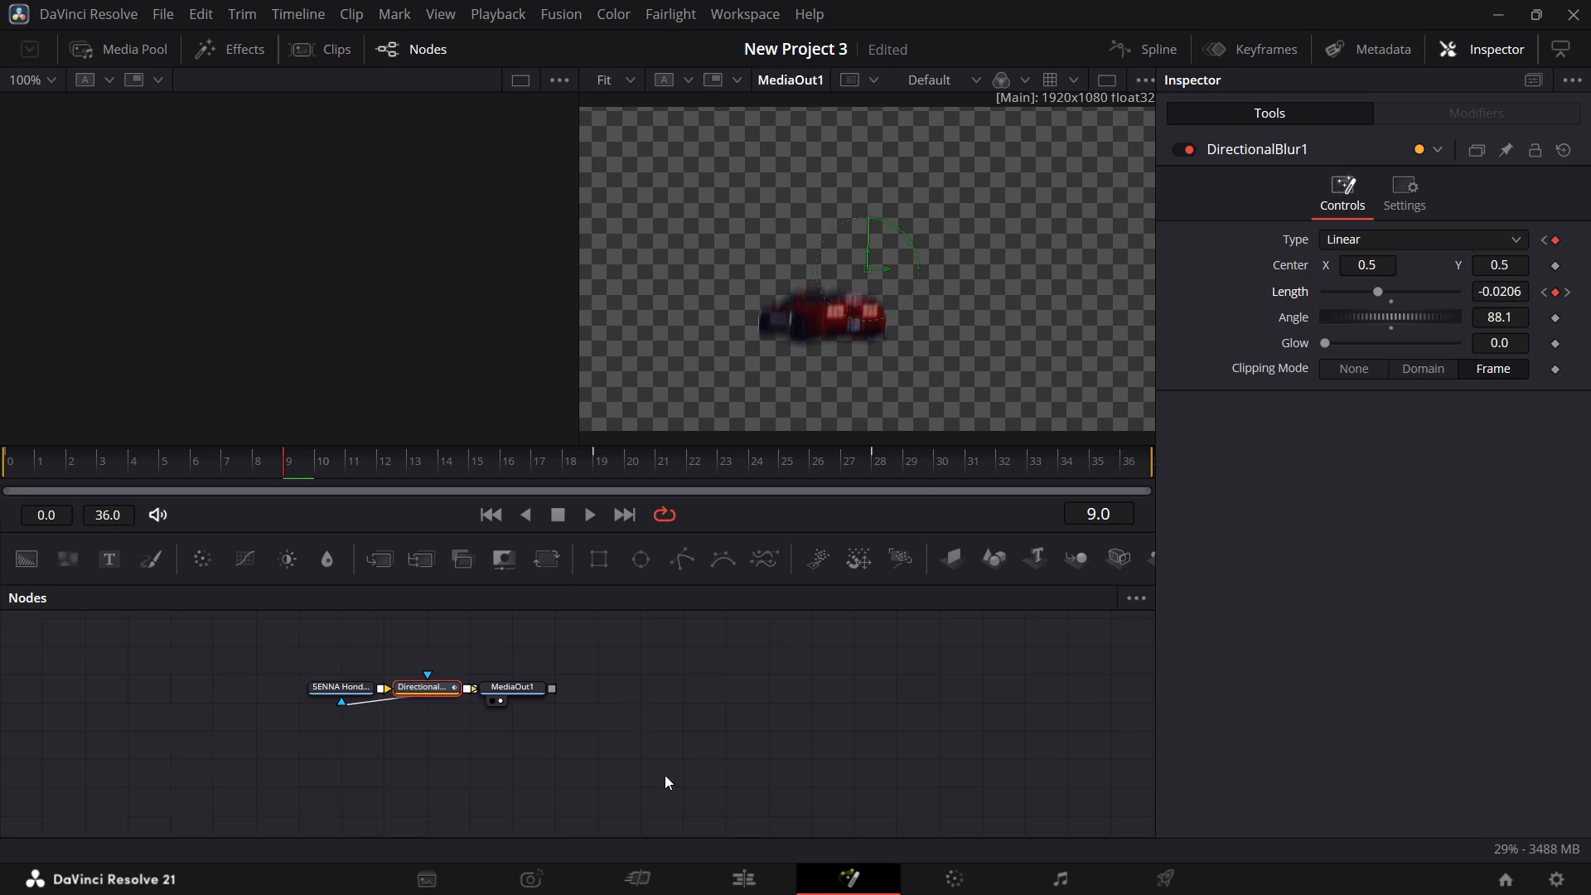
Return to the edit timeline and play on from Marker 20 to check the adjusted blur.
click(758, 879)
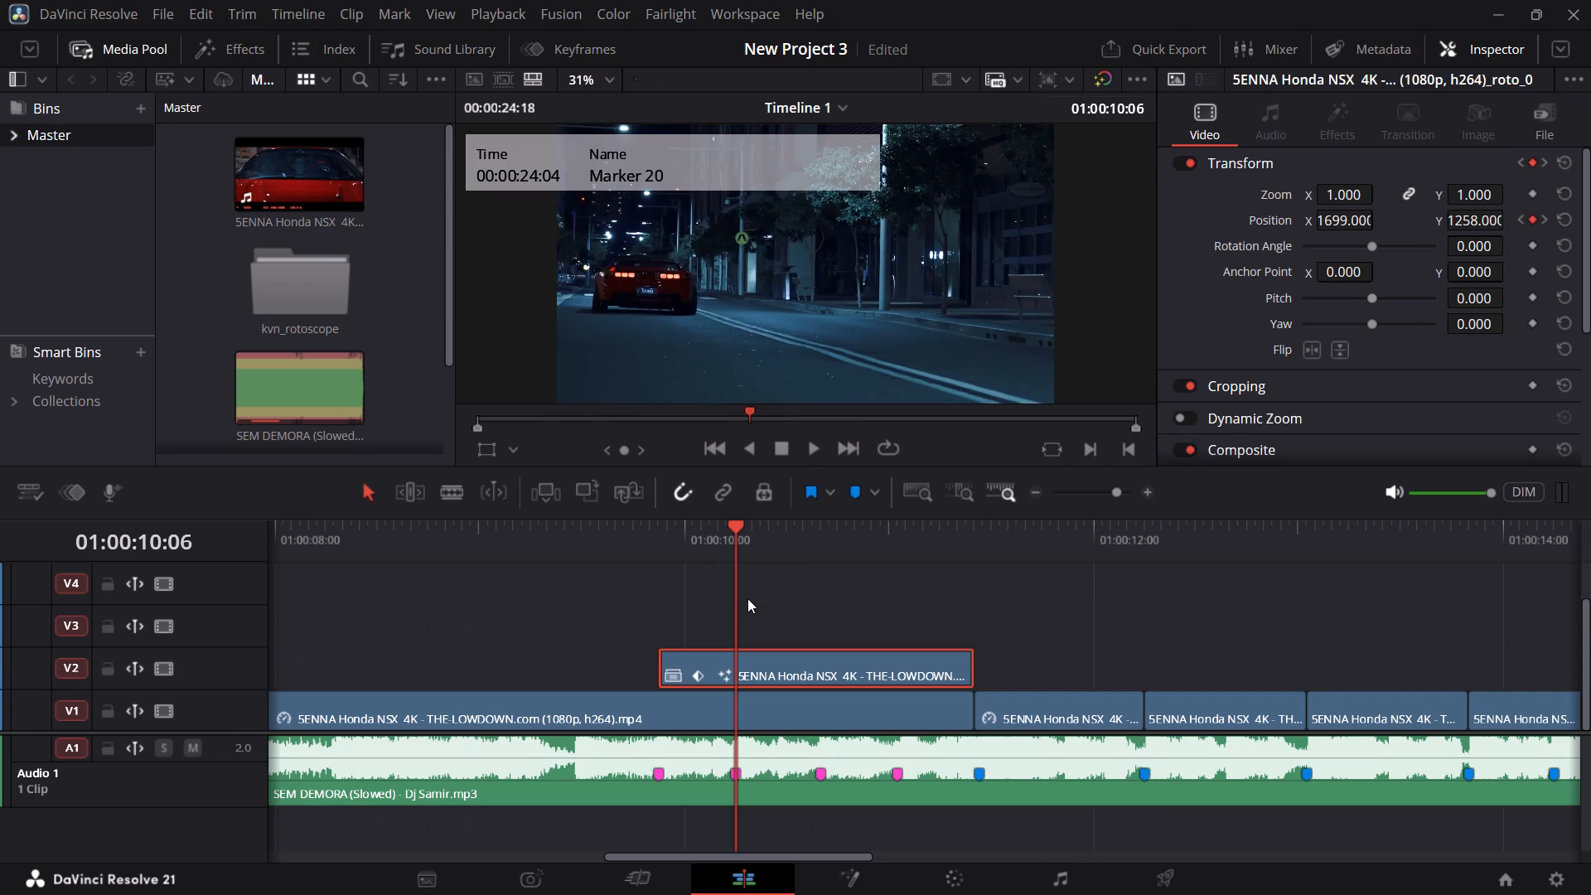
key(space)
key(space)
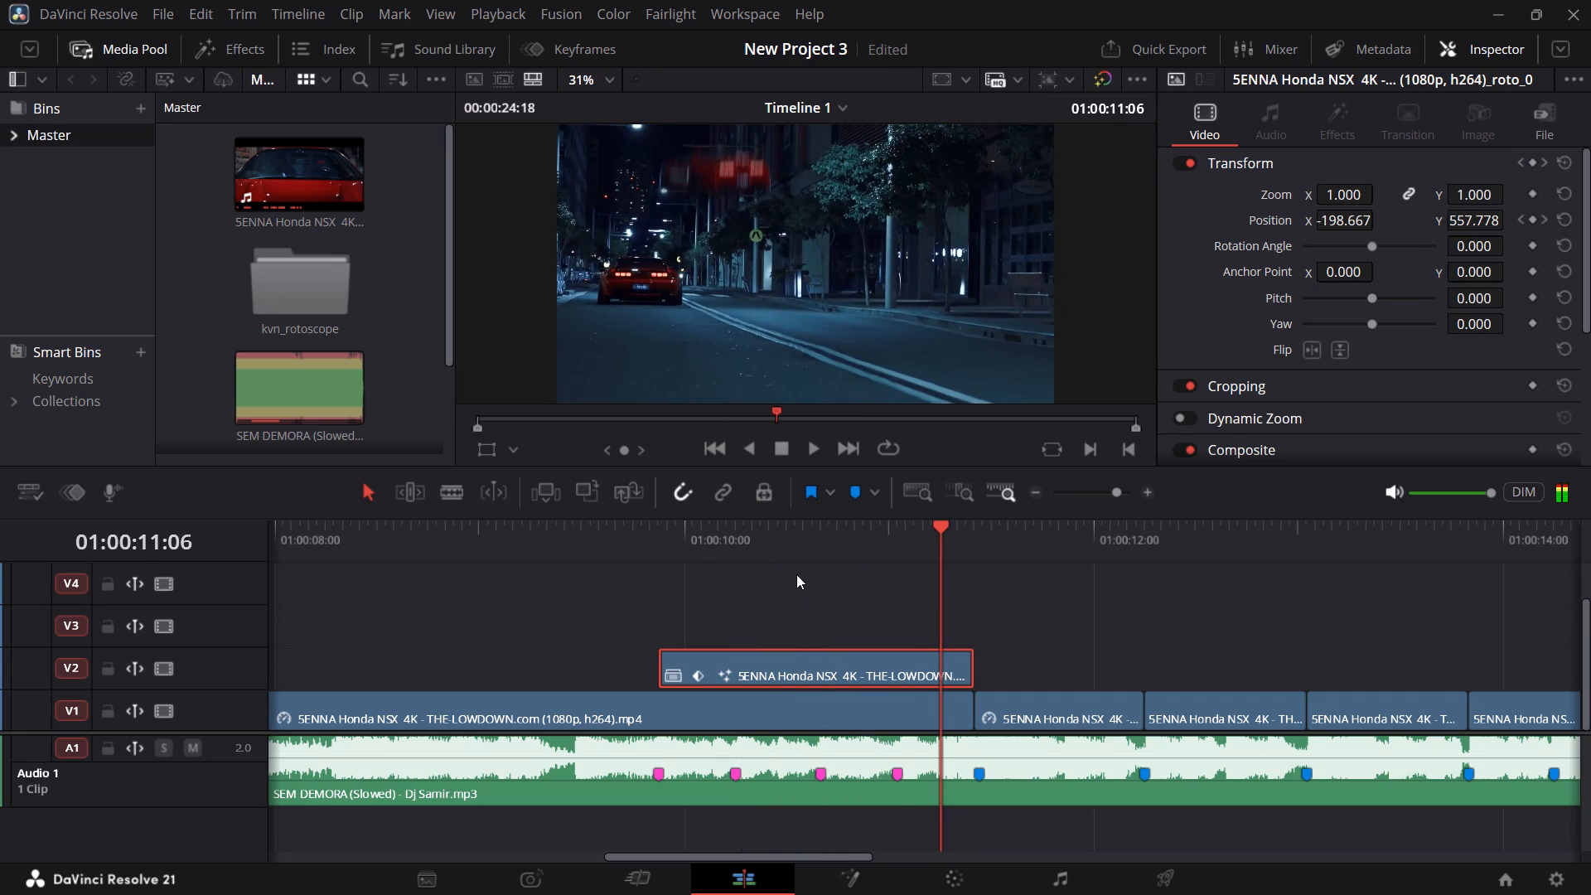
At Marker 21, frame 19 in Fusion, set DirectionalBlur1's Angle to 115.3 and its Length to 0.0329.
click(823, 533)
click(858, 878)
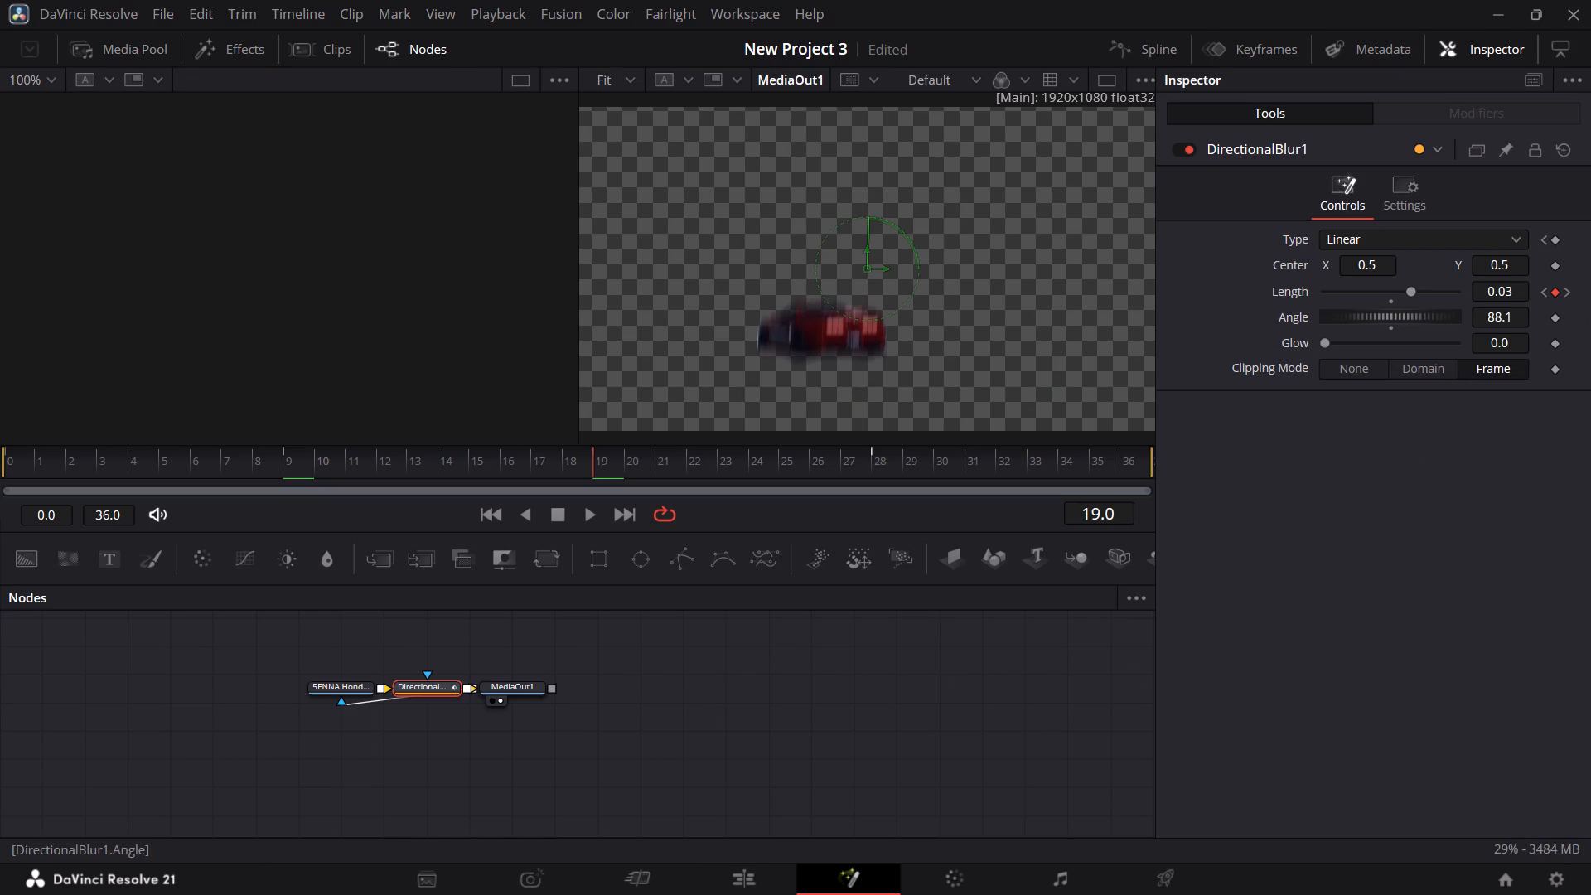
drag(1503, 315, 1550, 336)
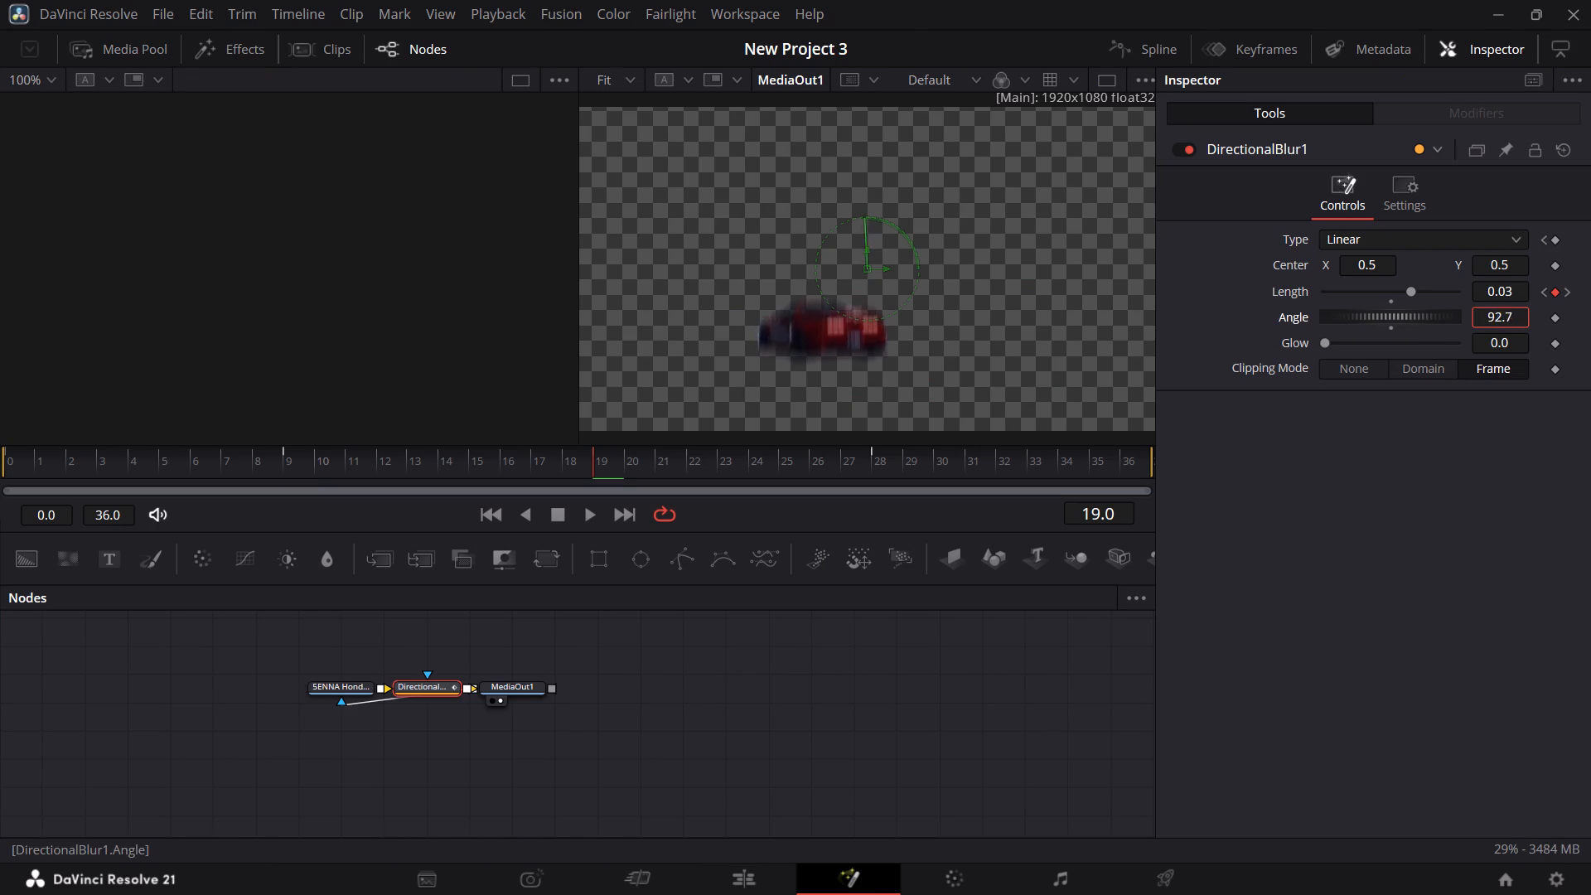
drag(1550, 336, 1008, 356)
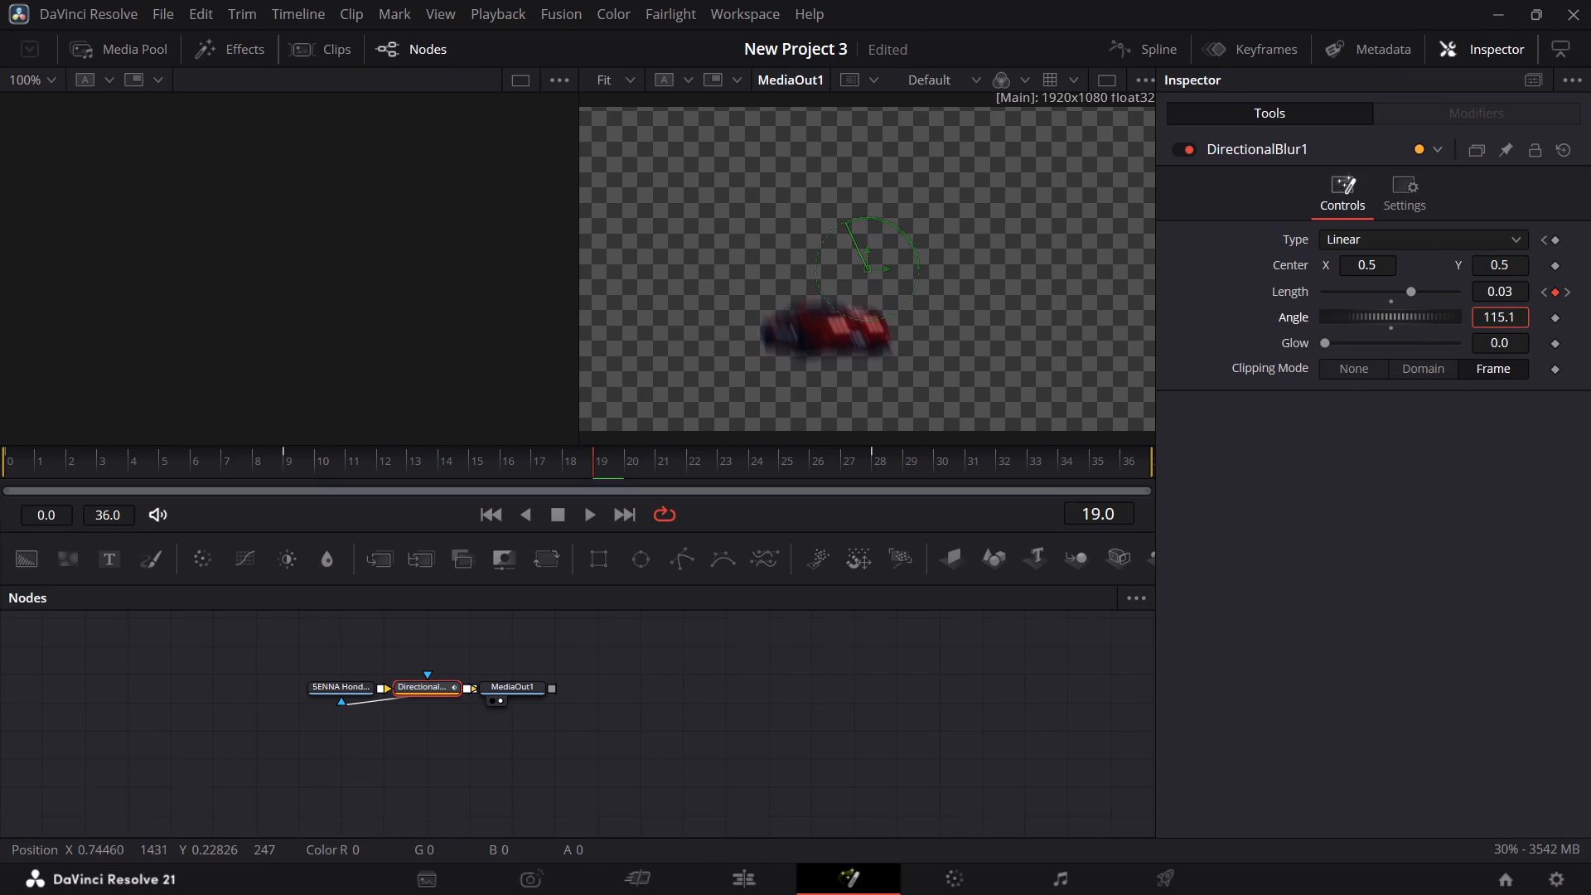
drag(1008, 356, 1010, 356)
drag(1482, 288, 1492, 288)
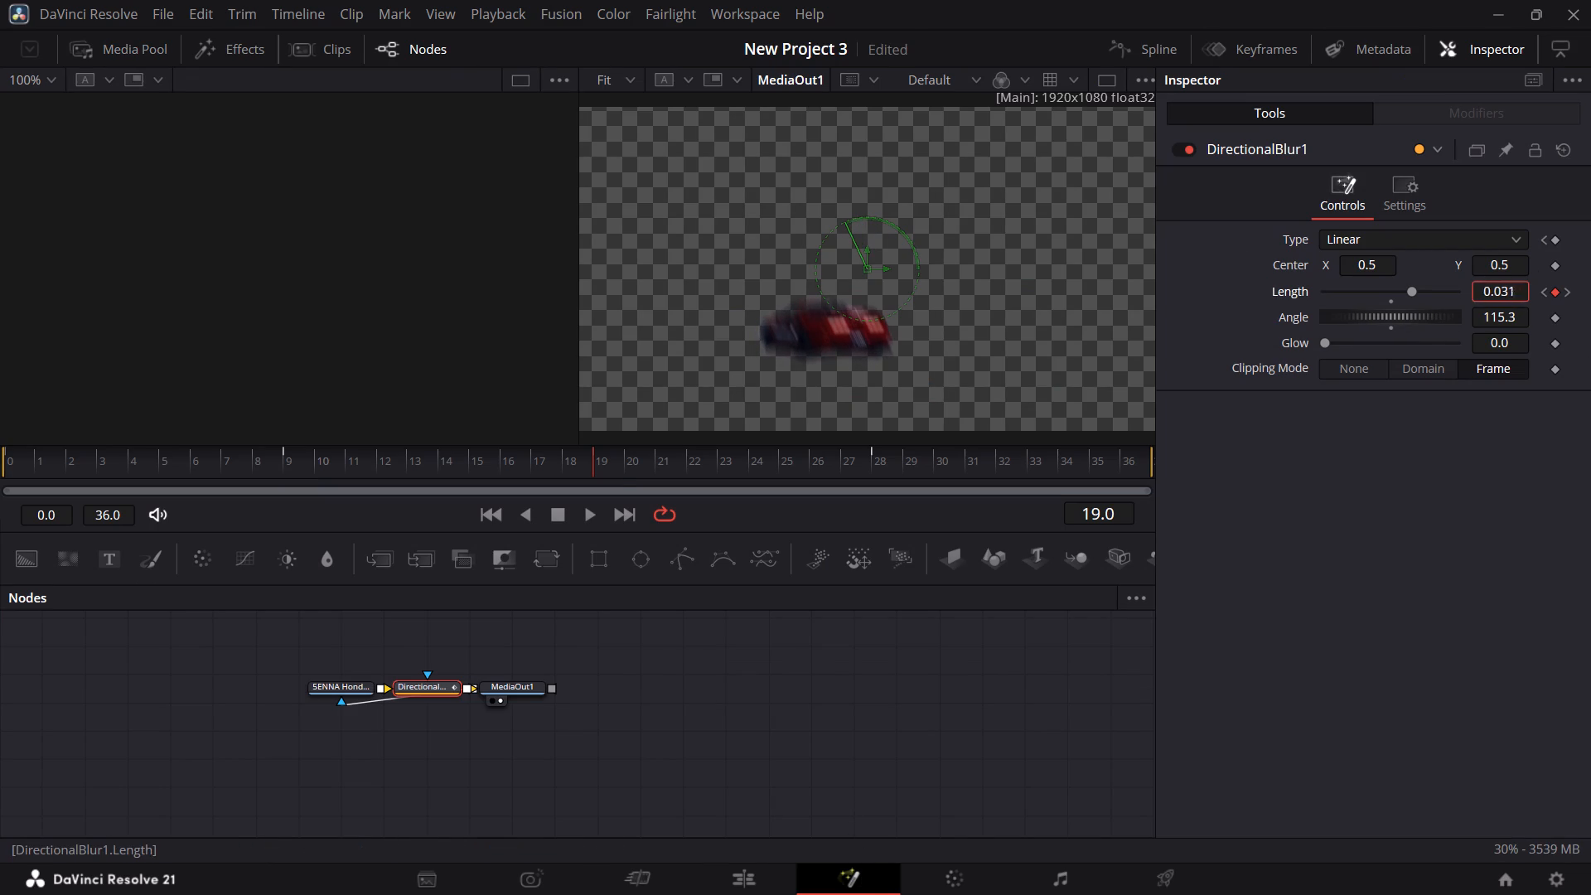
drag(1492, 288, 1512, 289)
Keyframe DirectionalBlur1's Angle at 49.3 on frame 0 and at 90.1 on frame 9.
drag(569, 468, 364, 477)
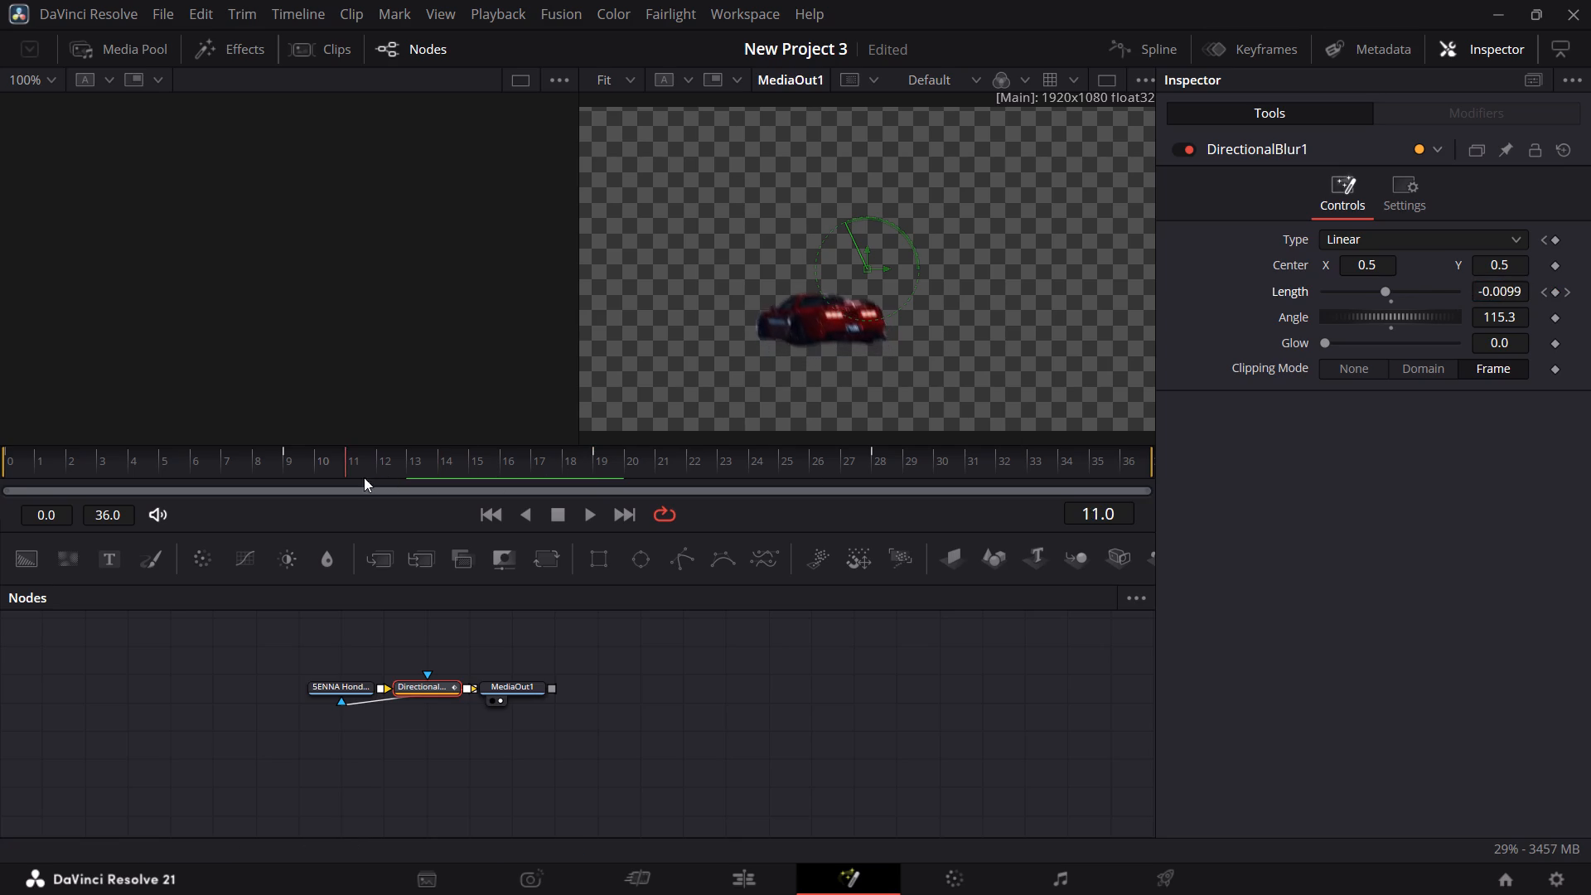
drag(364, 477, 0, 481)
click(1556, 317)
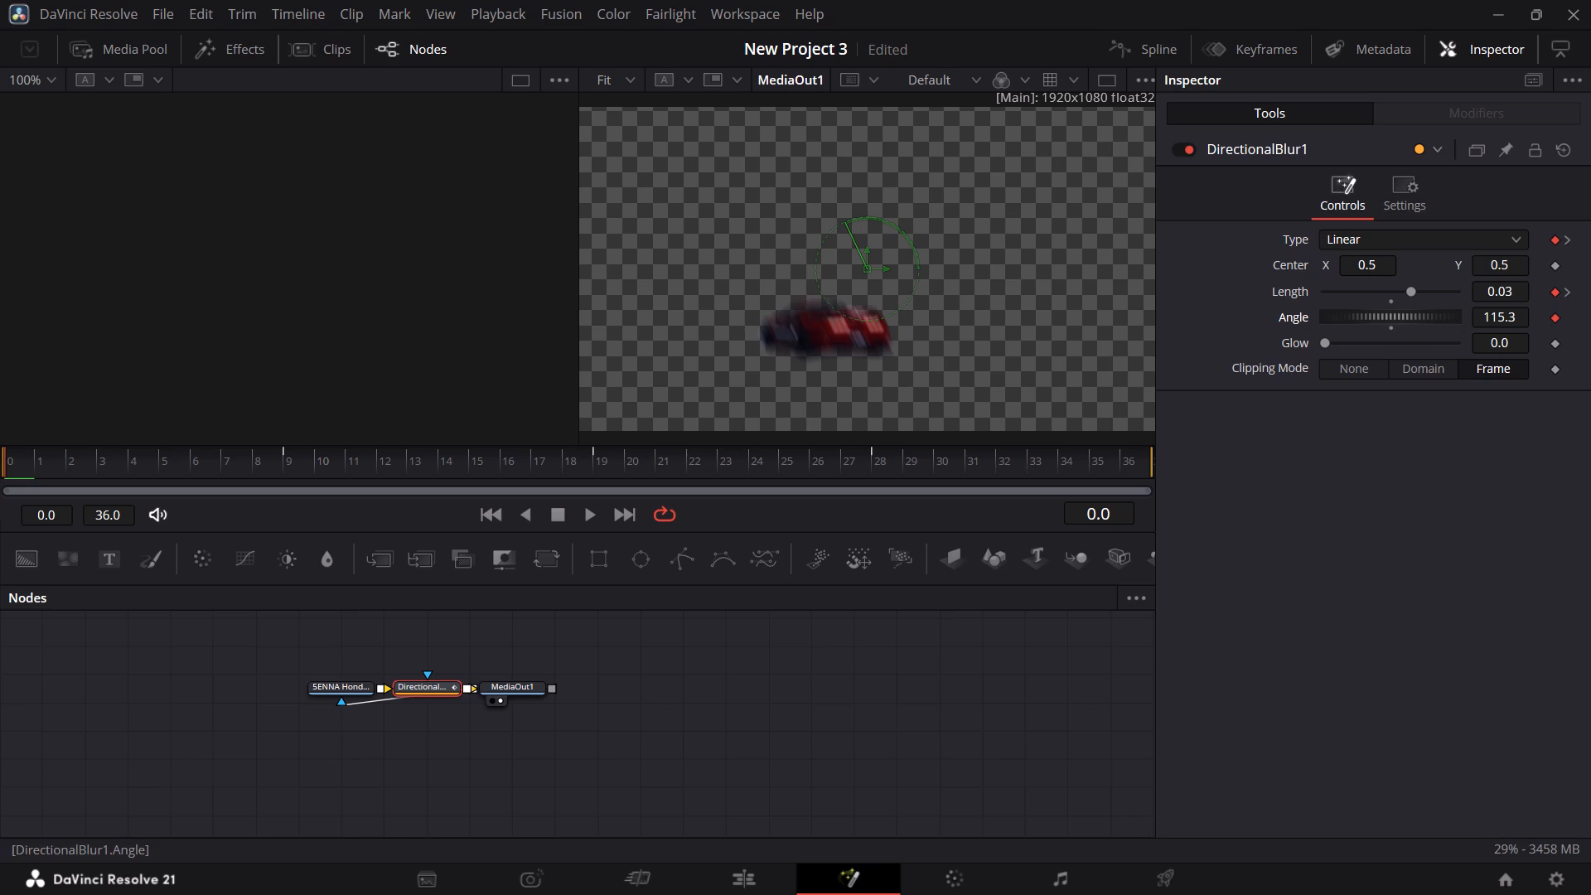
drag(1481, 317, 49, 297)
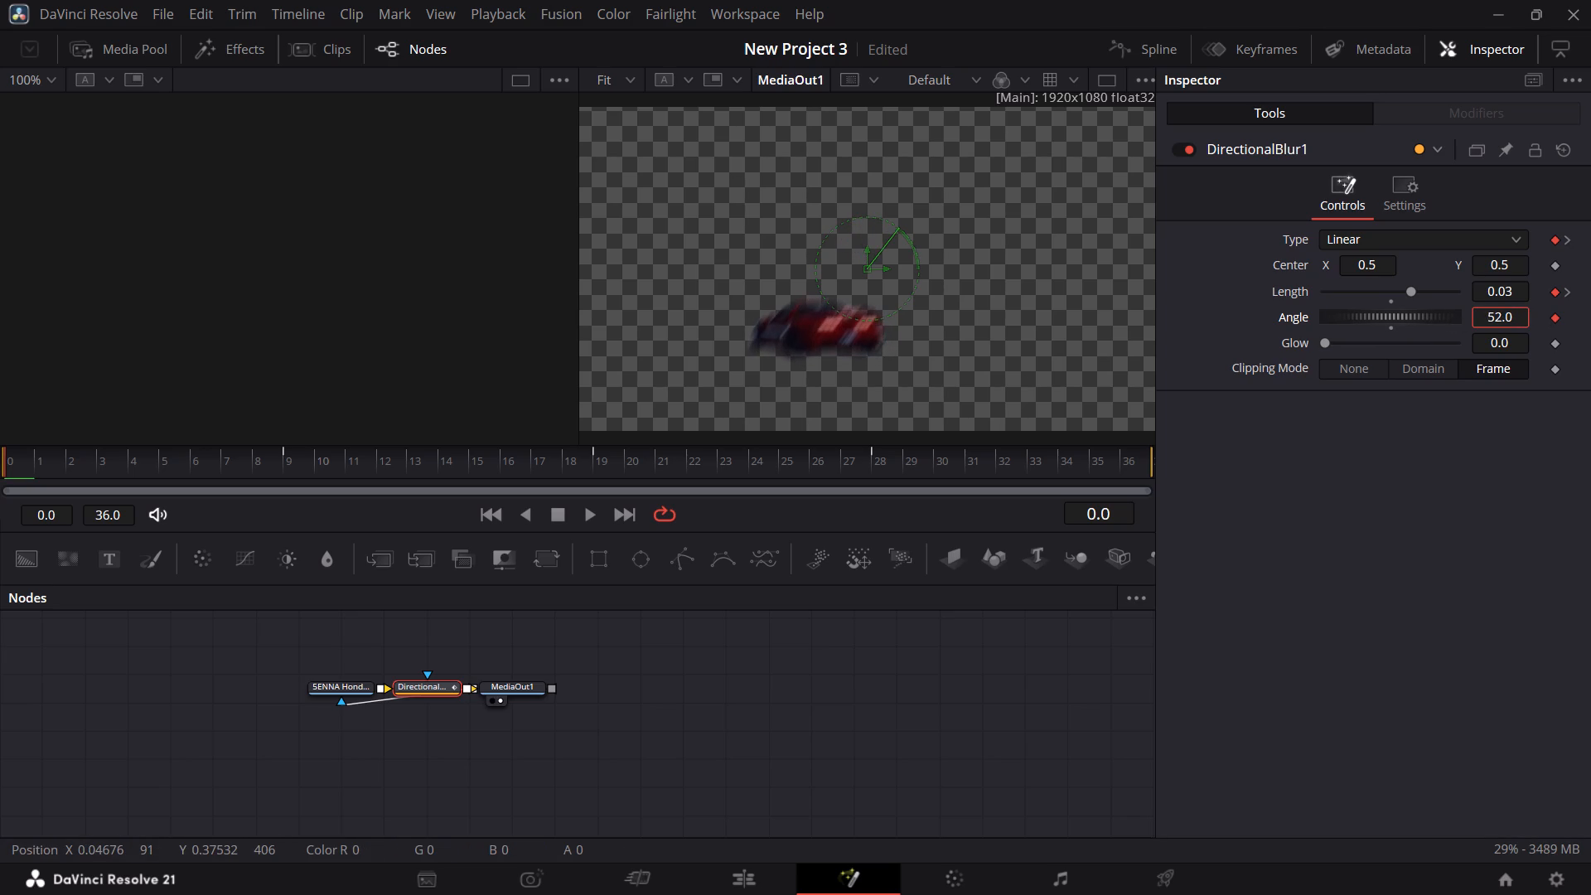
drag(49, 297, 21, 297)
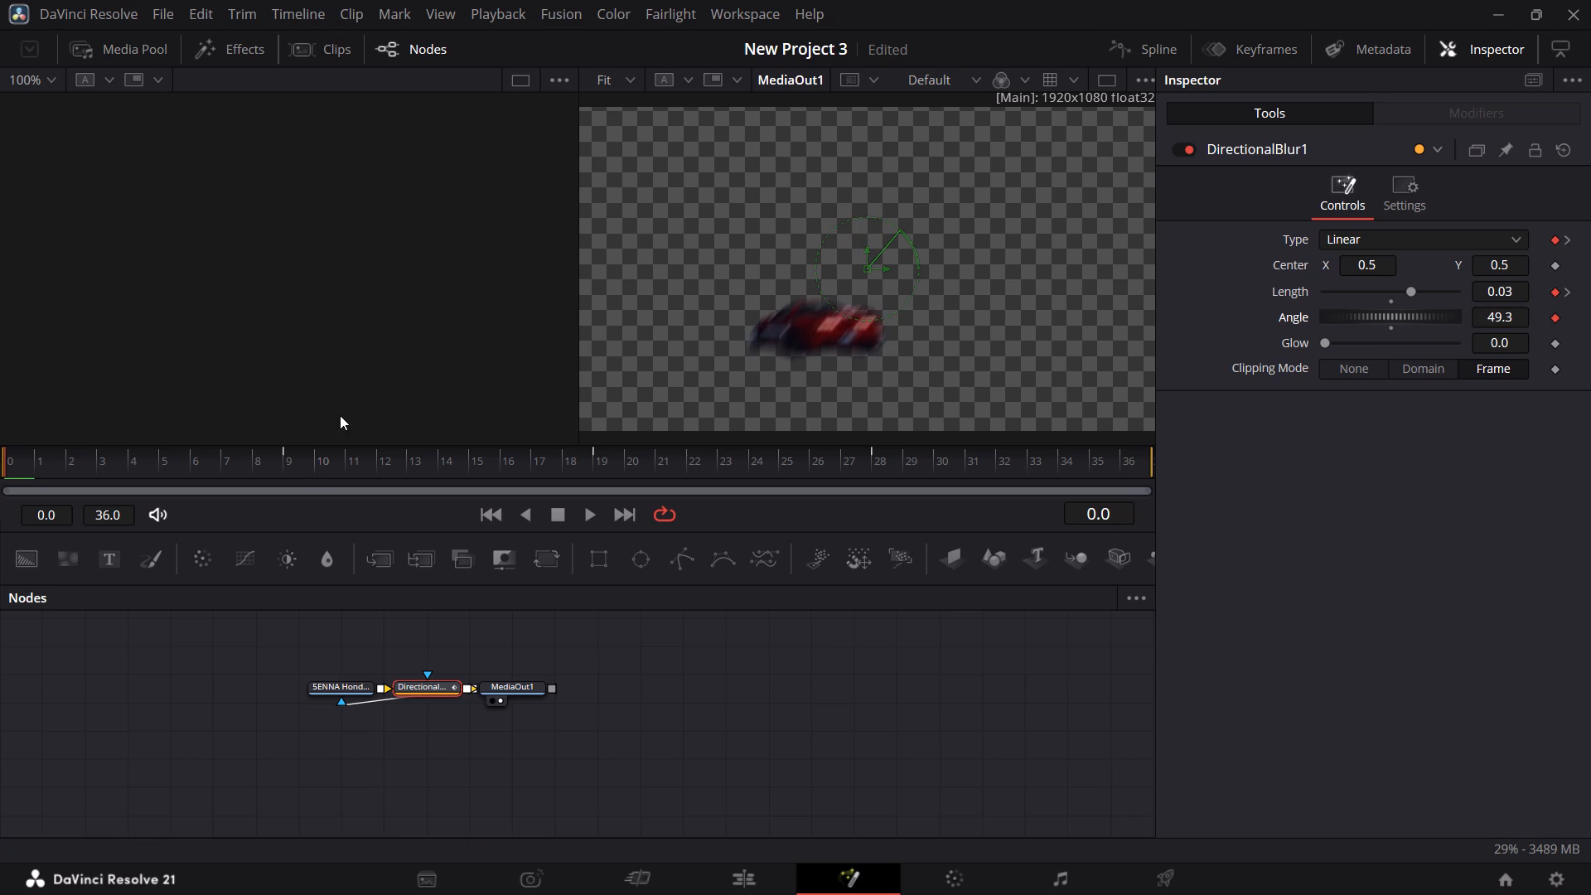
click(297, 467)
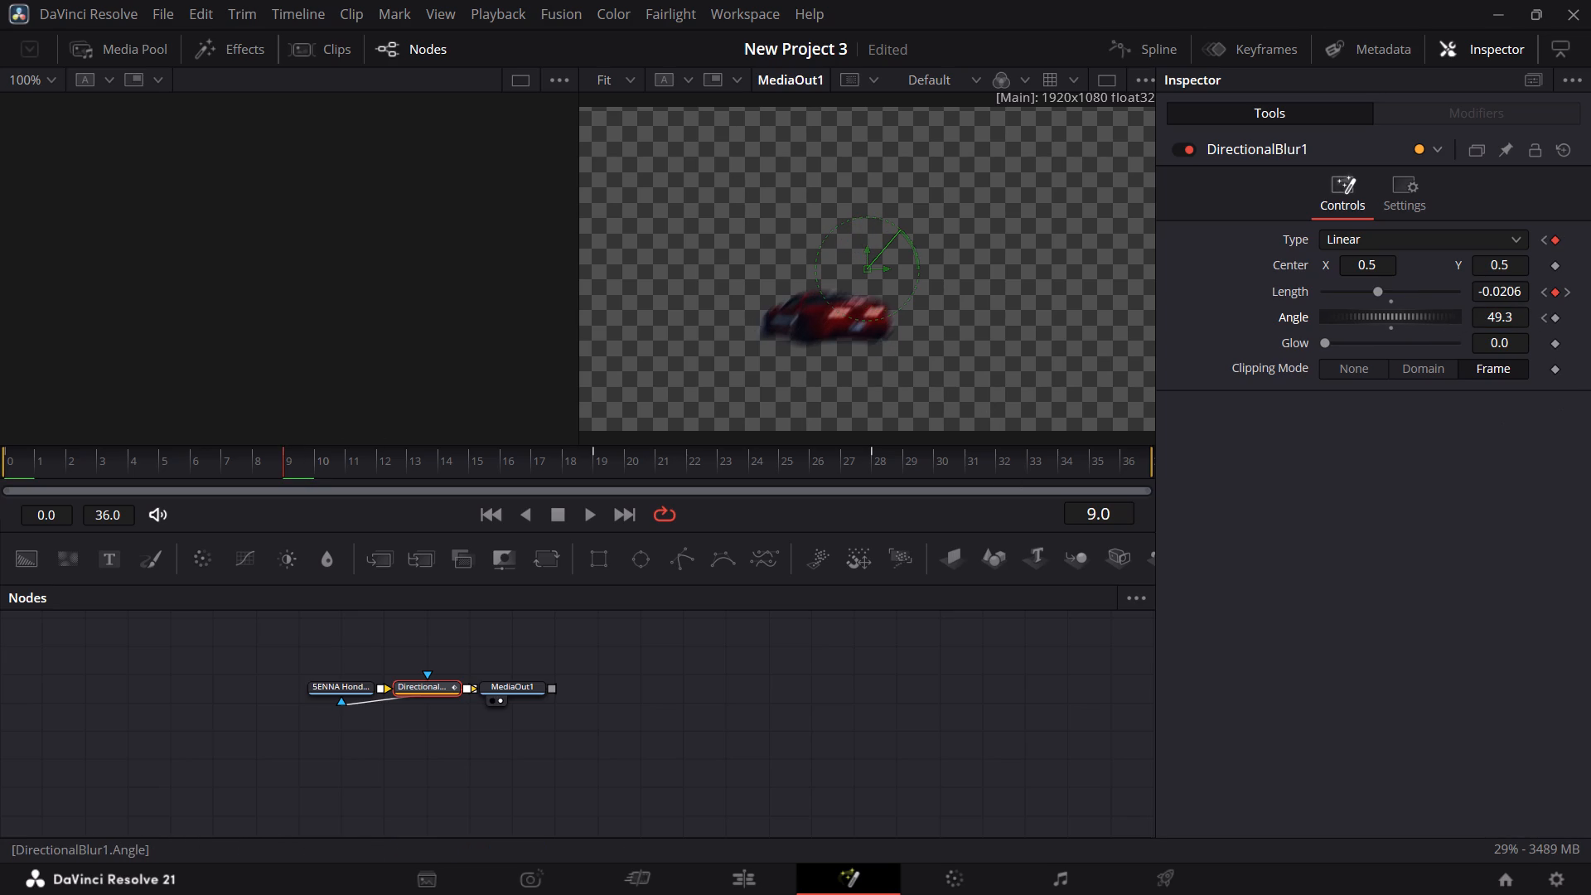
drag(1507, 319, 1041, 370)
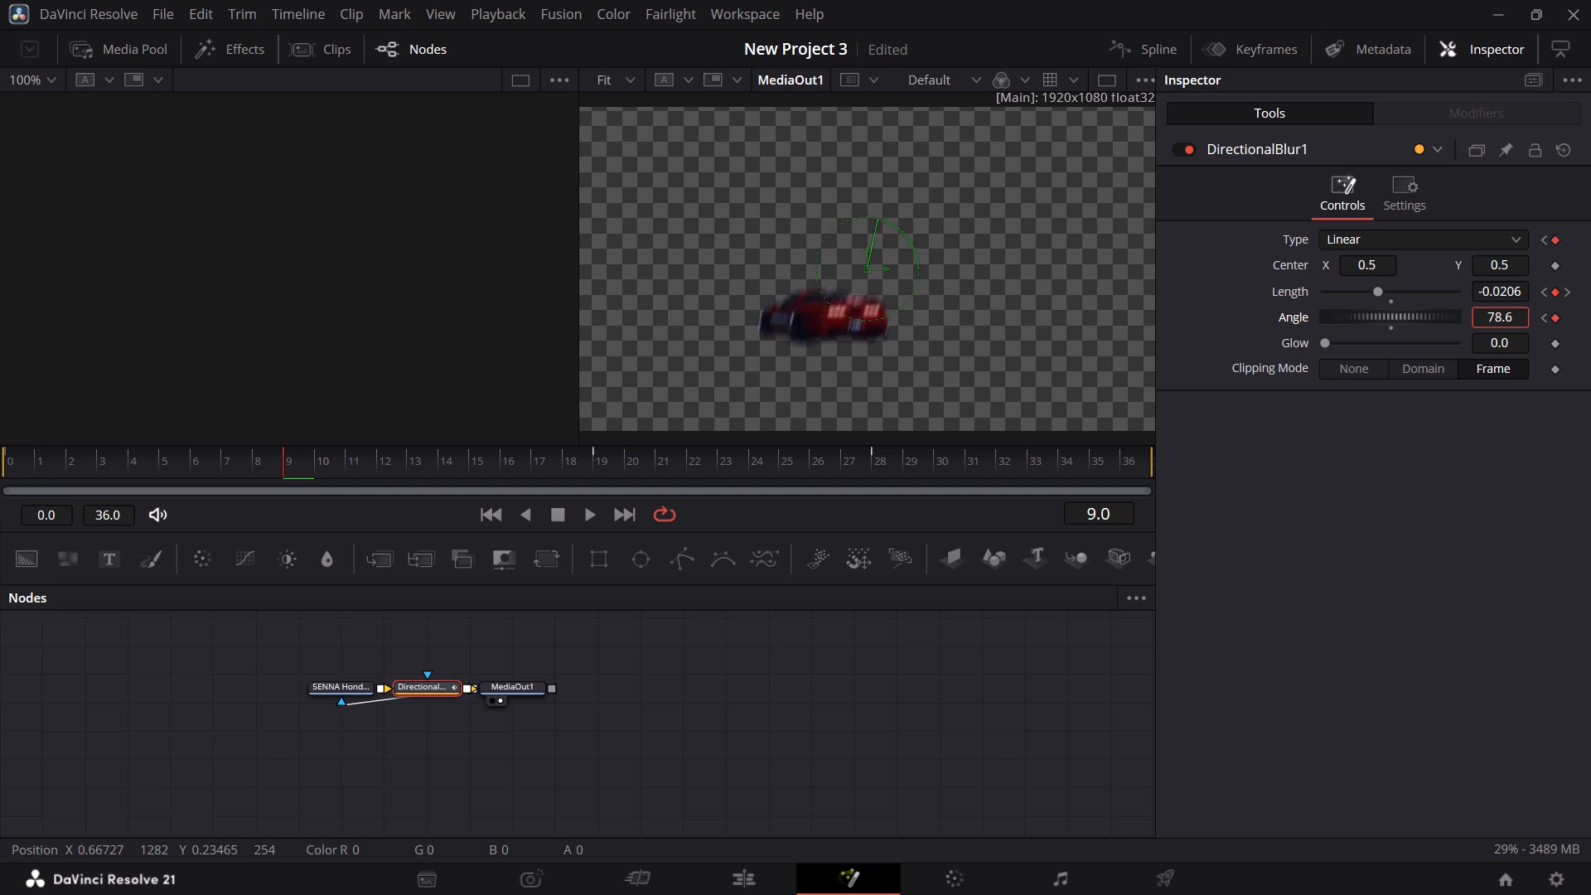
drag(1041, 370, 1144, 380)
On frame 19, keyframe DirectionalBlur1's Angle at 114.5 and its Length at -0.0291.
click(602, 459)
drag(1505, 318, 1504, 318)
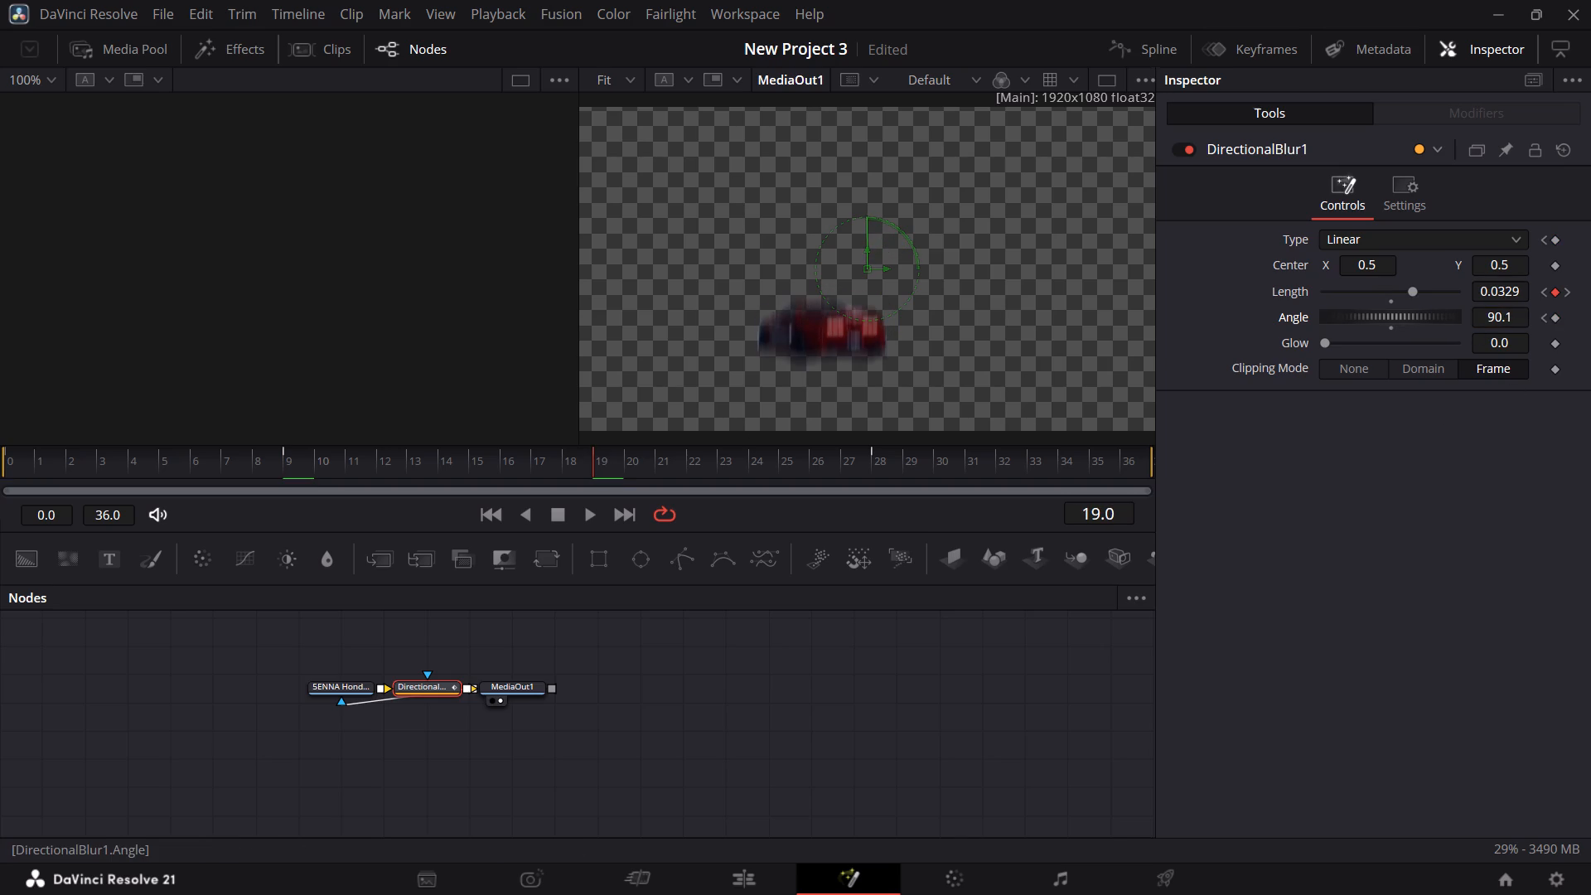
drag(1504, 318, 1546, 366)
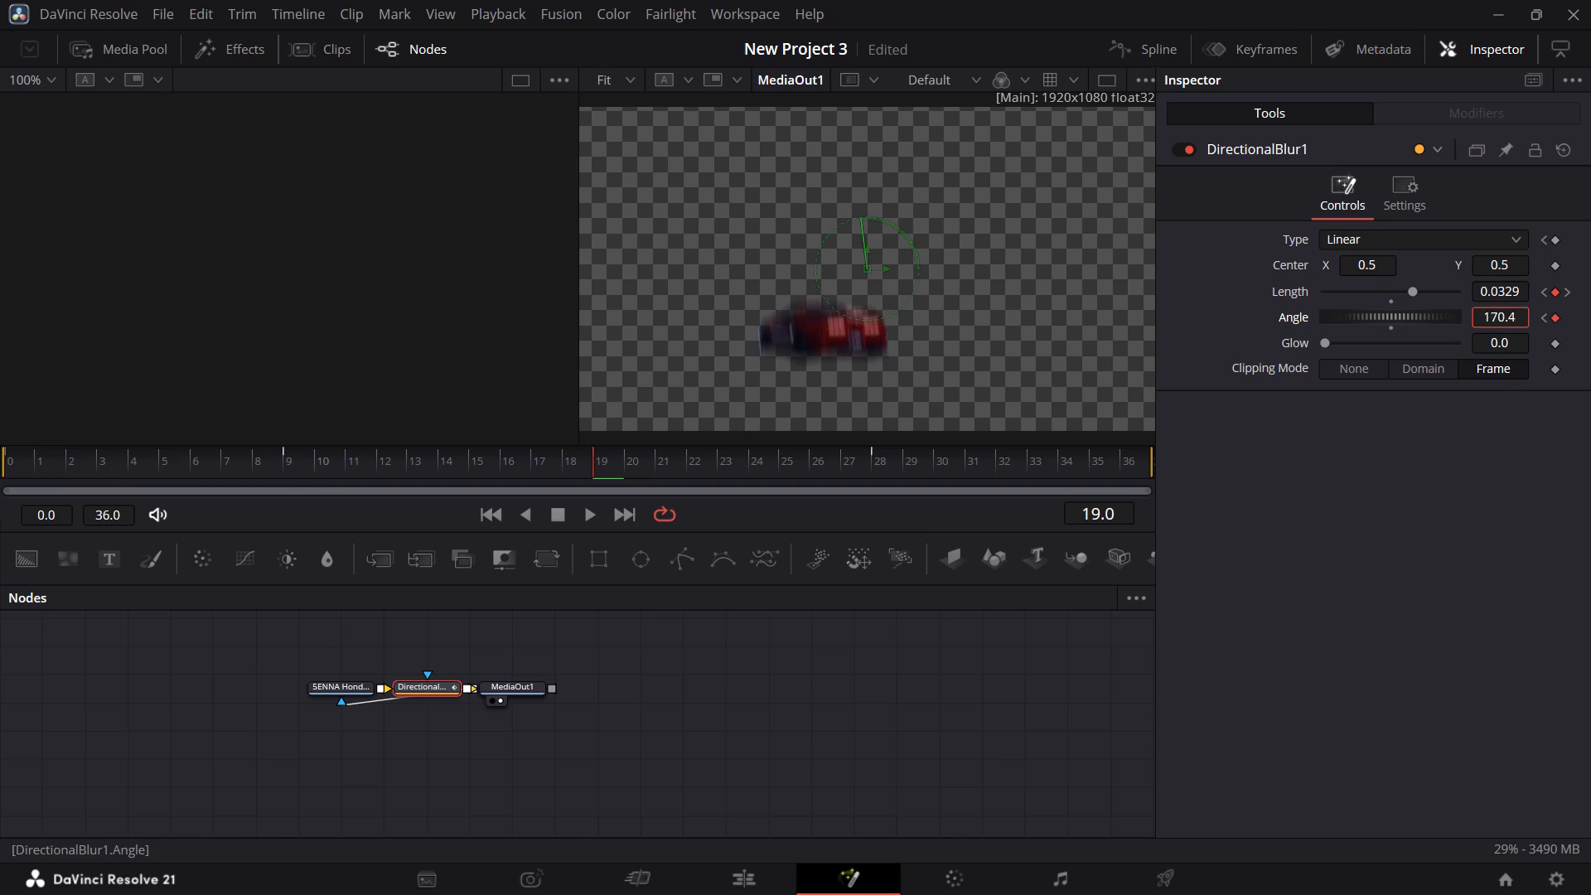
drag(1546, 366, 1005, 336)
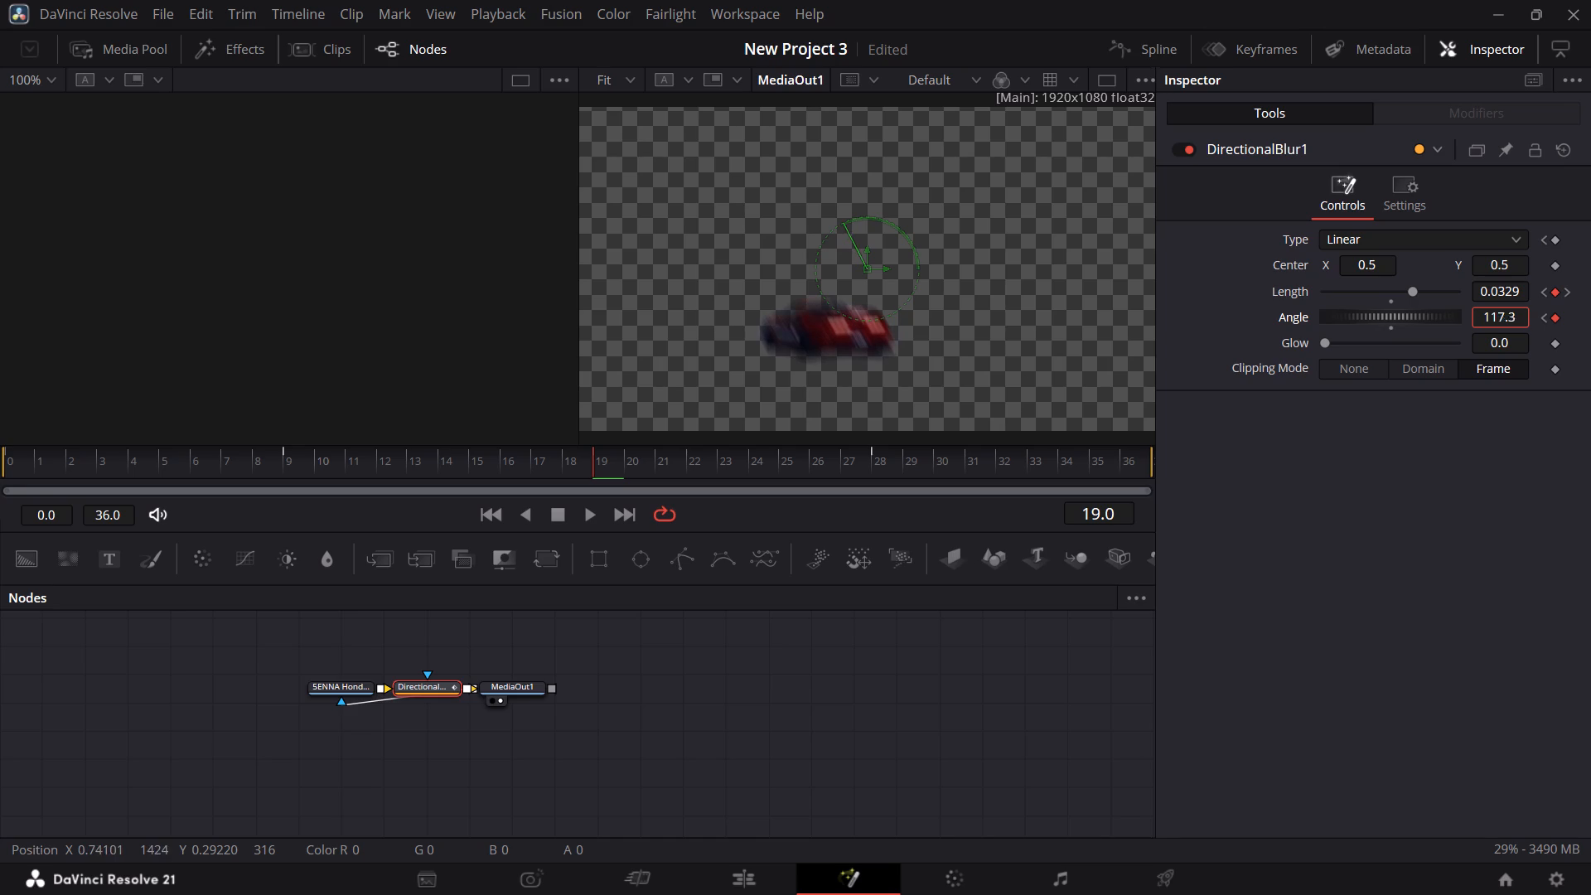
drag(1005, 336, 976, 334)
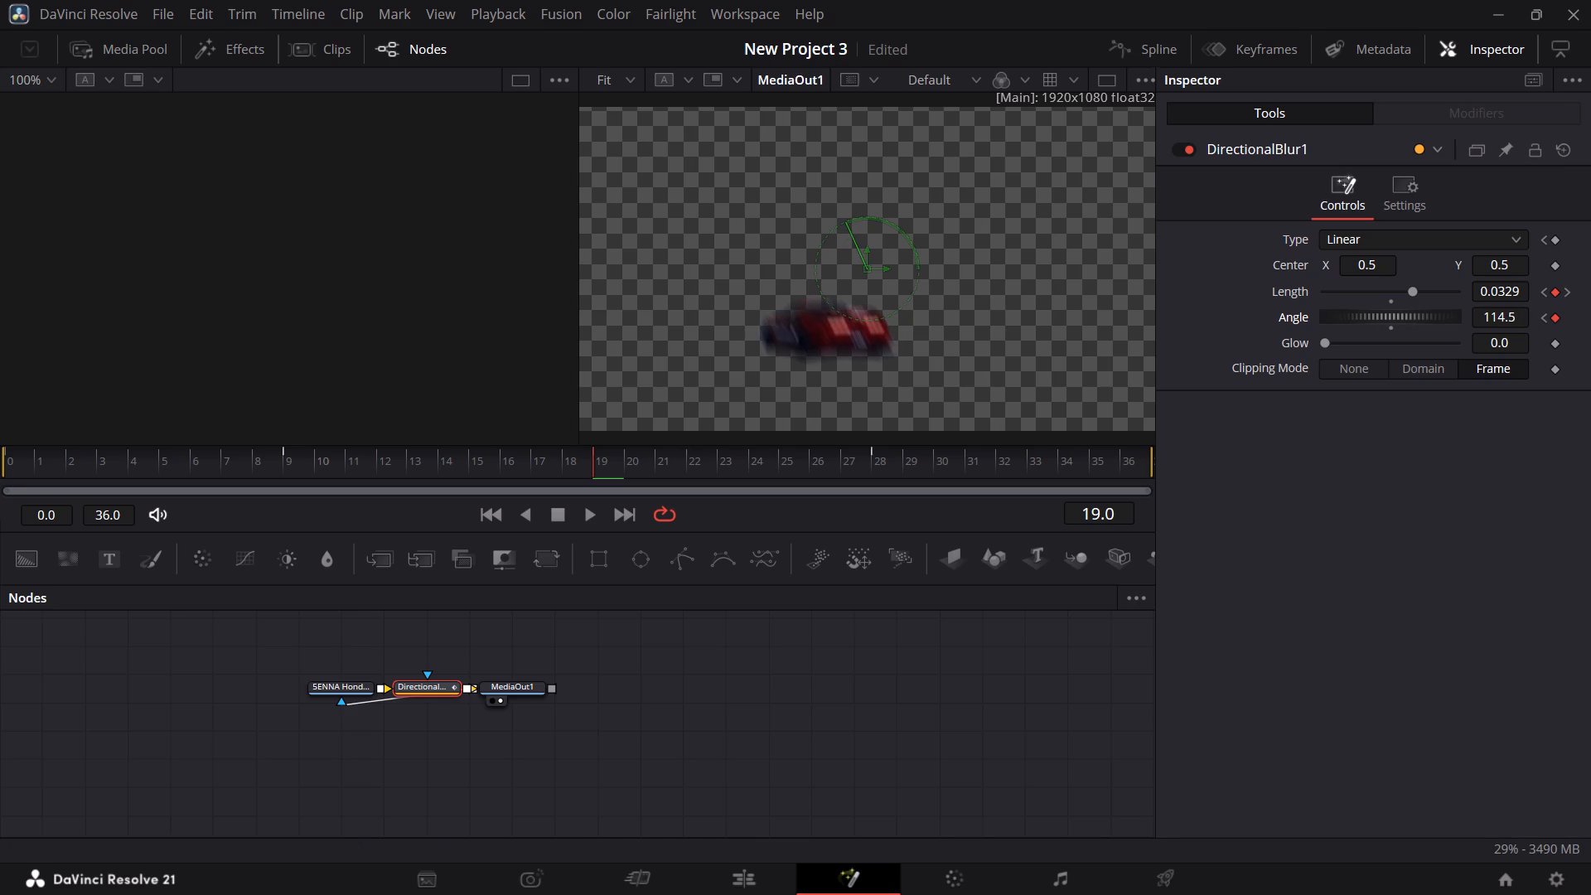
drag(1511, 288, 1046, 265)
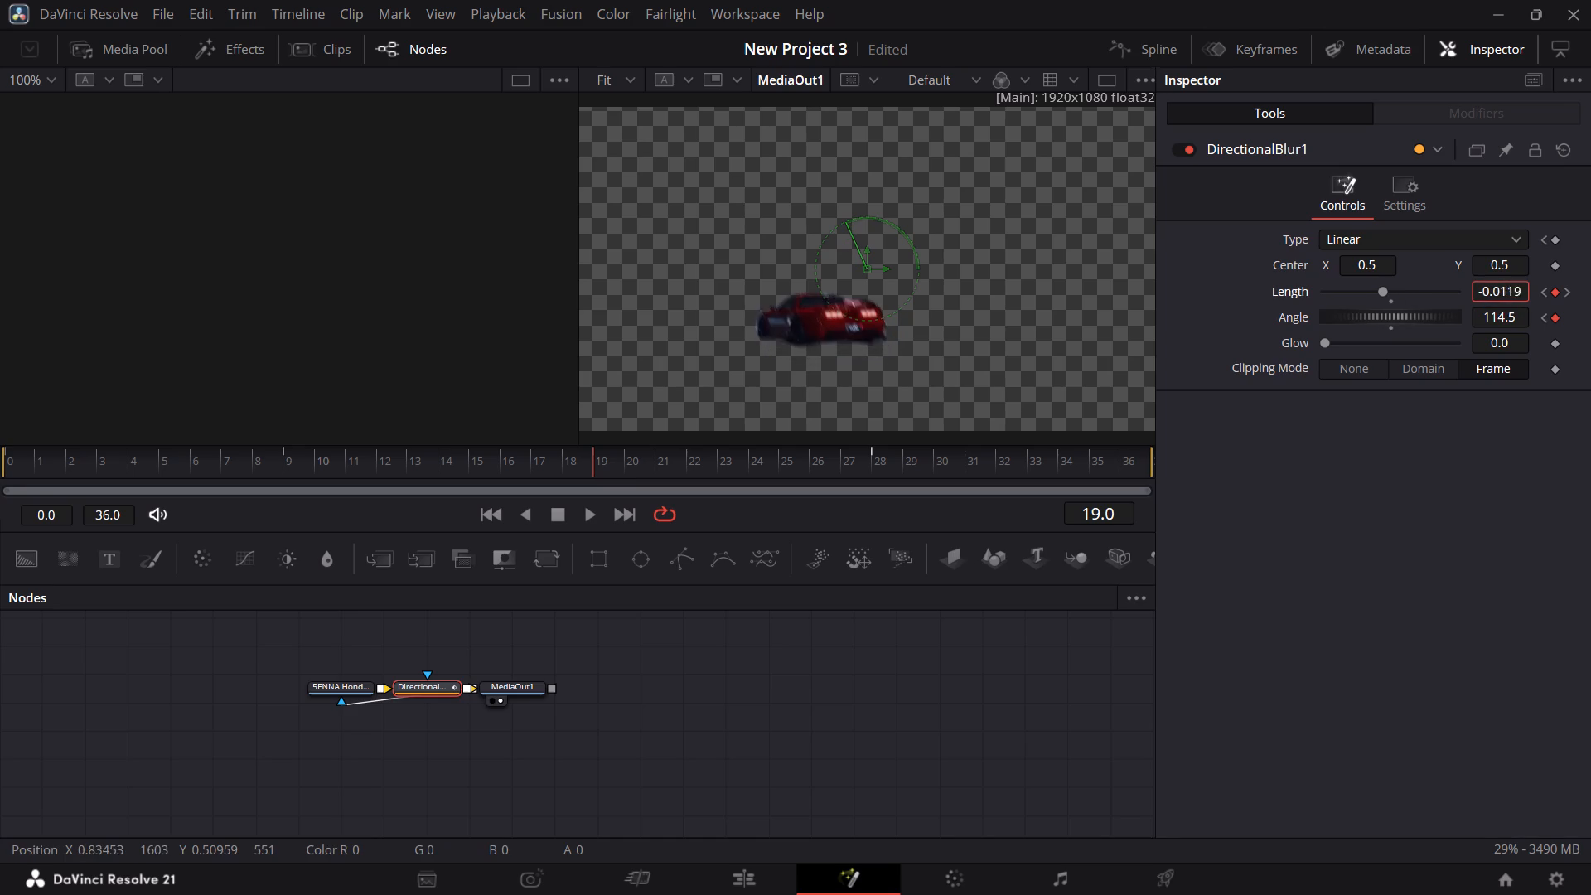
drag(1046, 265, 873, 264)
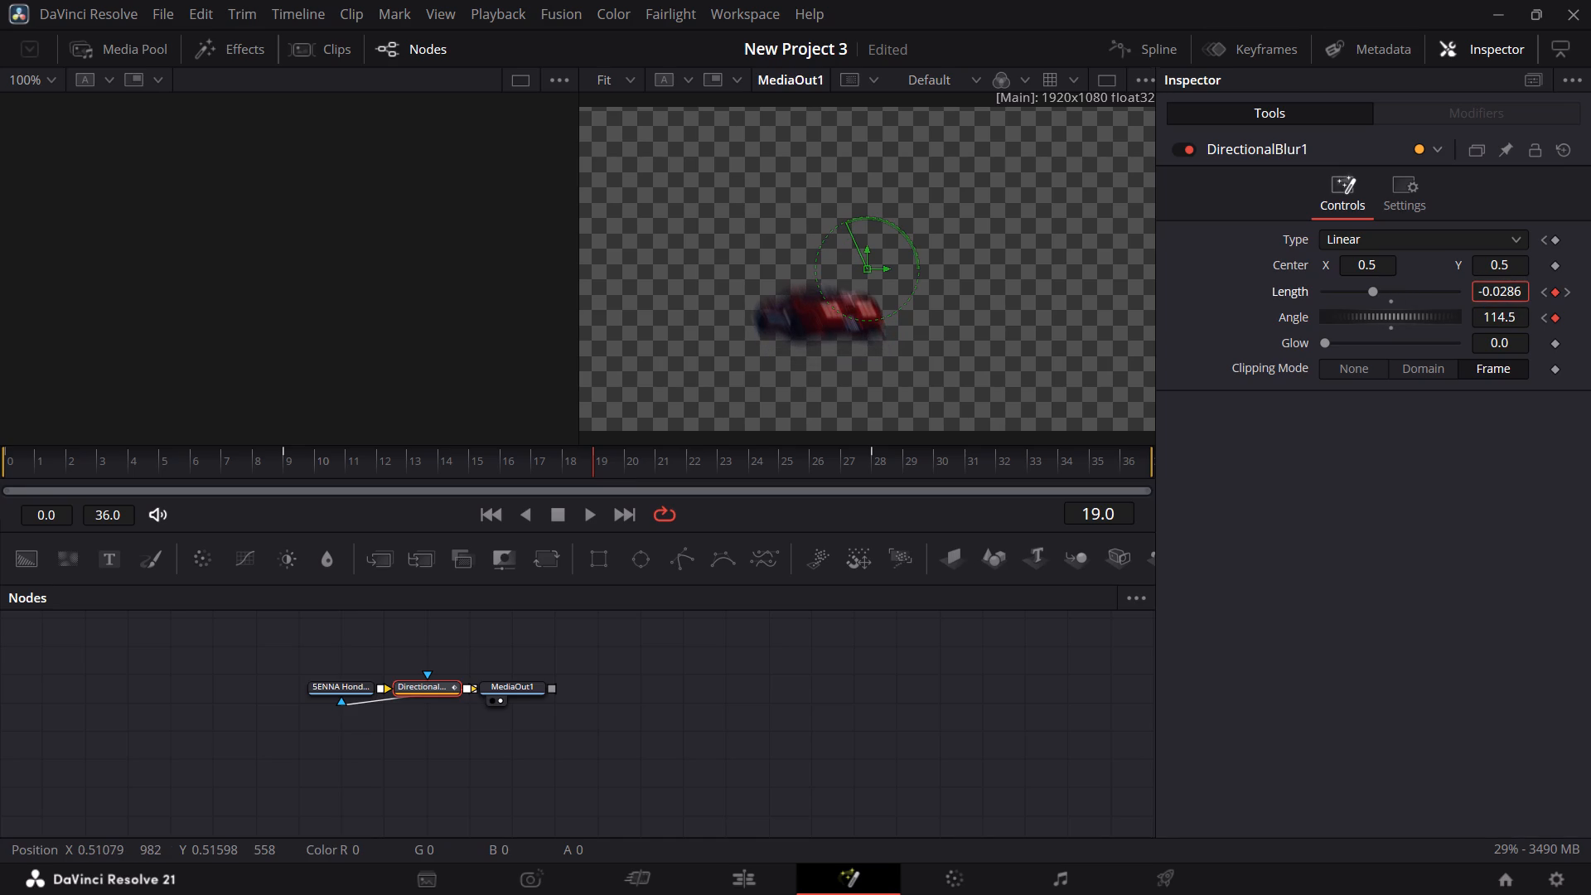
drag(873, 264, 868, 262)
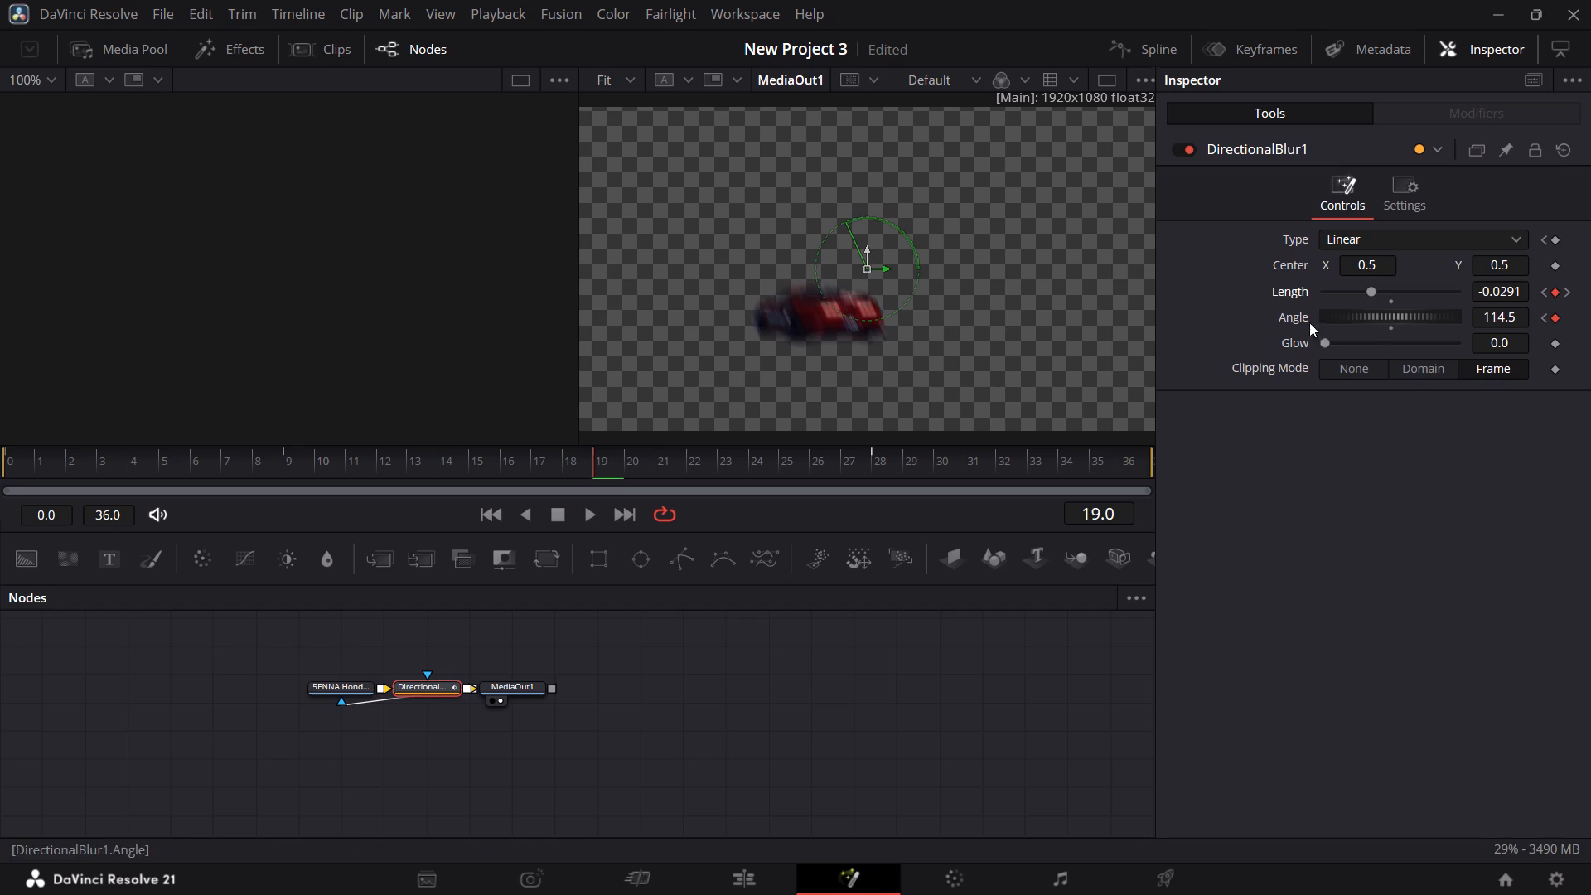
Check DirectionalBlur1 at frame 28, then return to the edit timeline and play the rotoscoped car clip on V2.
click(890, 457)
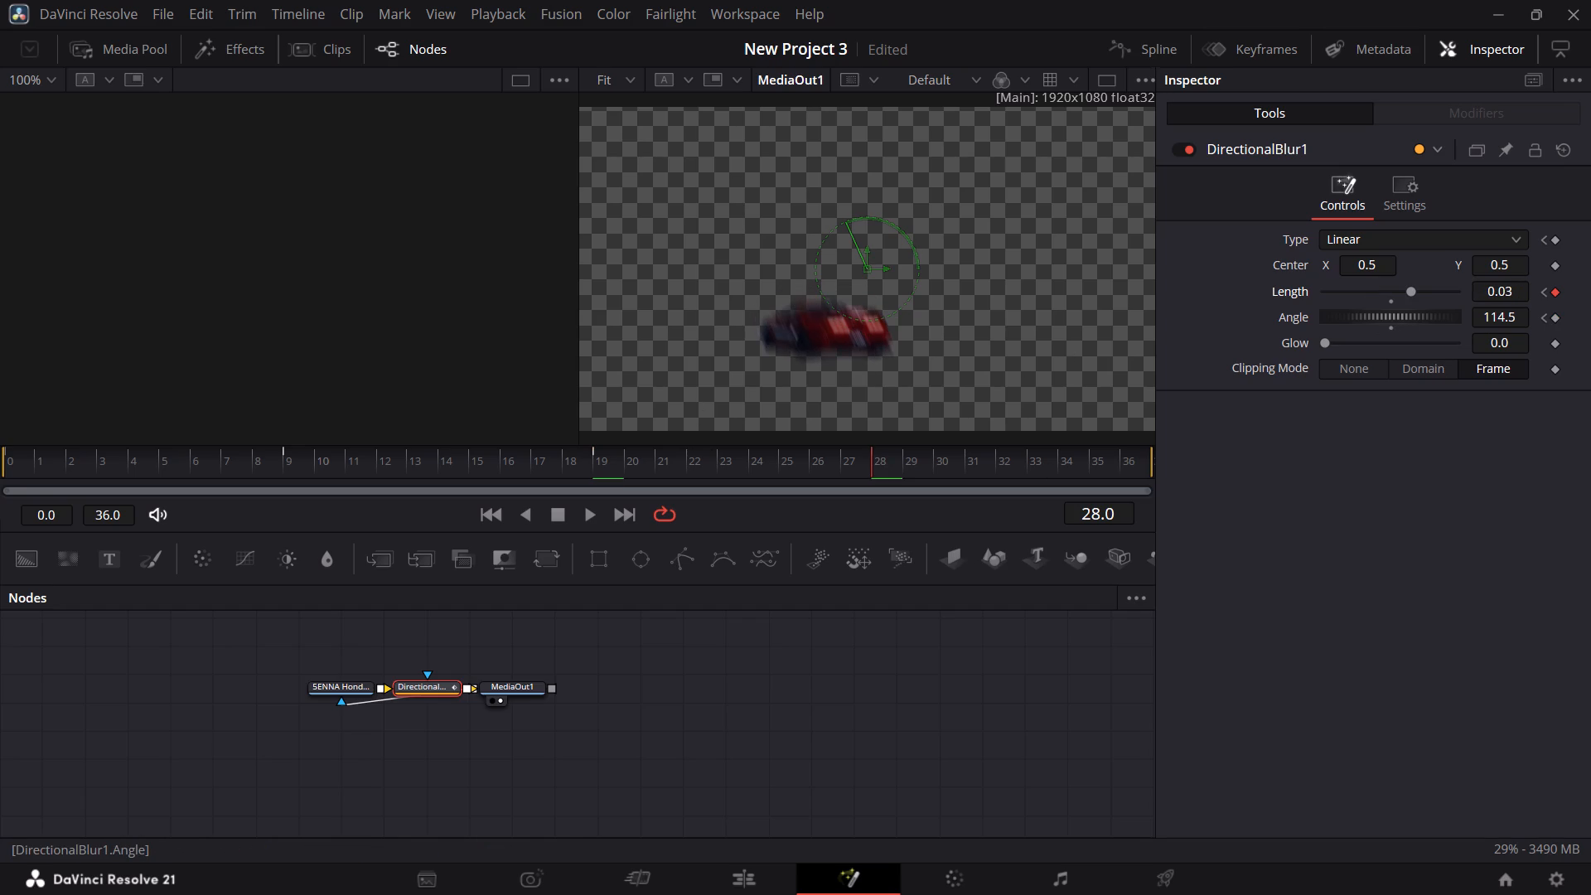
click(752, 864)
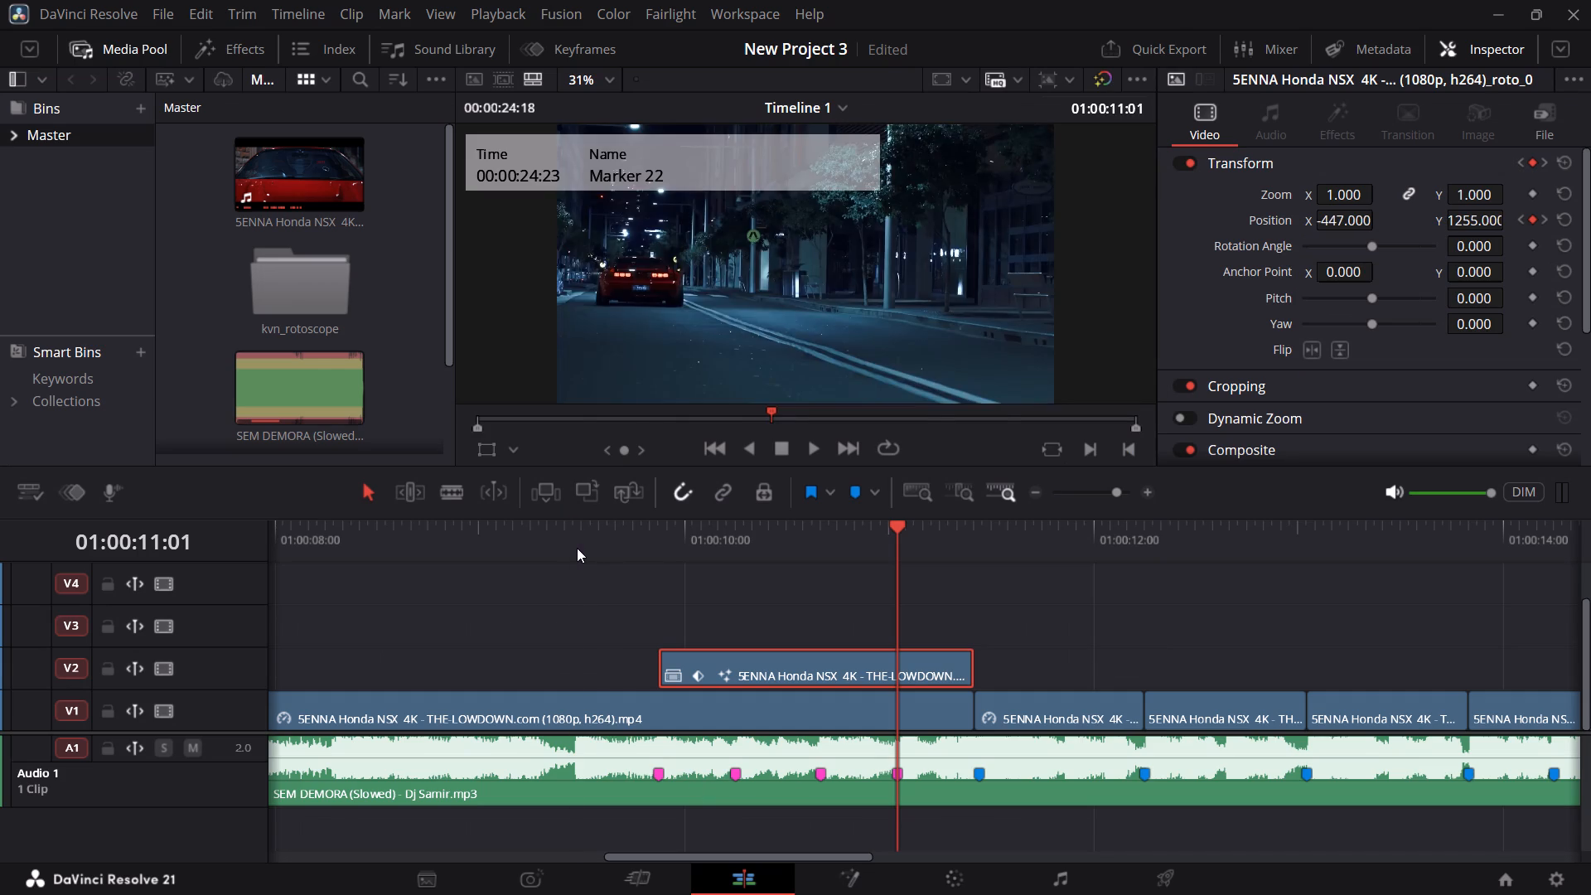
click(577, 548)
key(space)
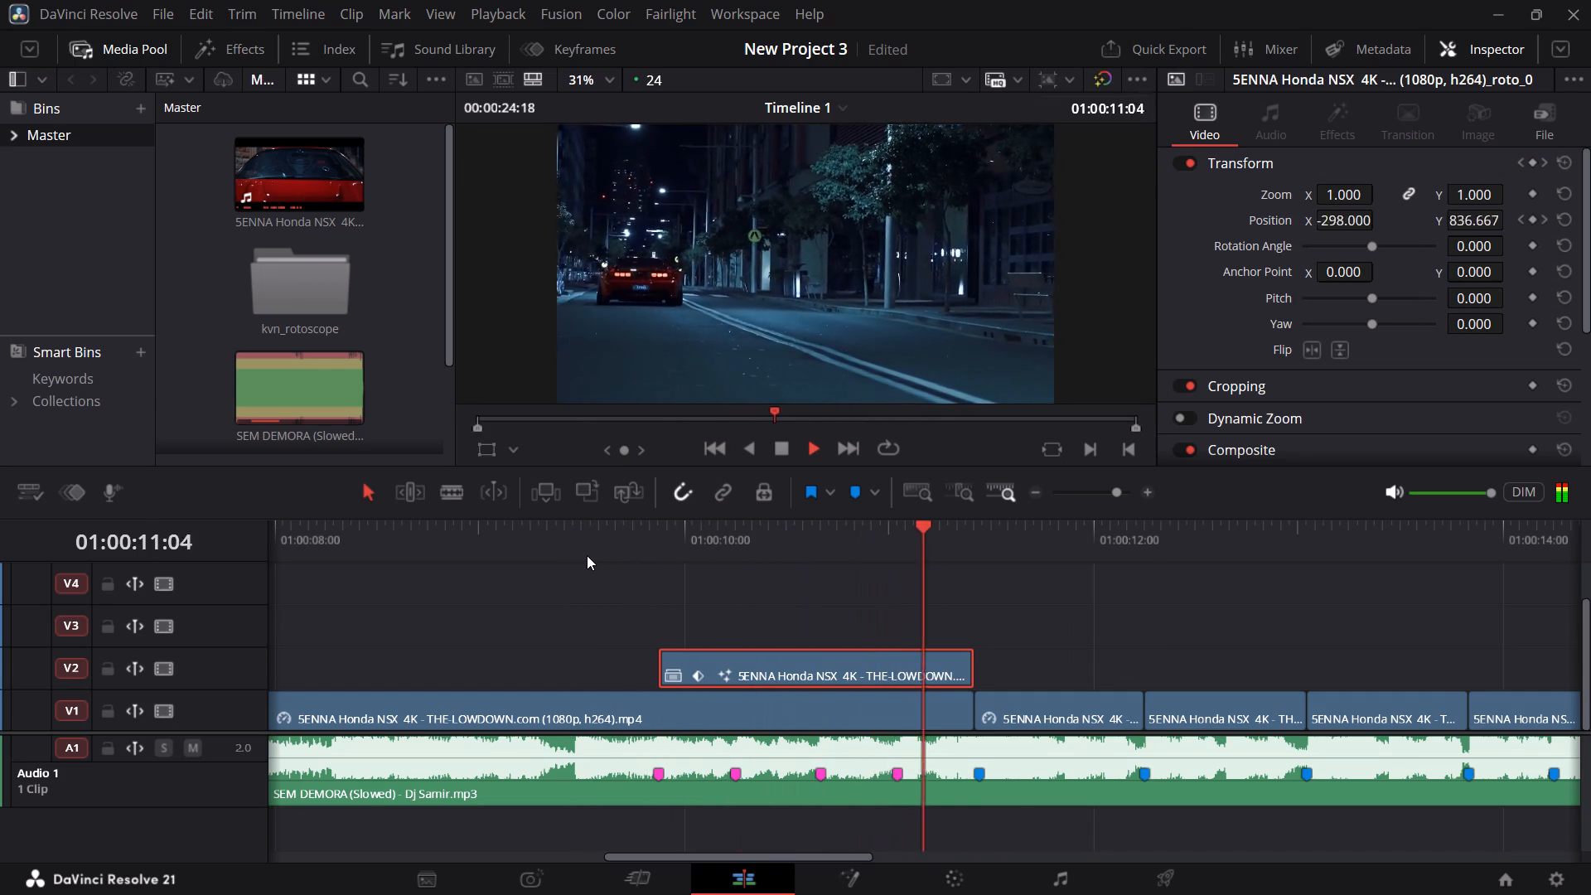
click(563, 562)
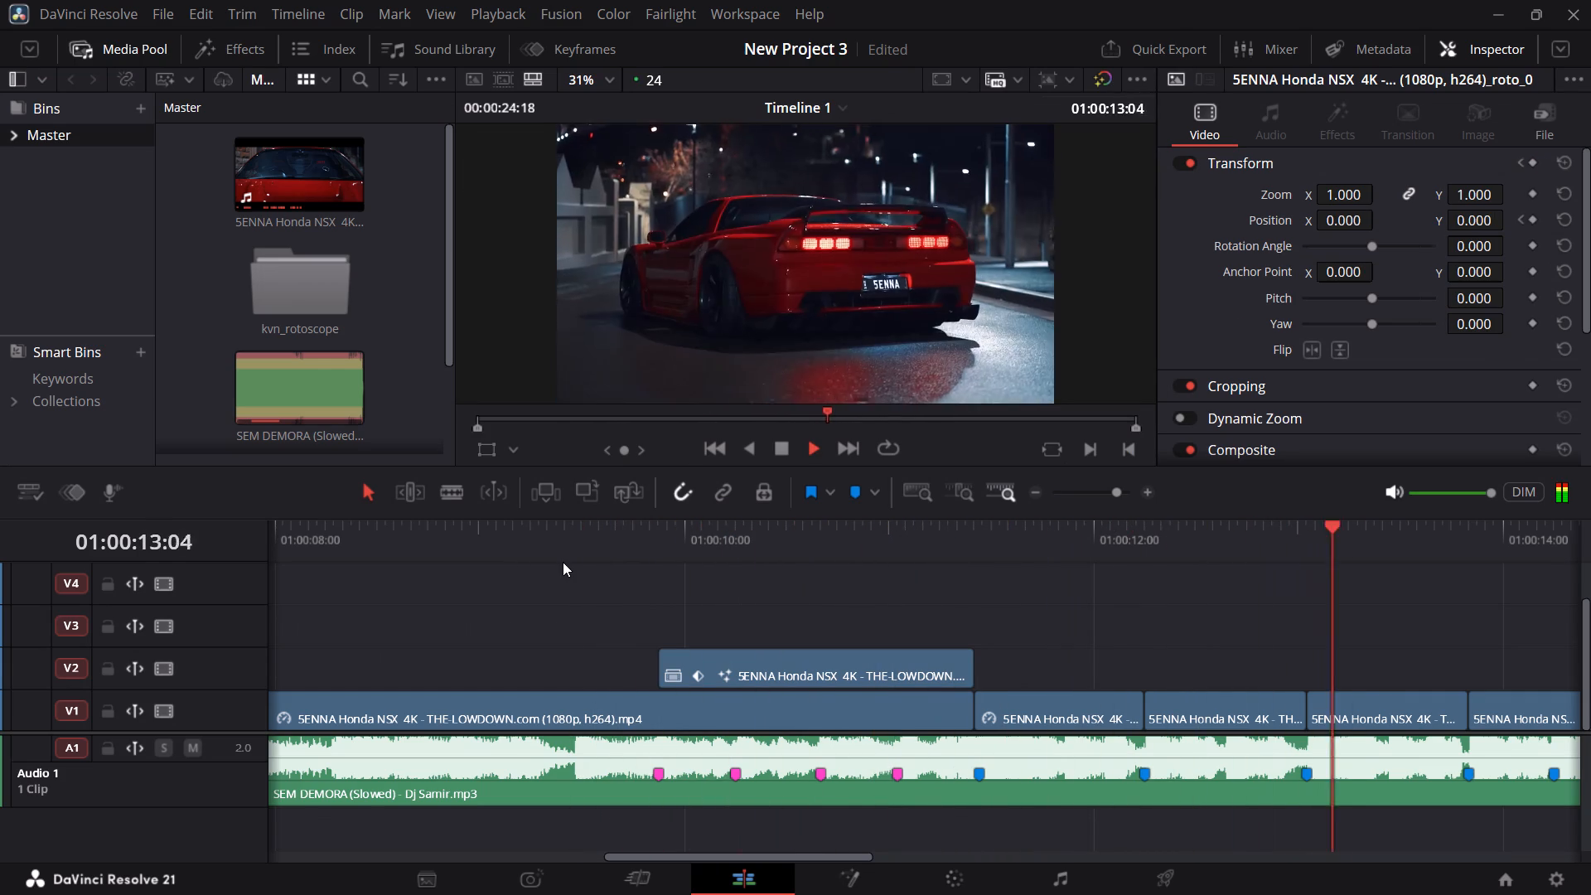
click(565, 548)
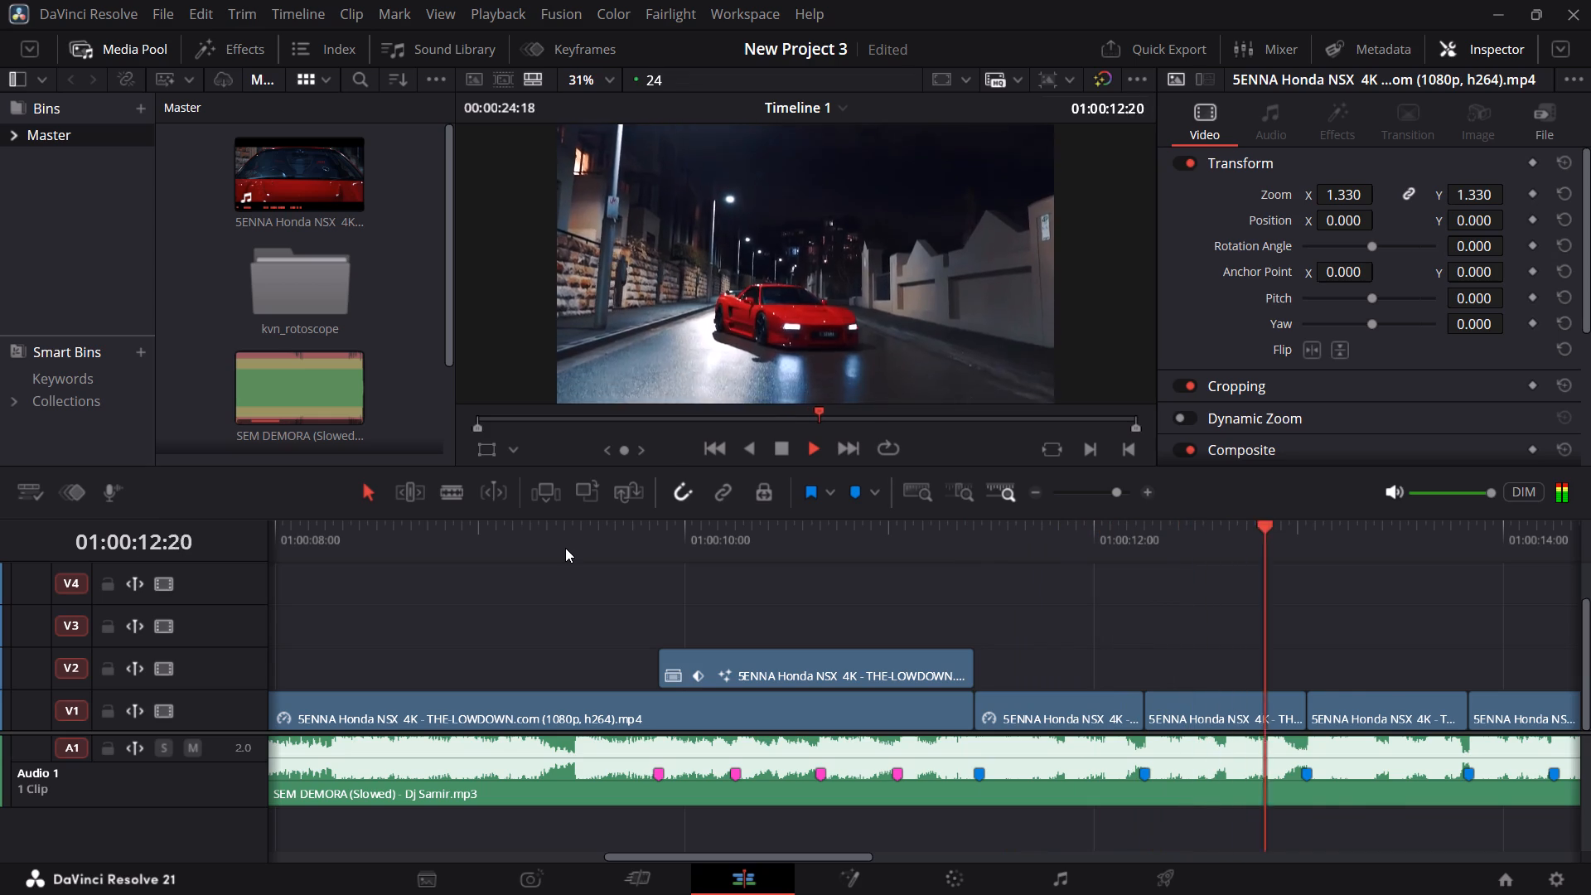
key(space)
Replay the timeline repeatedly from about 01:00:09:13 to examine the rotoscoped car's moves and directional blur against the music markers.
click(588, 533)
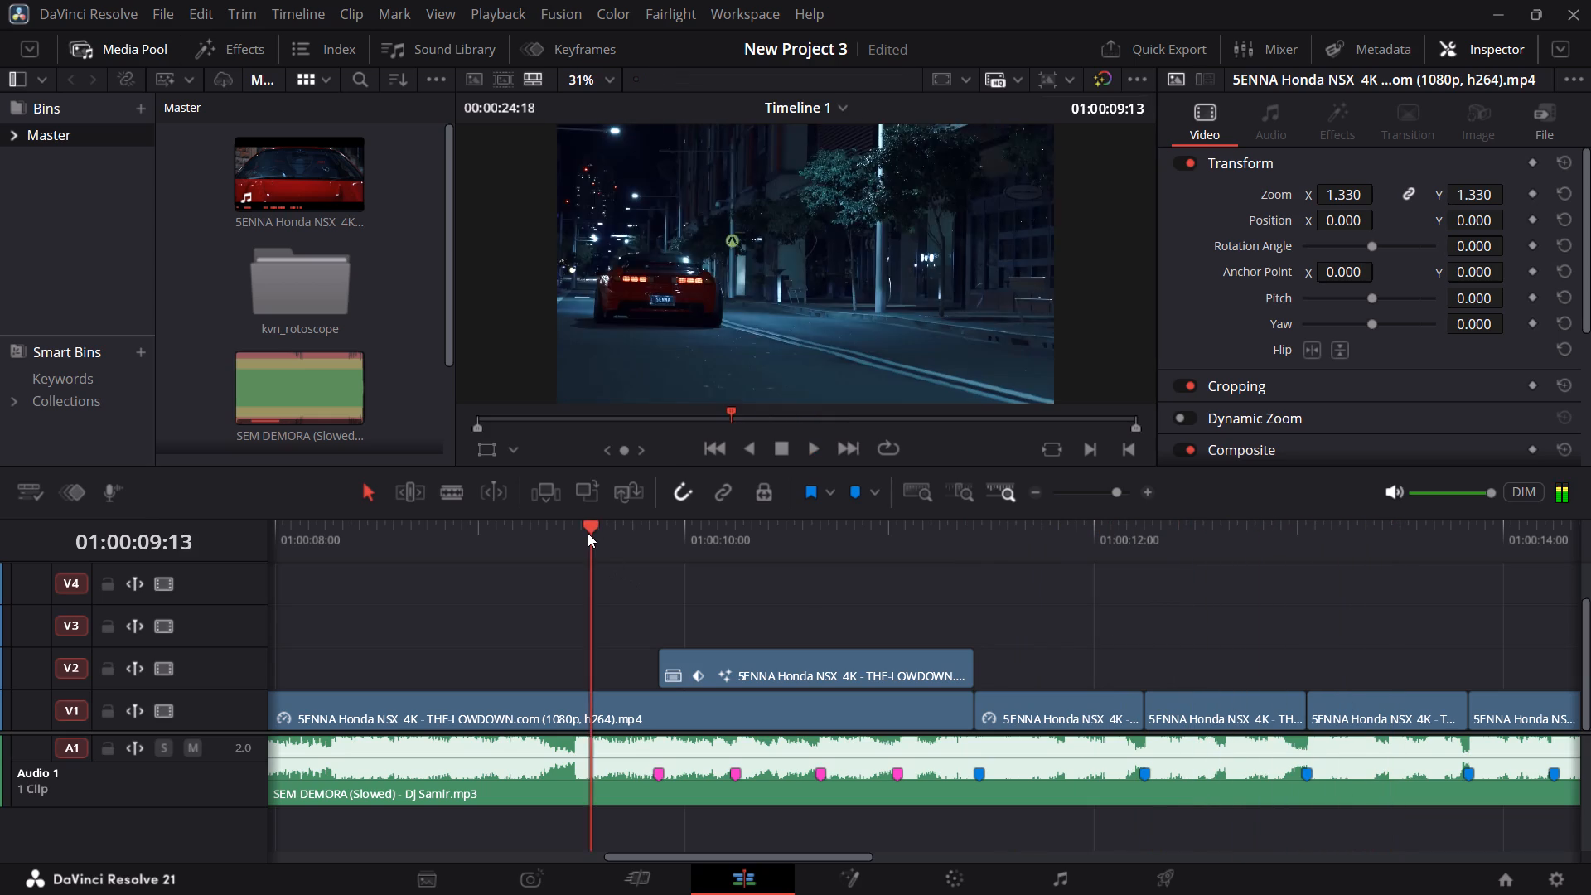
key(space)
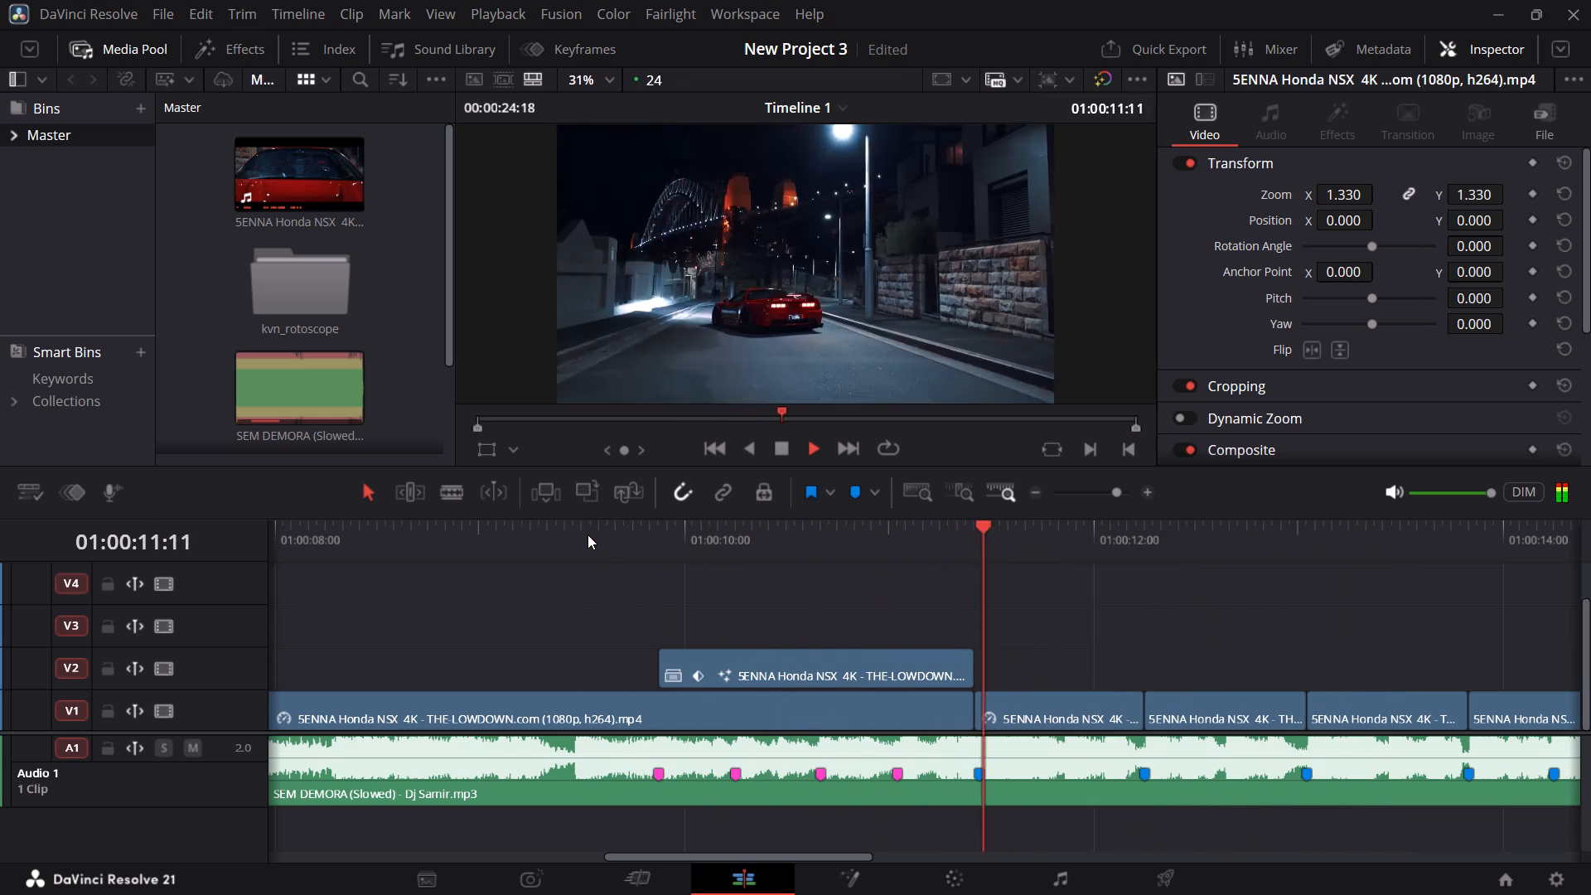
click(588, 535)
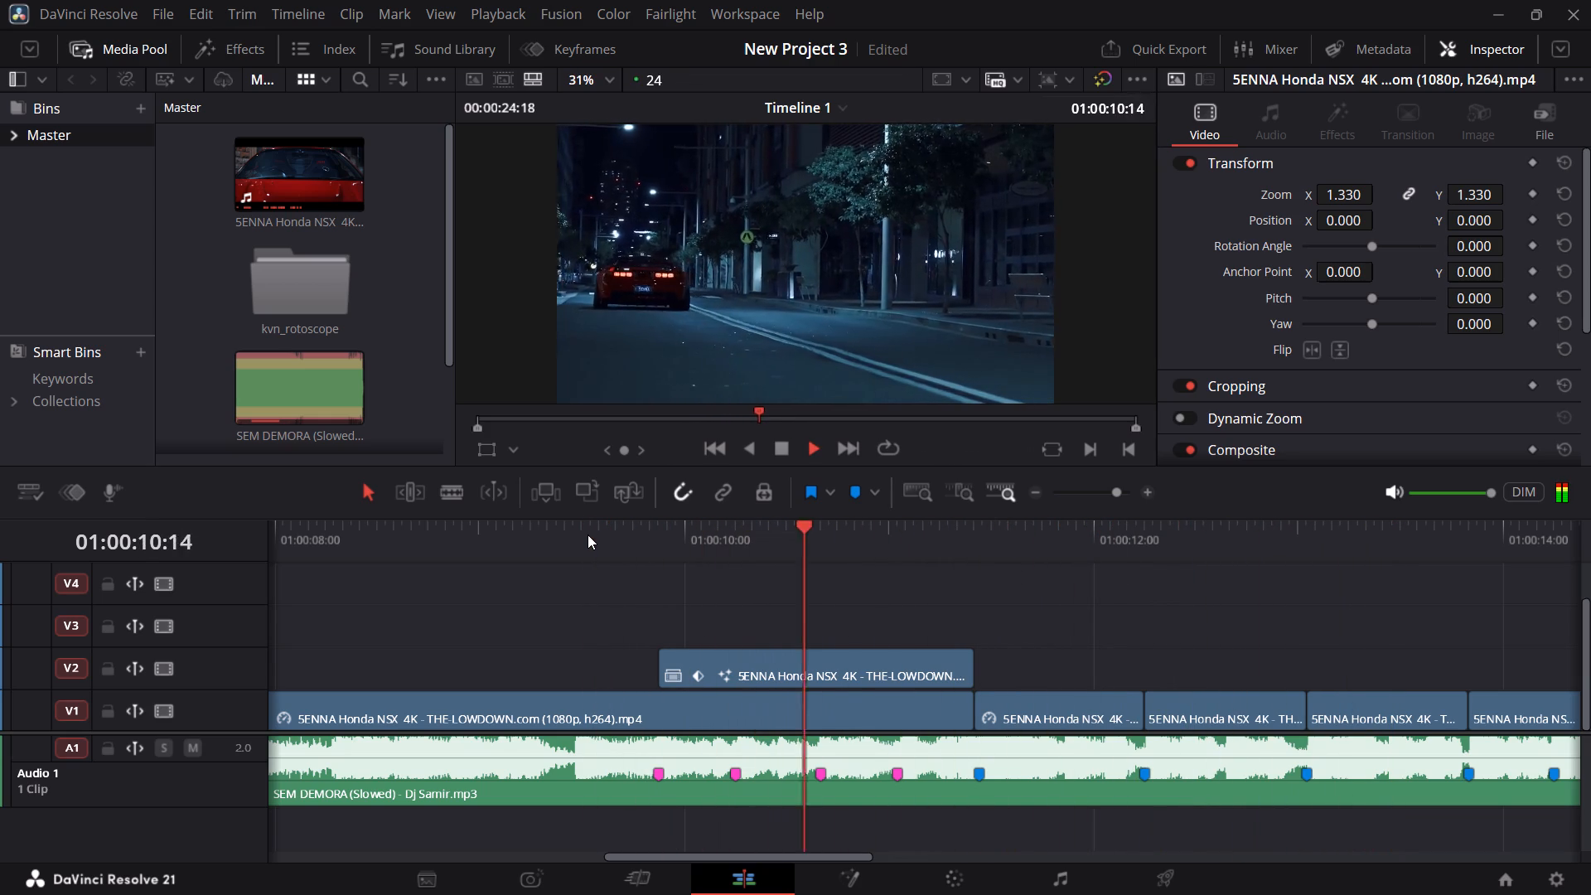
click(588, 535)
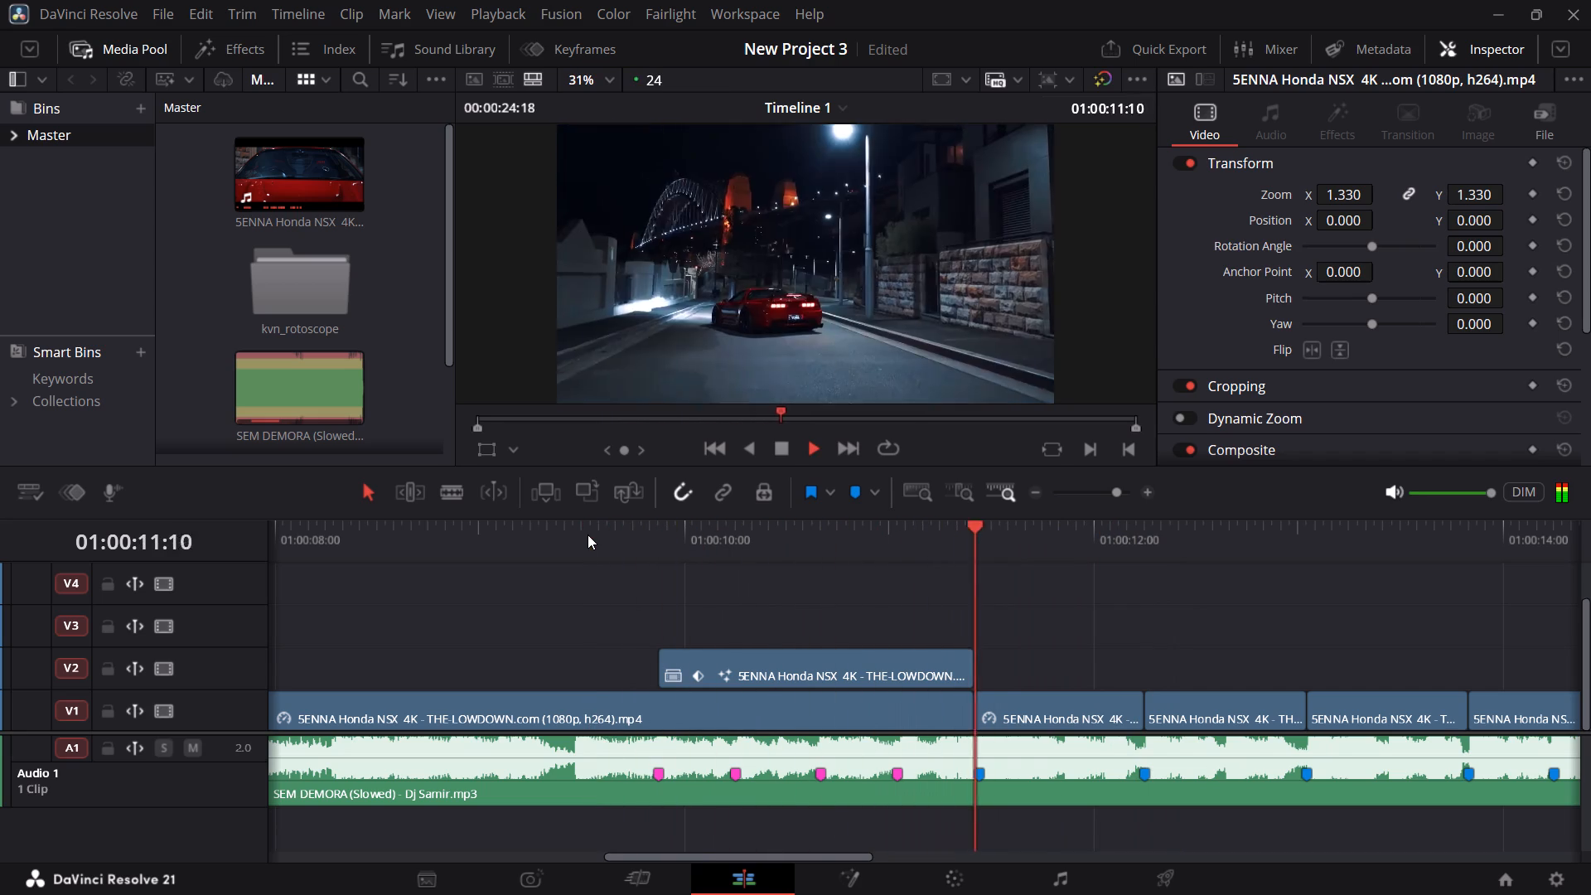
click(588, 535)
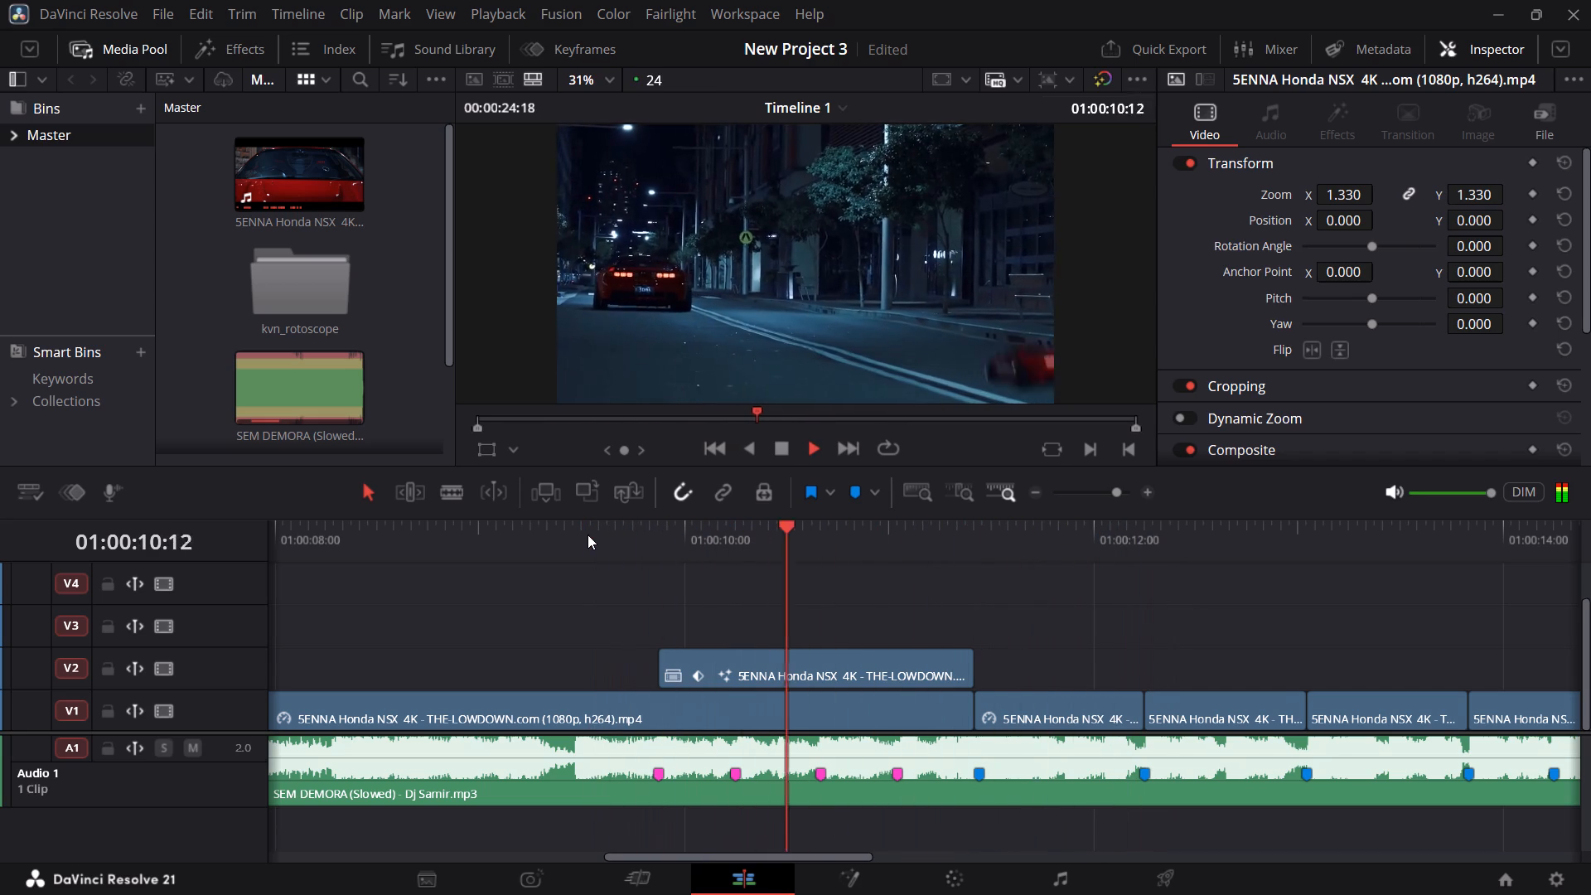
click(588, 535)
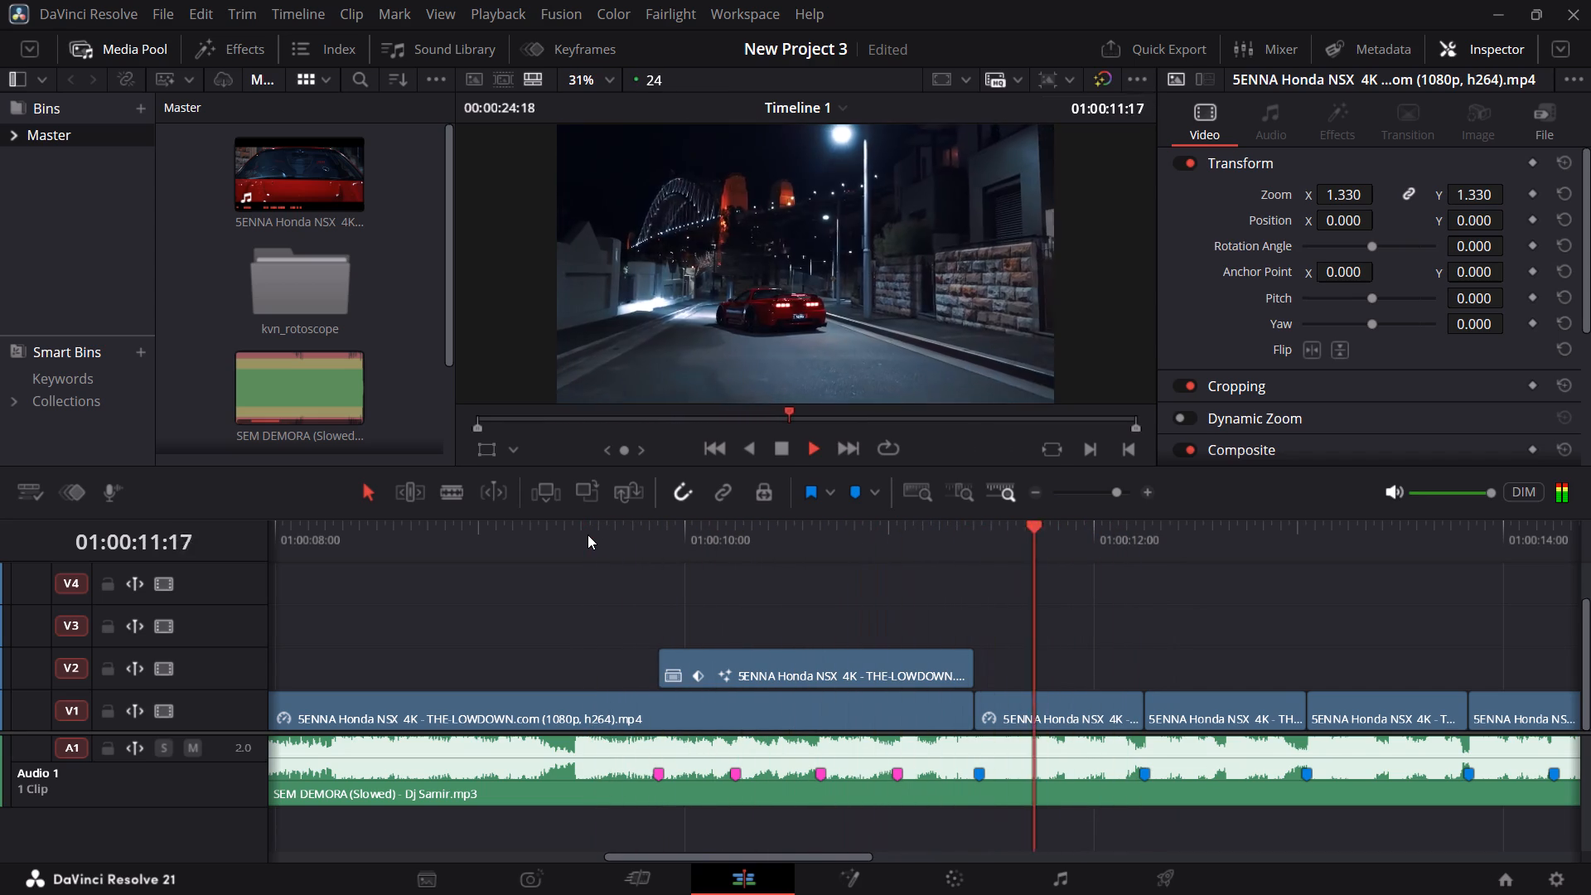
click(588, 535)
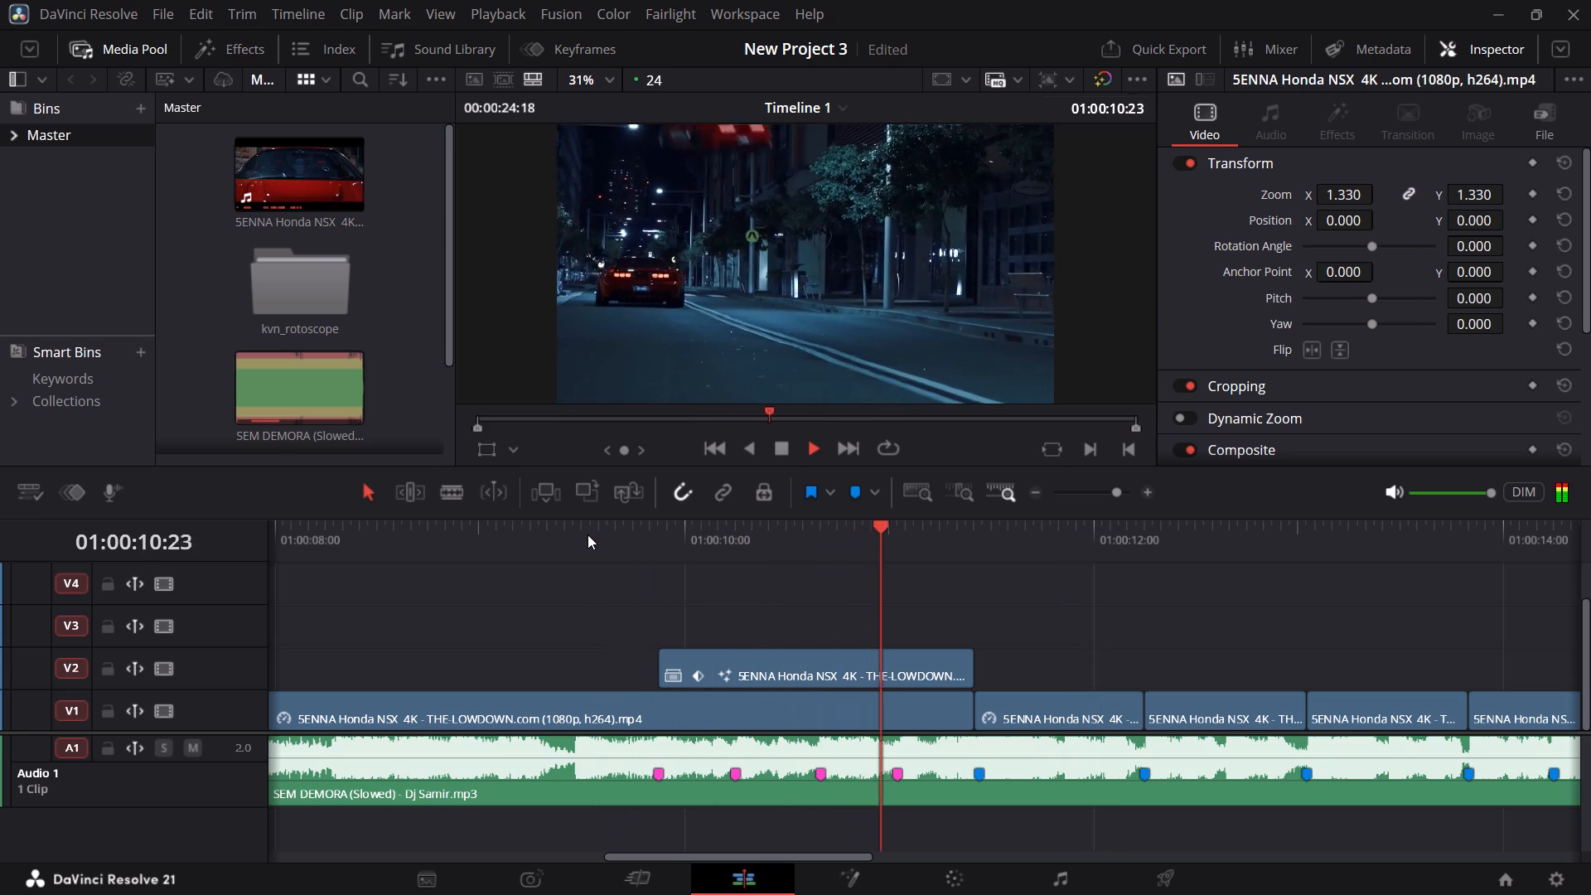
click(588, 535)
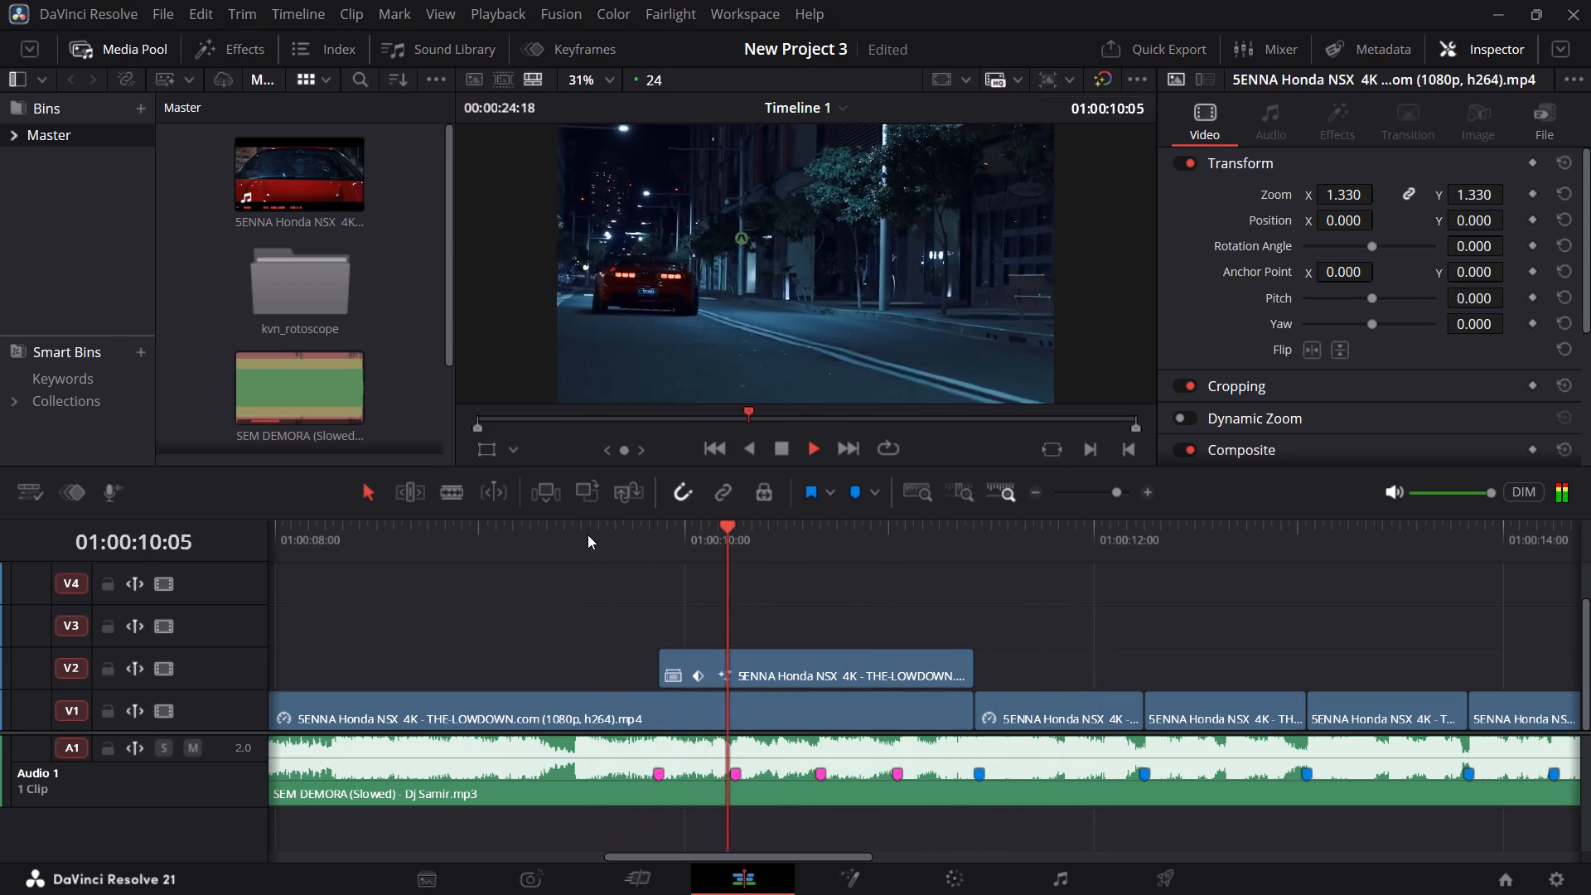
click(588, 535)
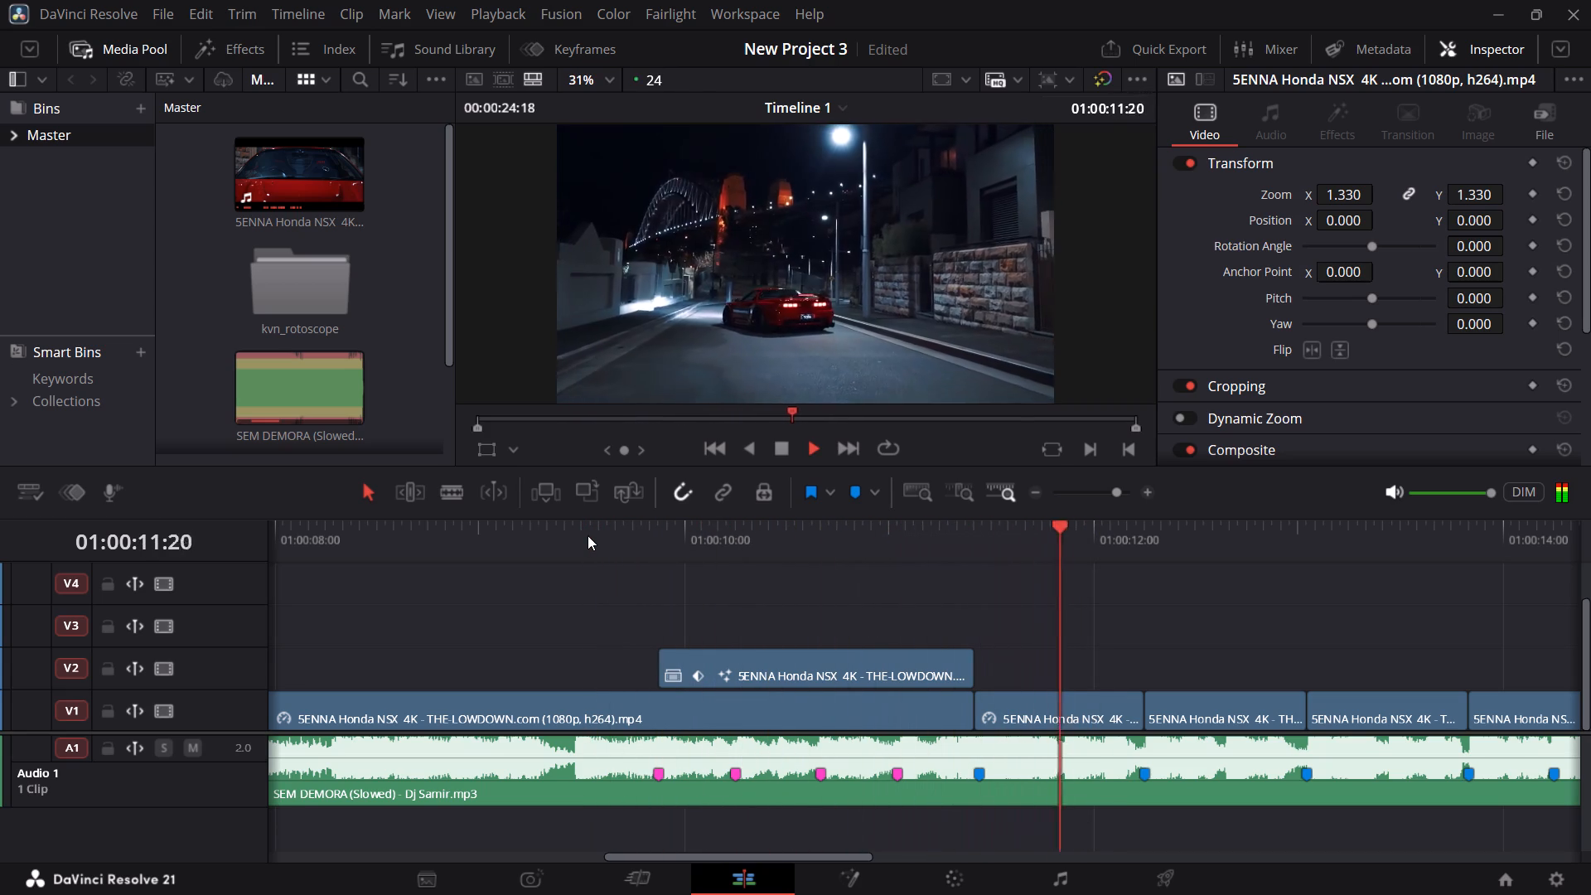
click(588, 535)
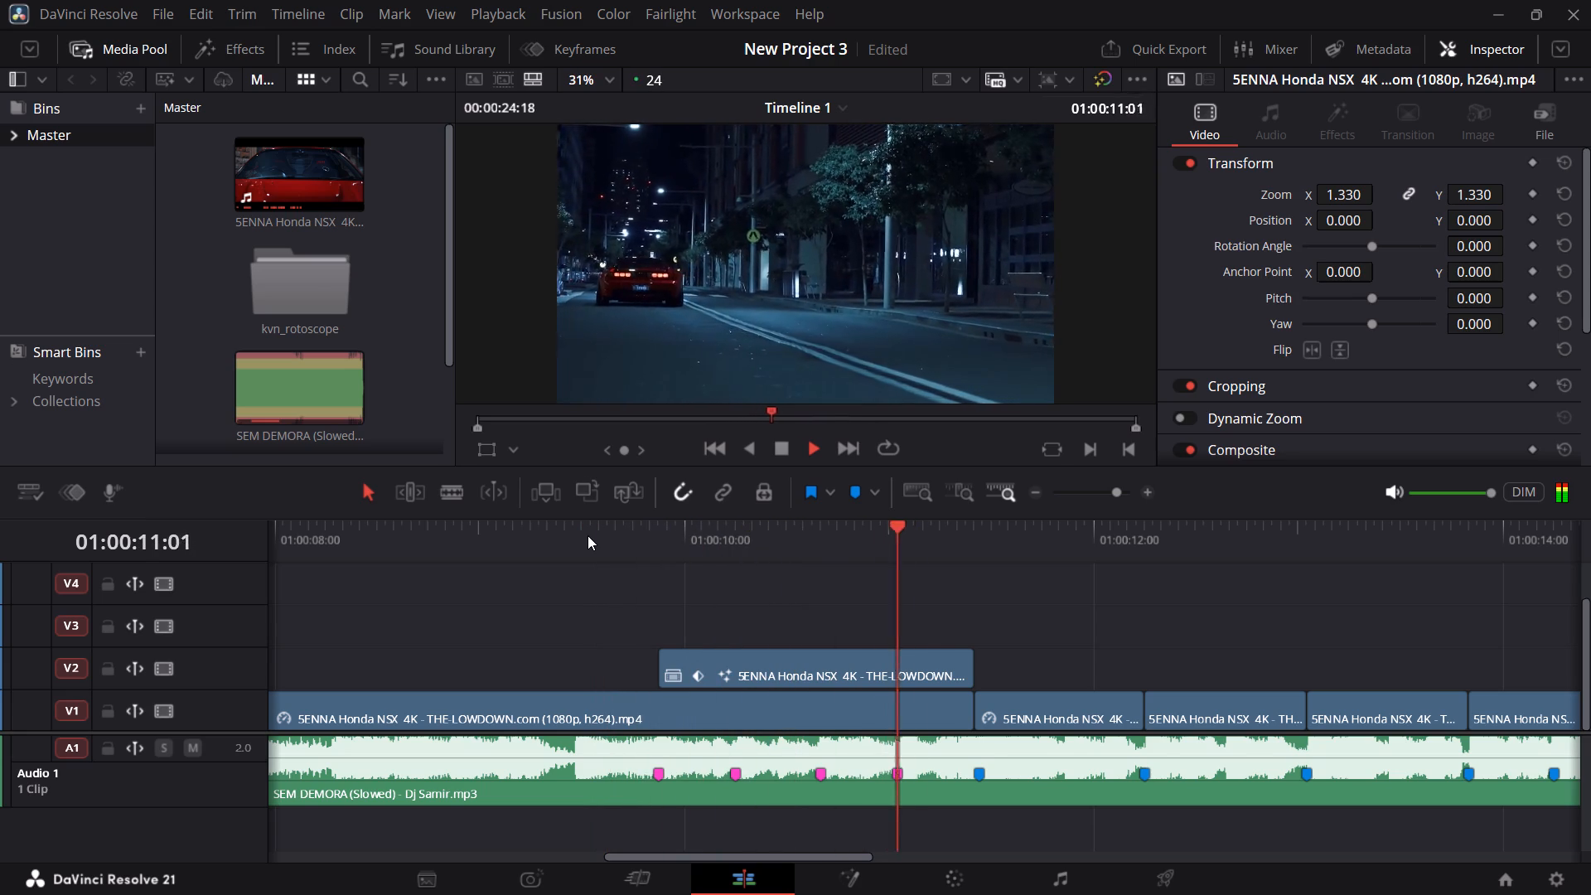
click(588, 535)
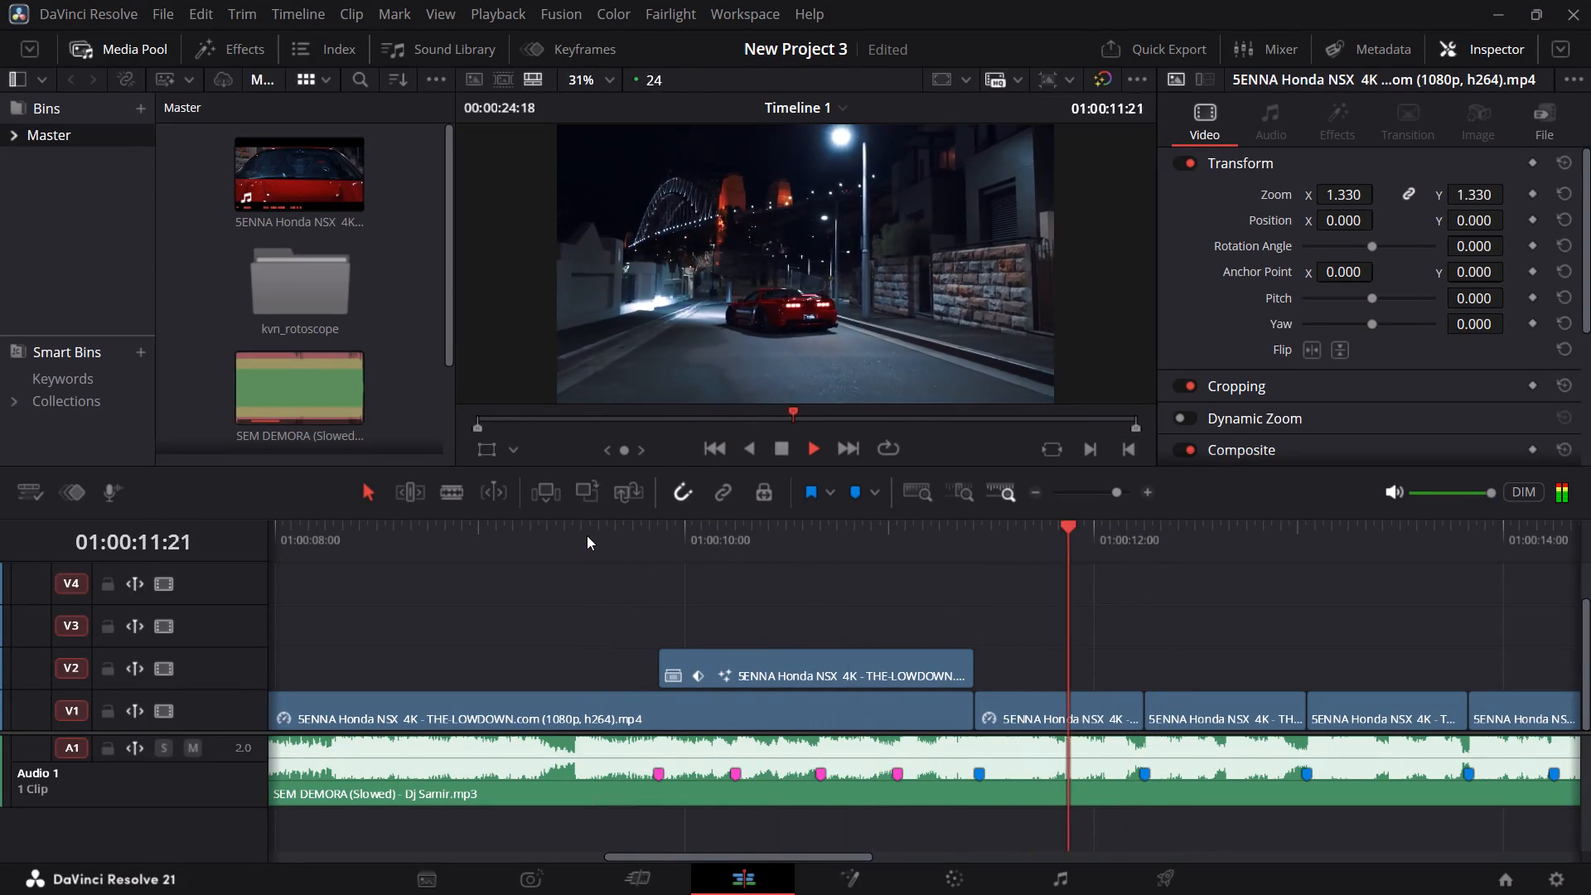
click(587, 535)
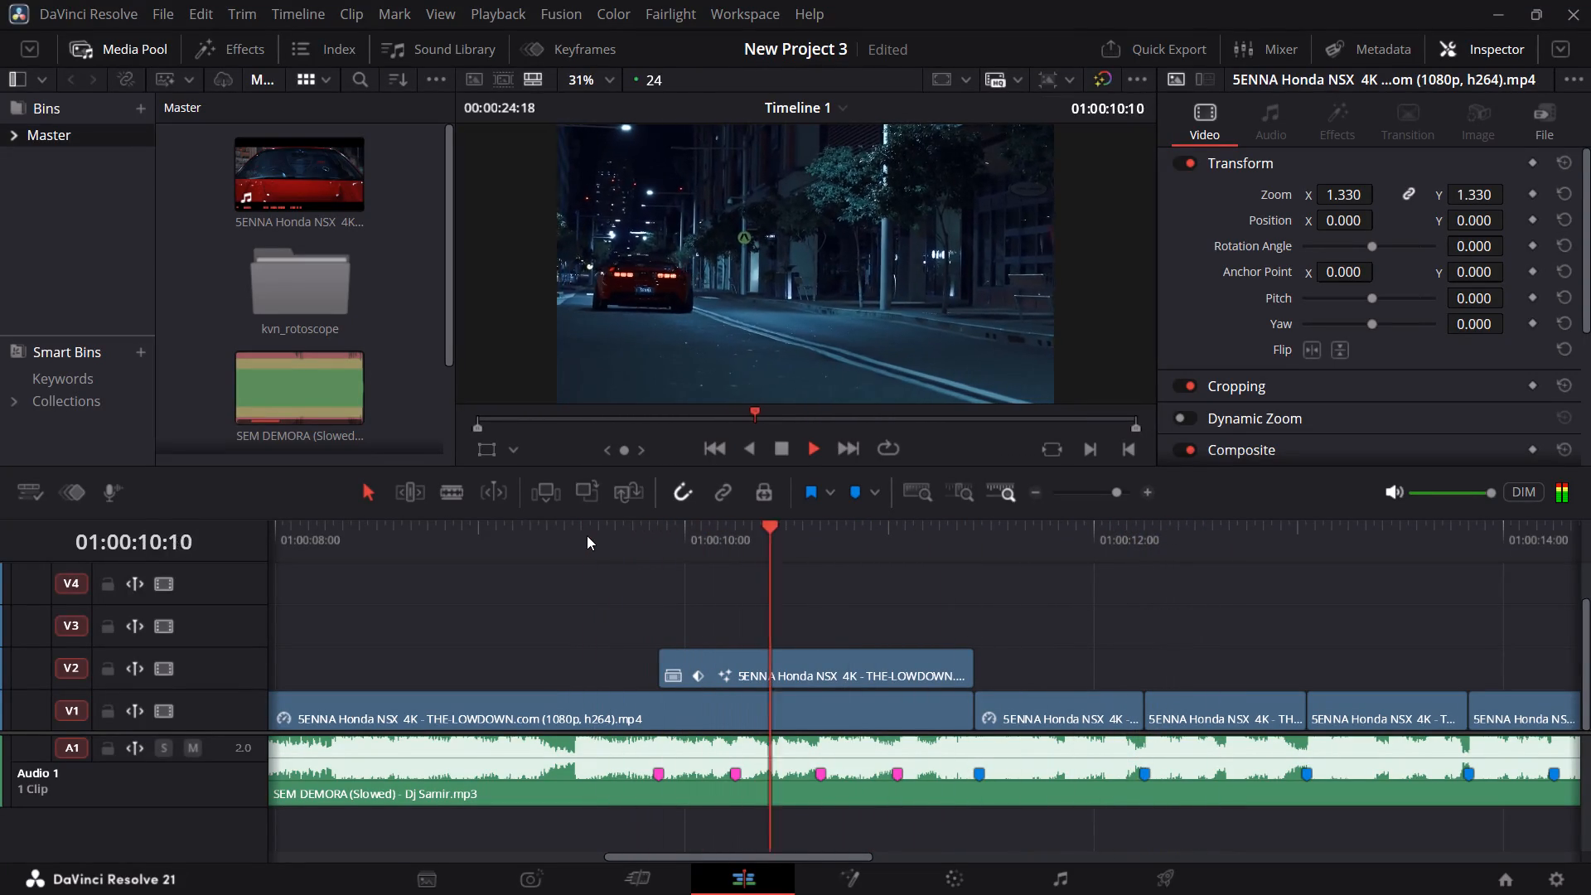
click(587, 535)
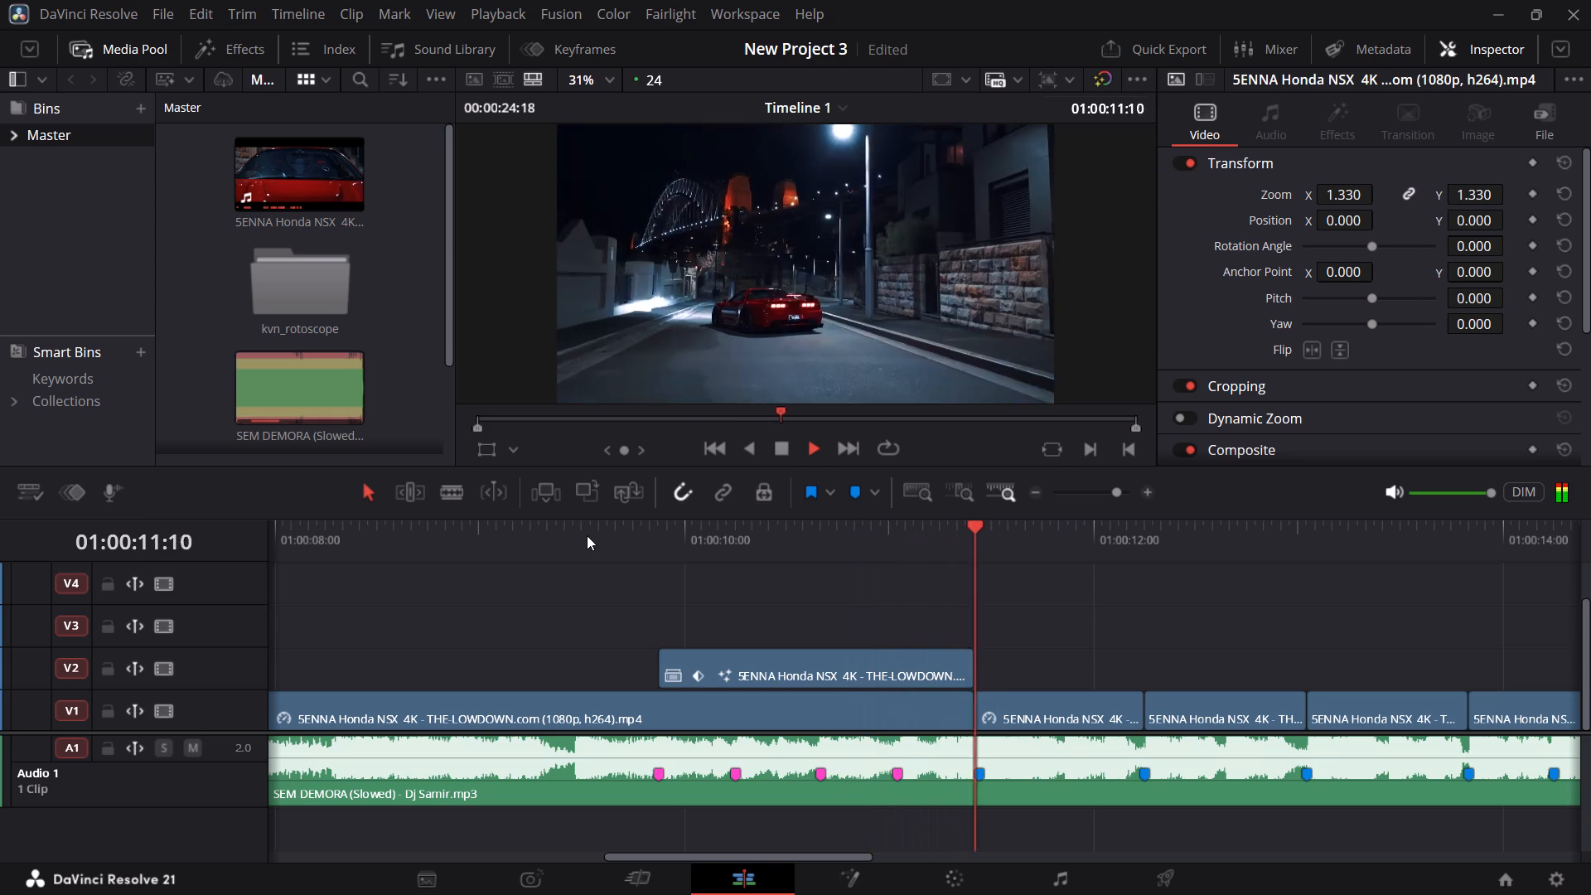
click(587, 535)
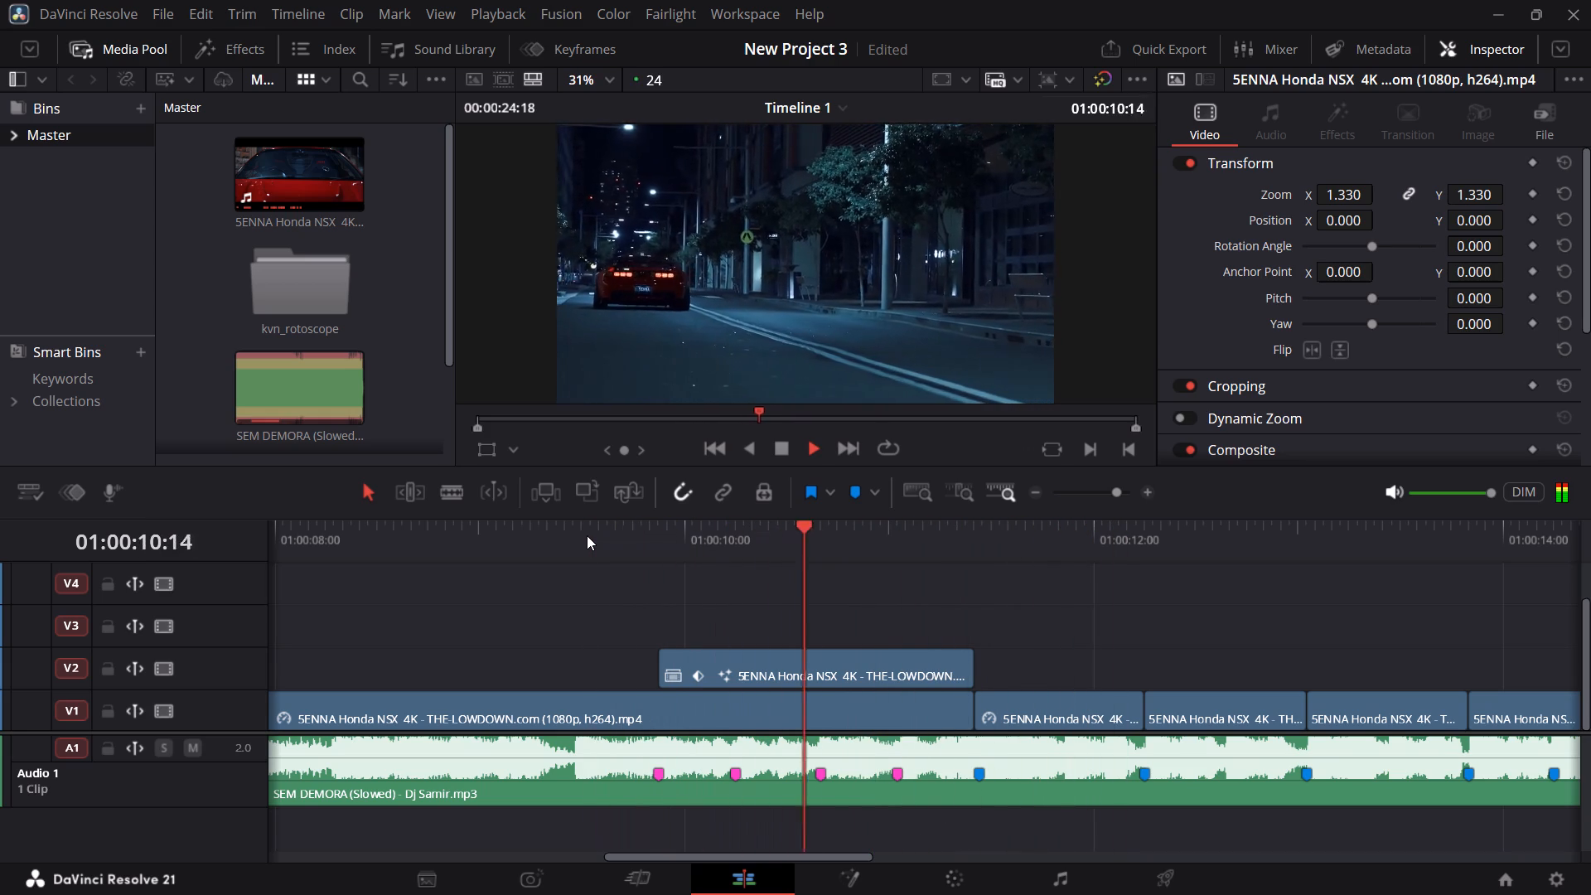
click(587, 535)
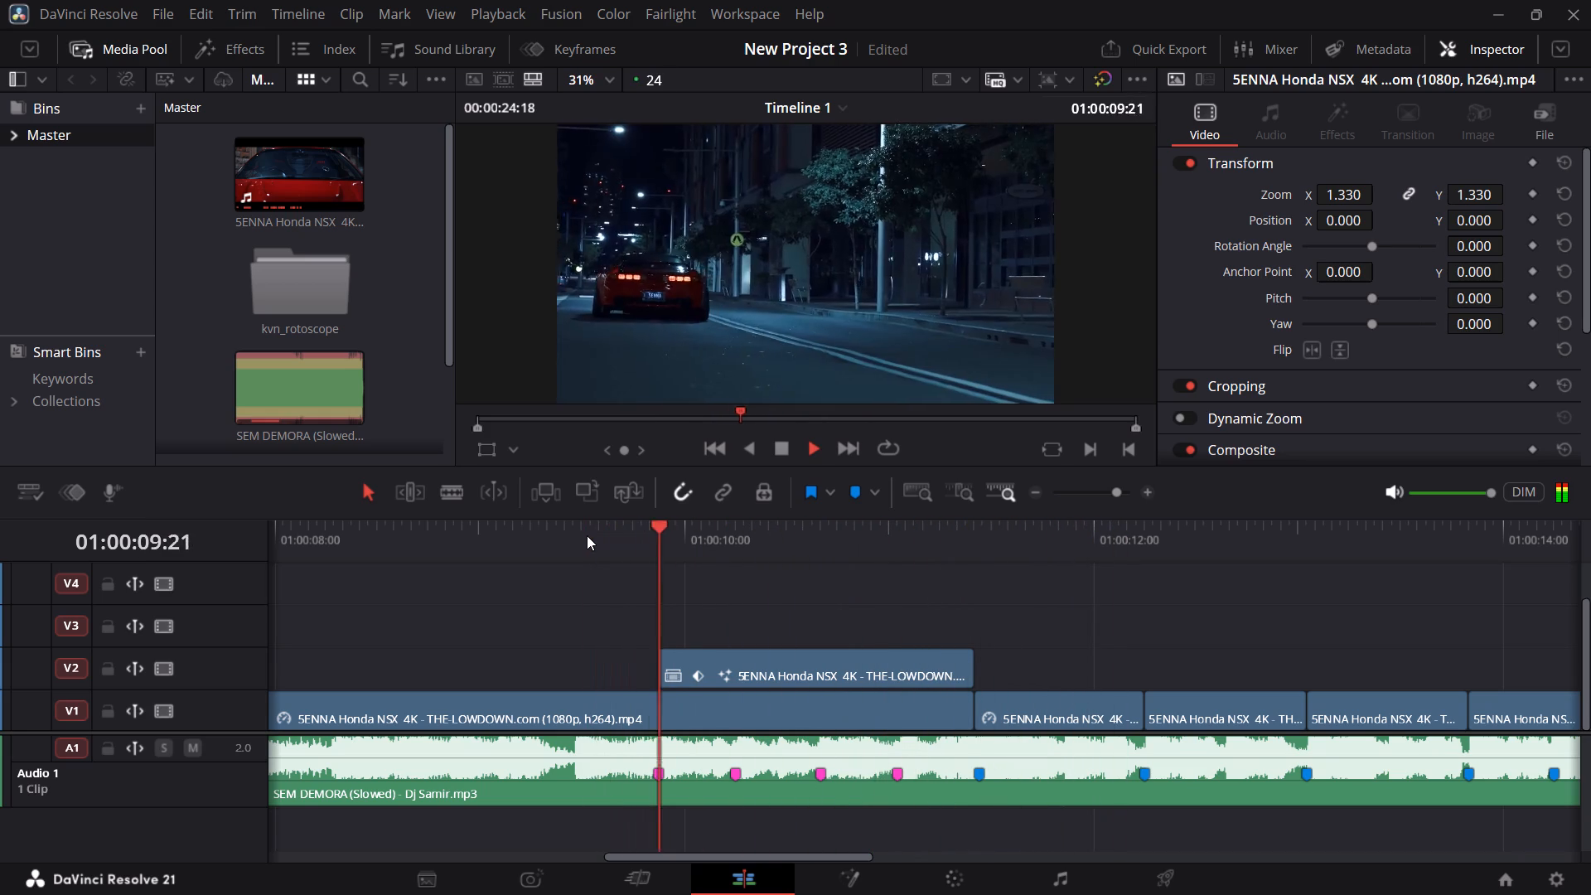
click(587, 535)
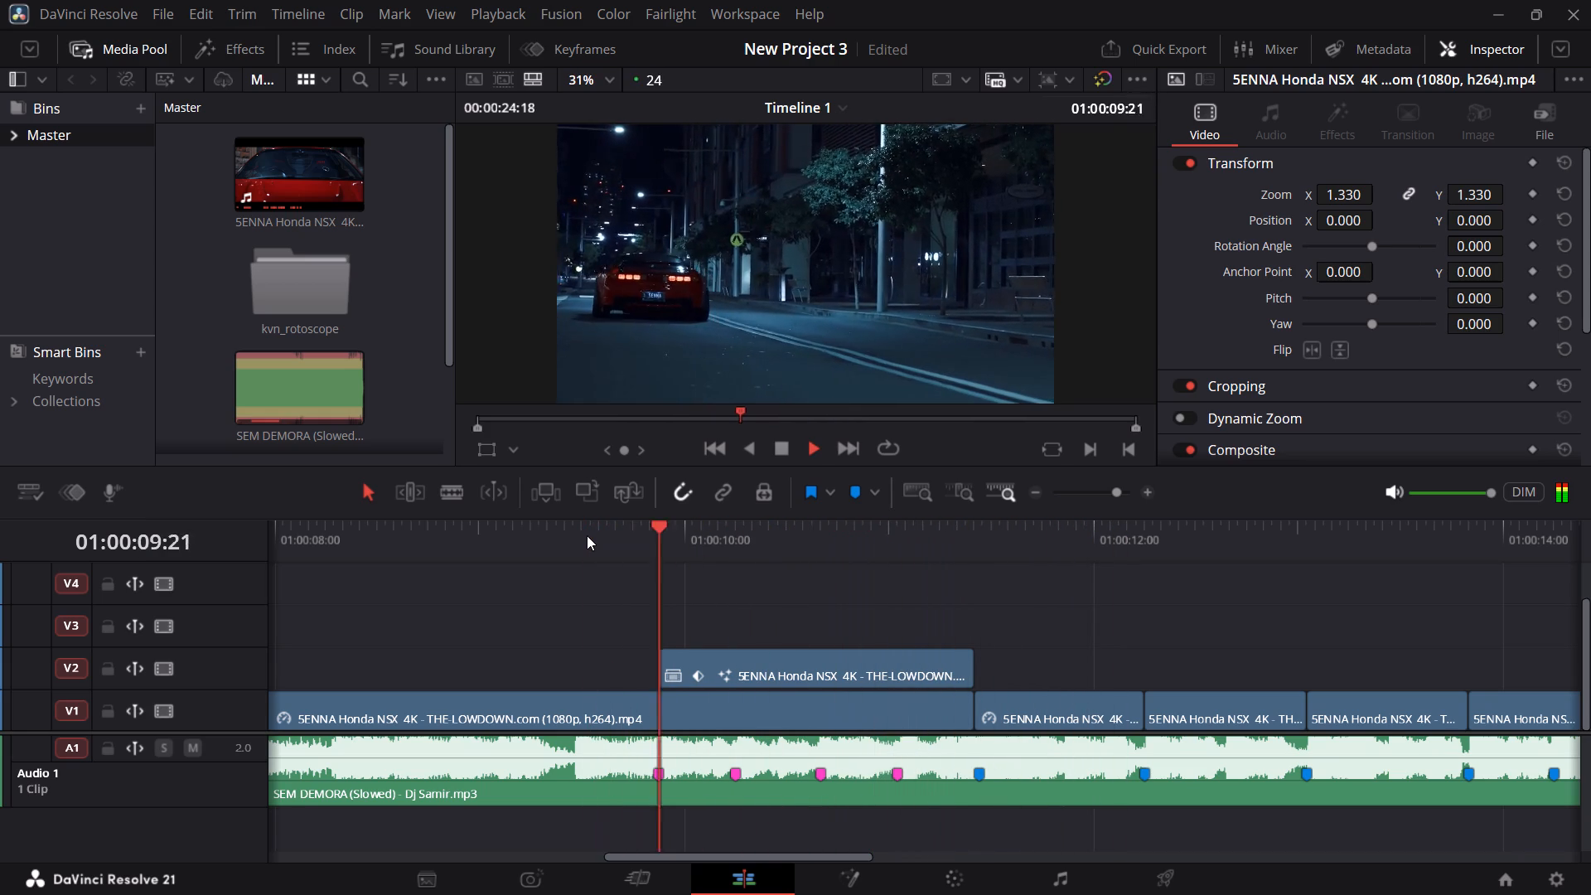
click(587, 535)
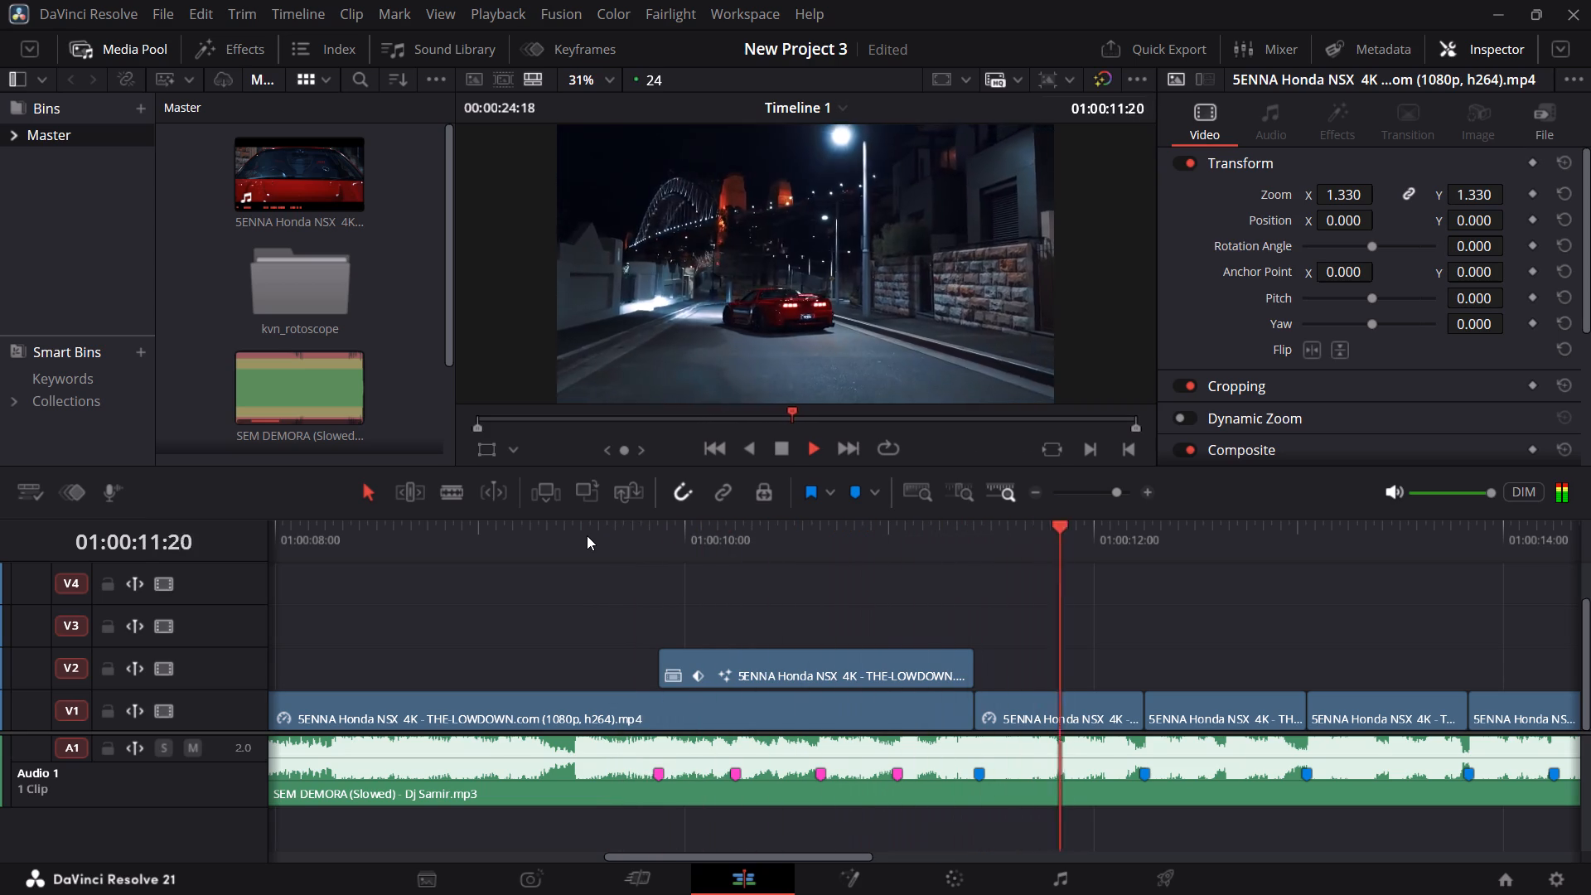
click(587, 535)
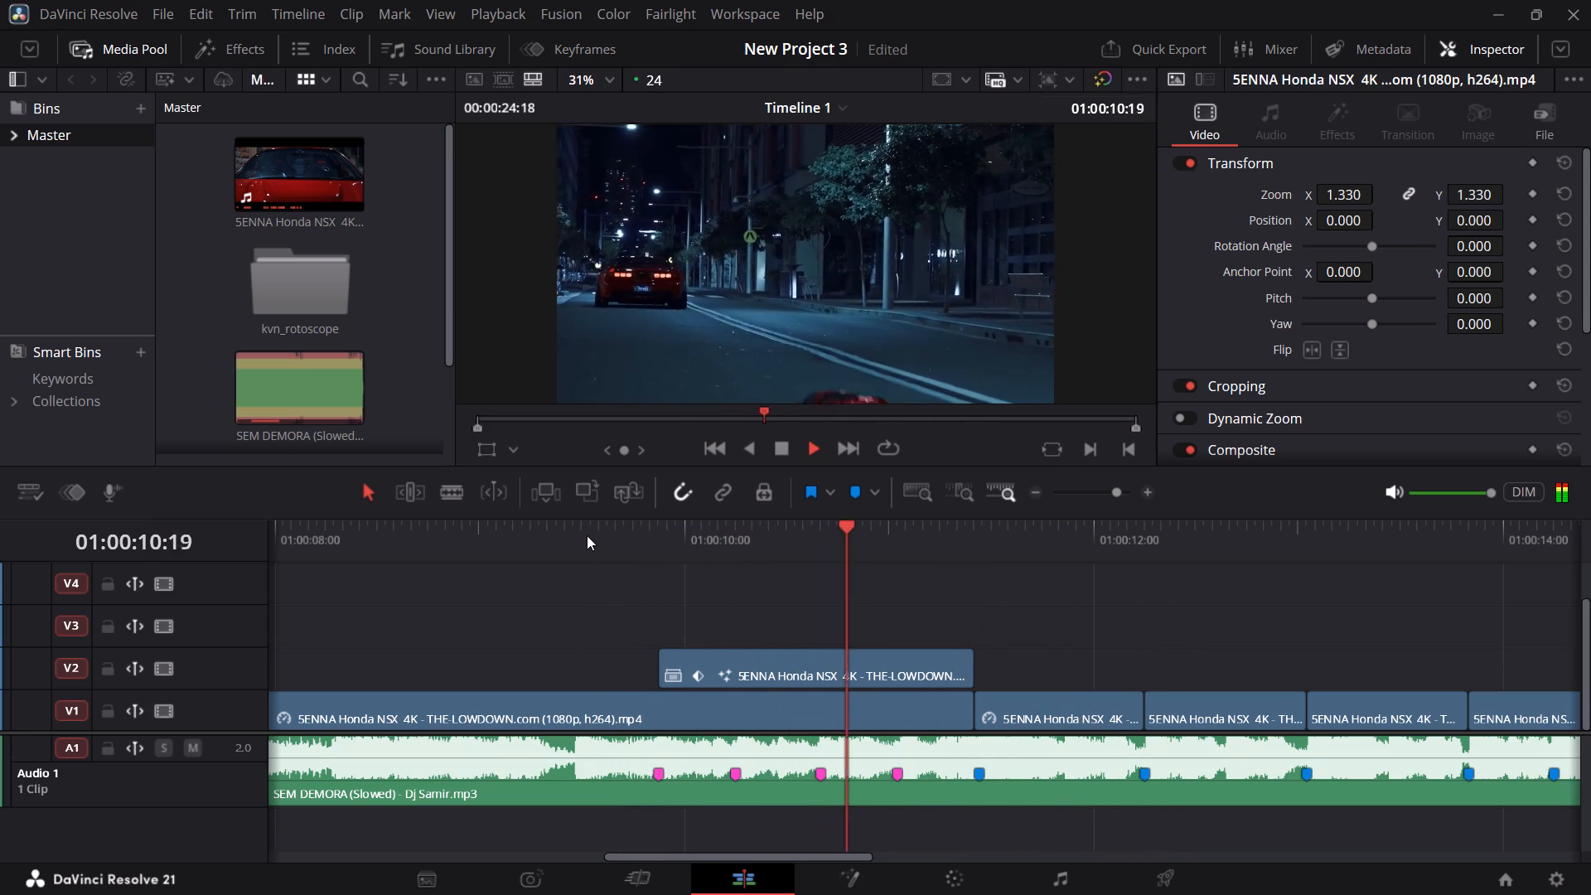
click(587, 535)
key(space)
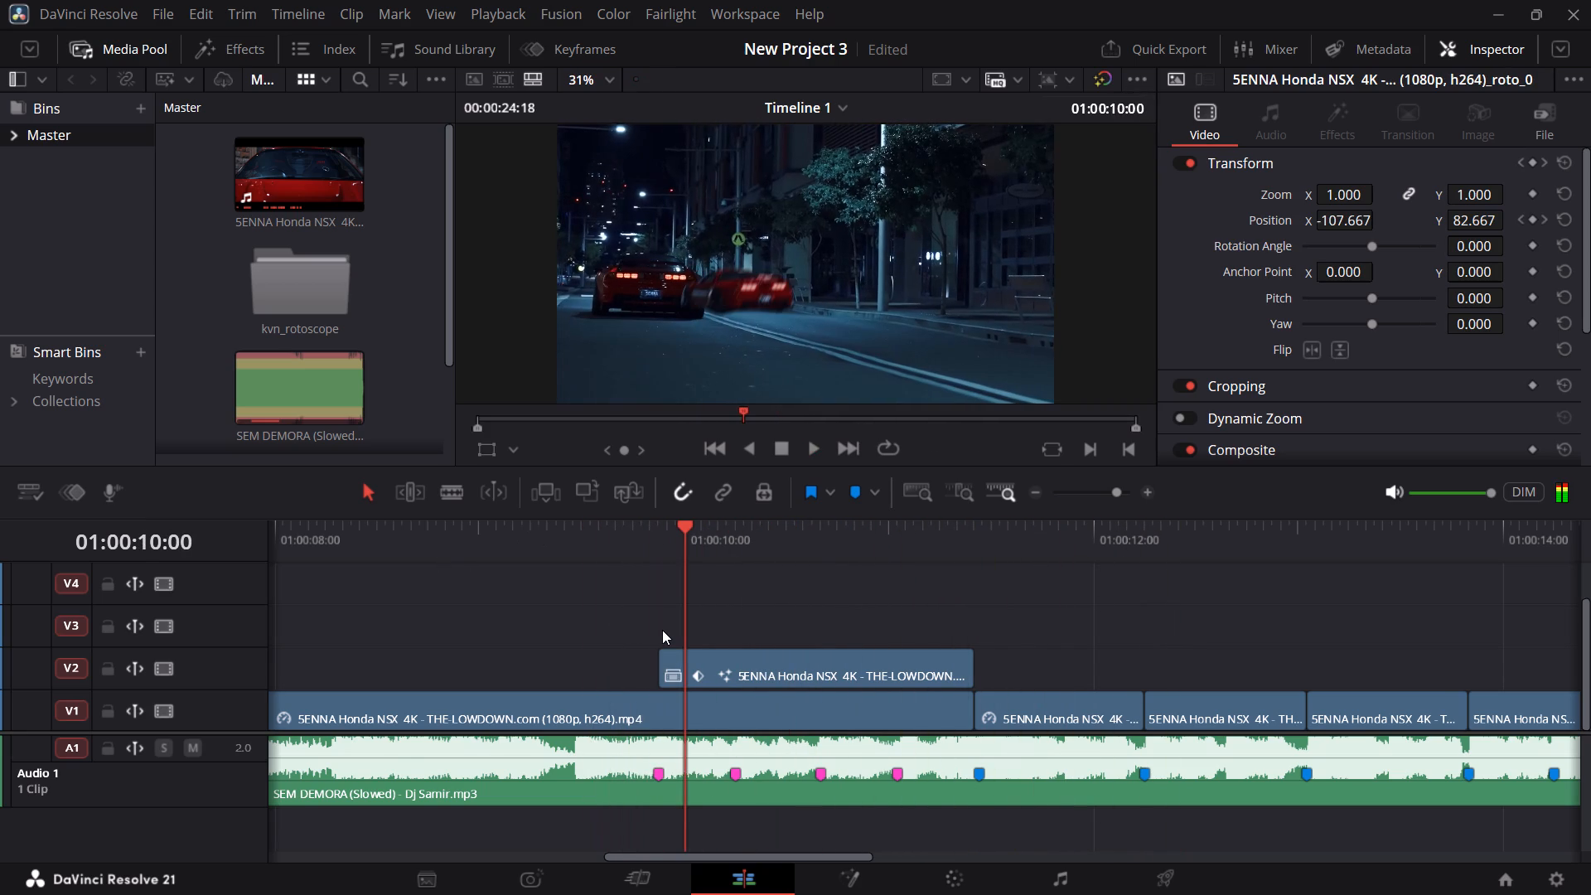
Play the lead-in from a few seconds before the V2 car clip, and replay from just before it to review the effect in context.
ctrl+scroll(662, 630, up, 4)
click(525, 523)
key(space)
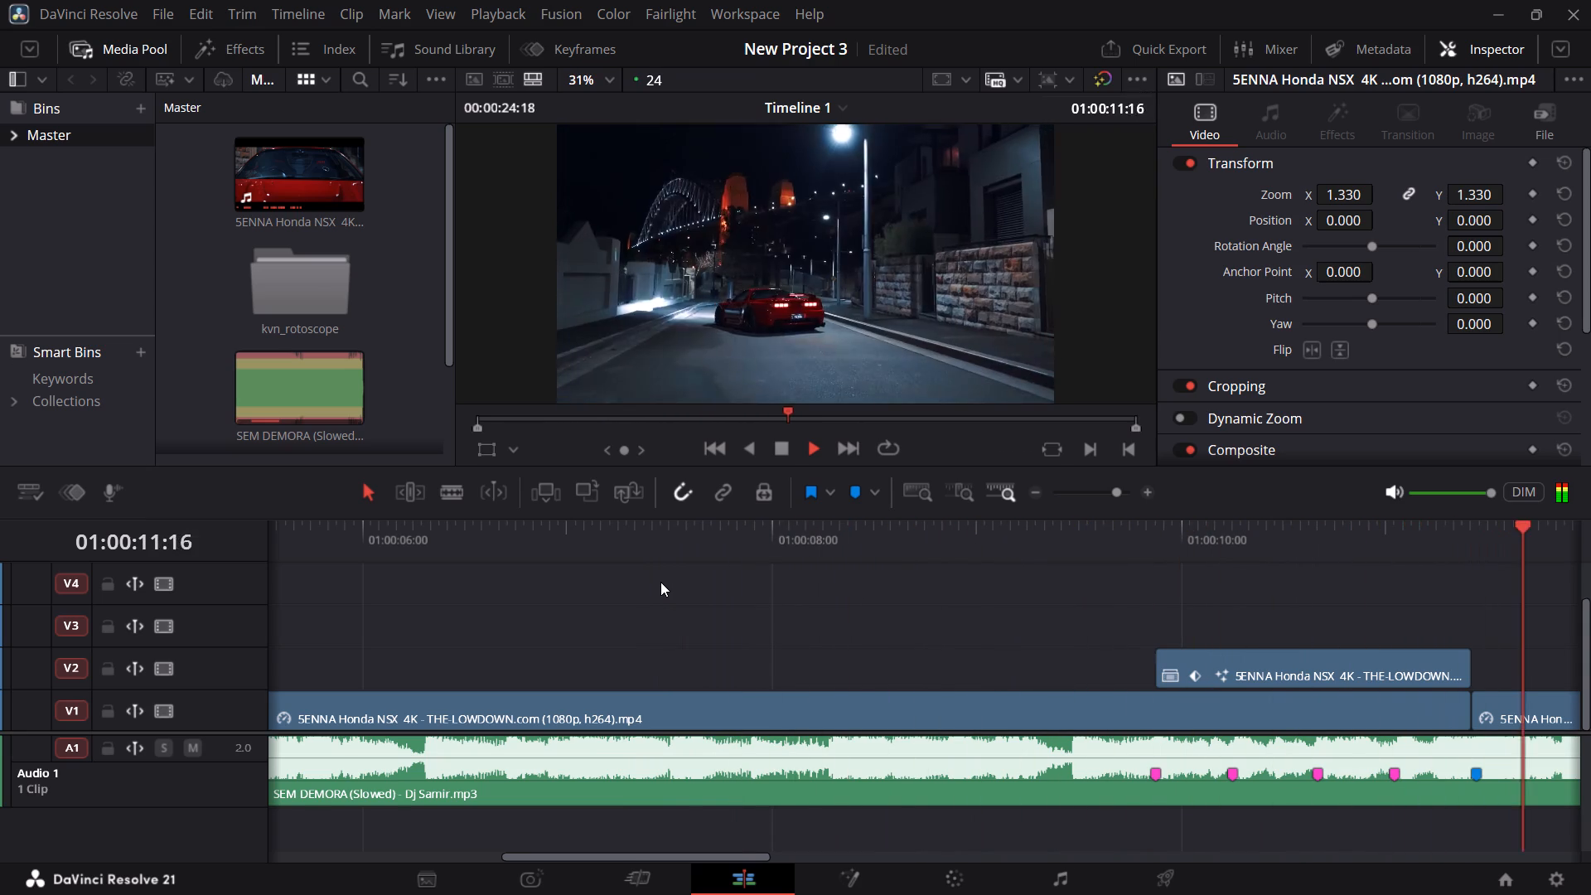
key(space)
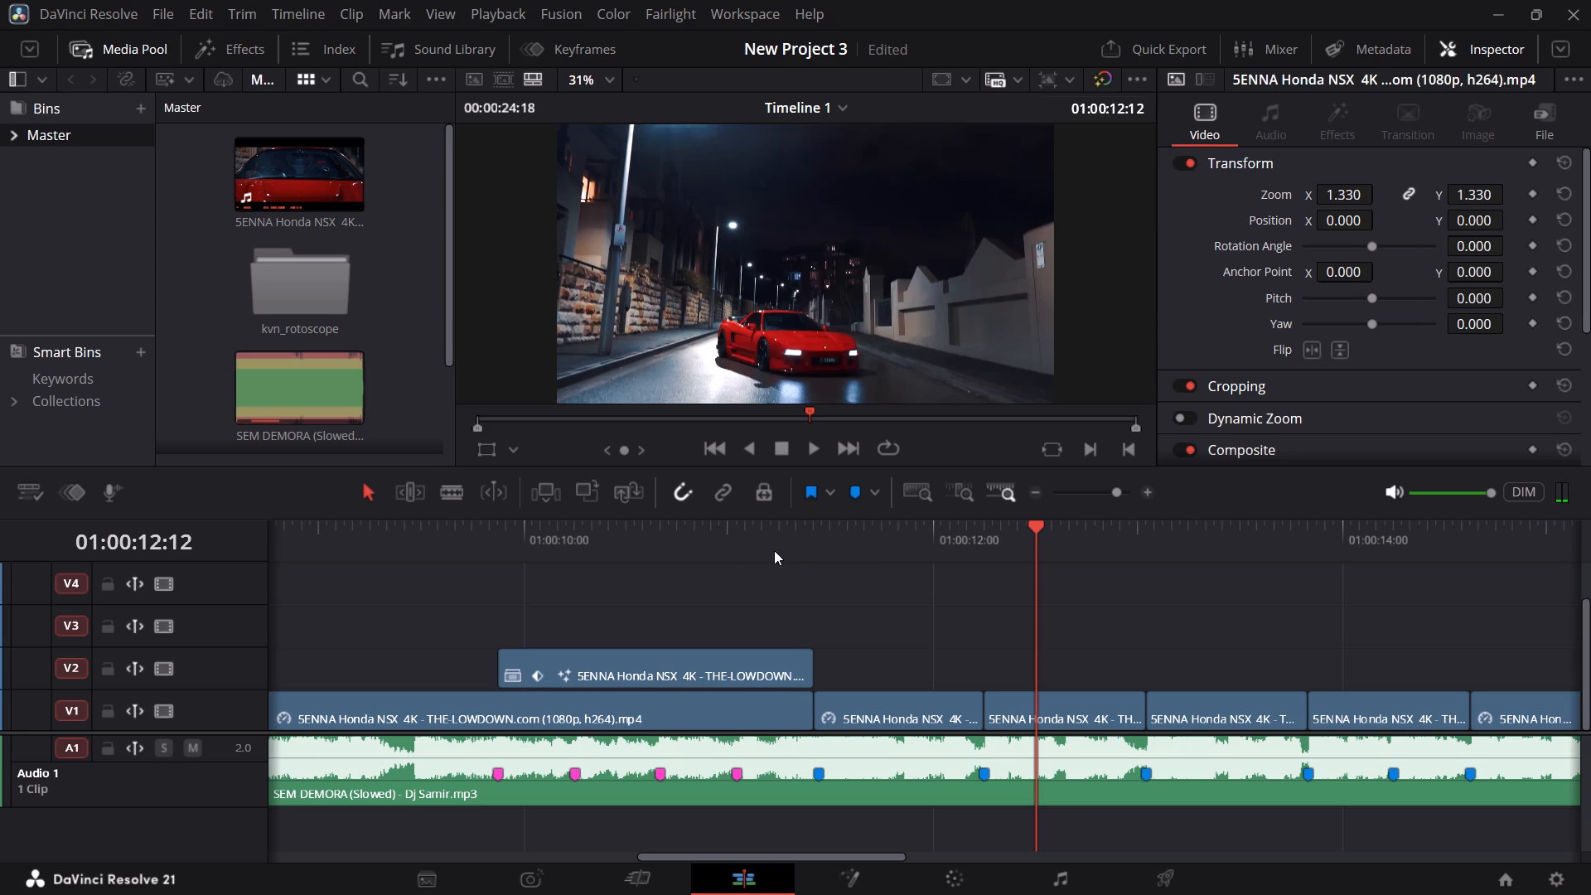
click(453, 541)
key(space)
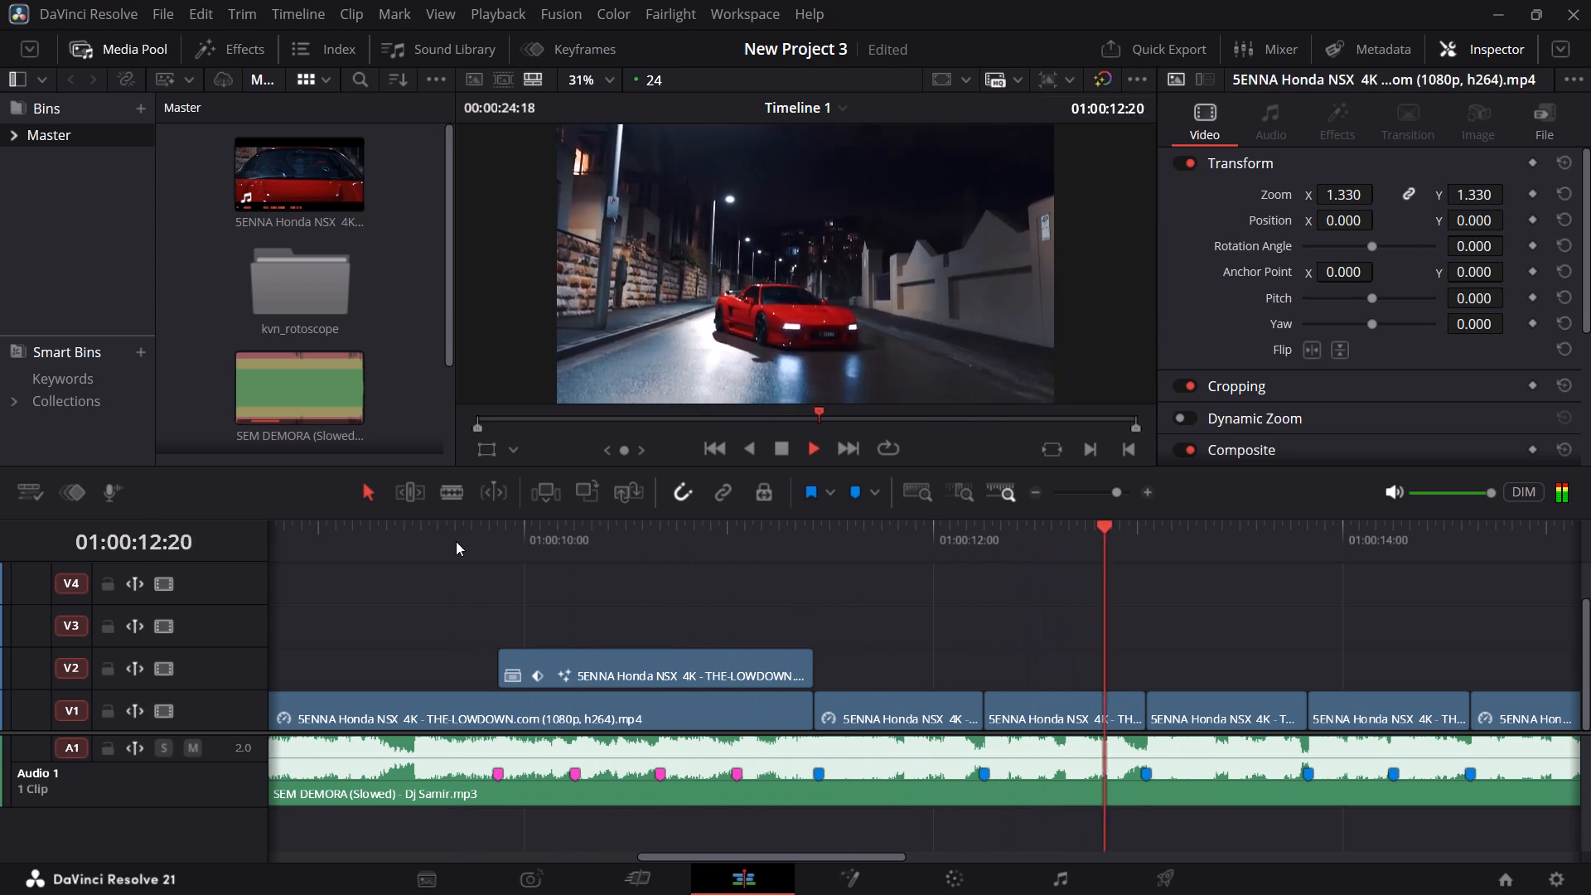
click(456, 541)
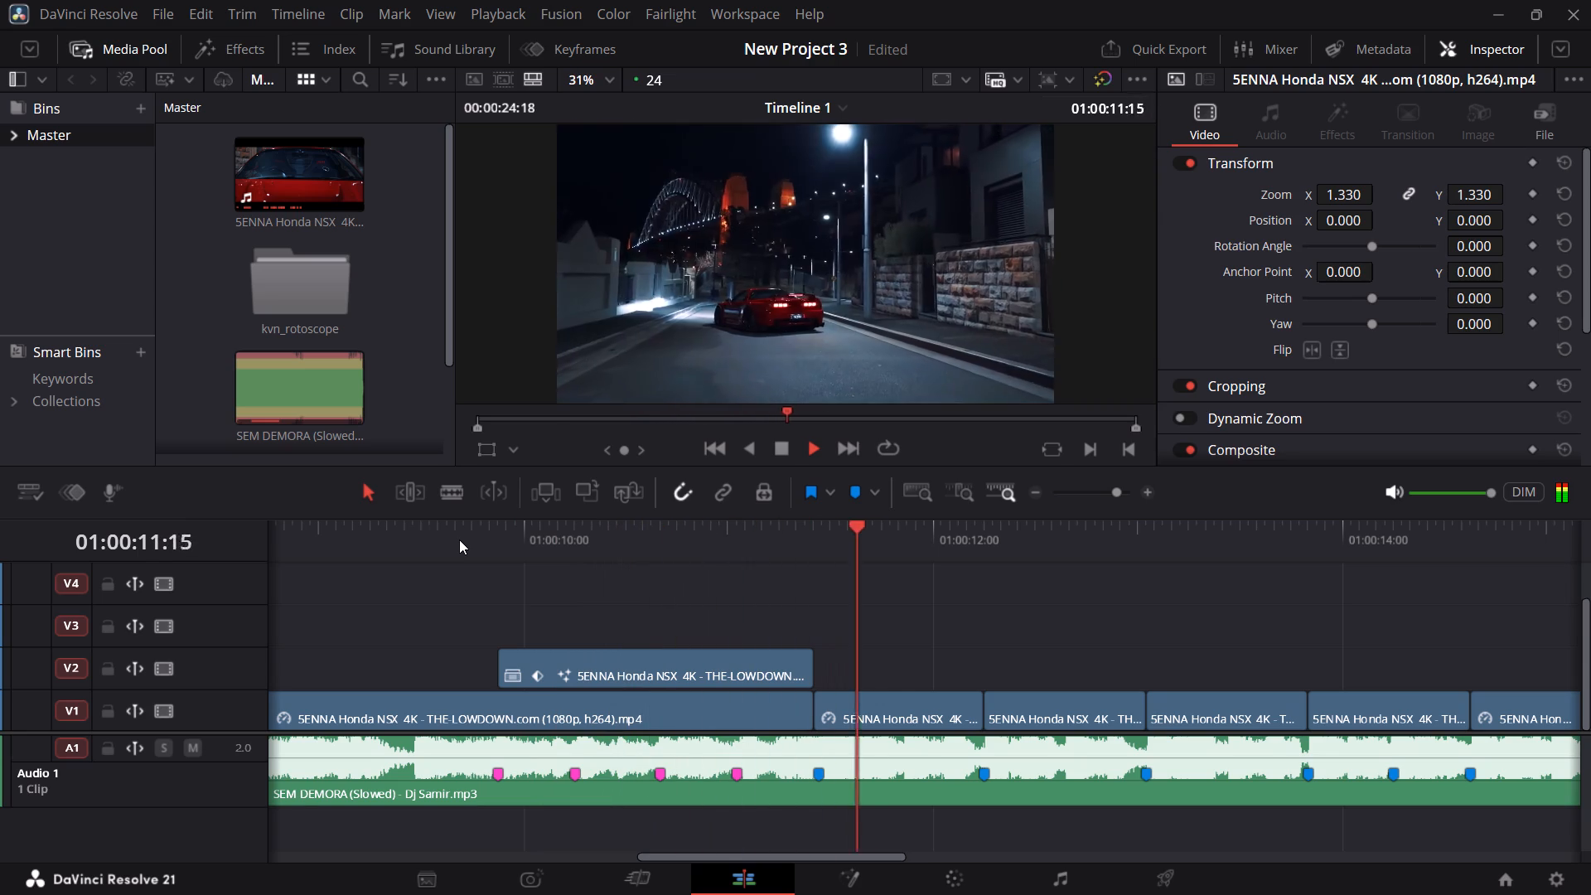
key(space)
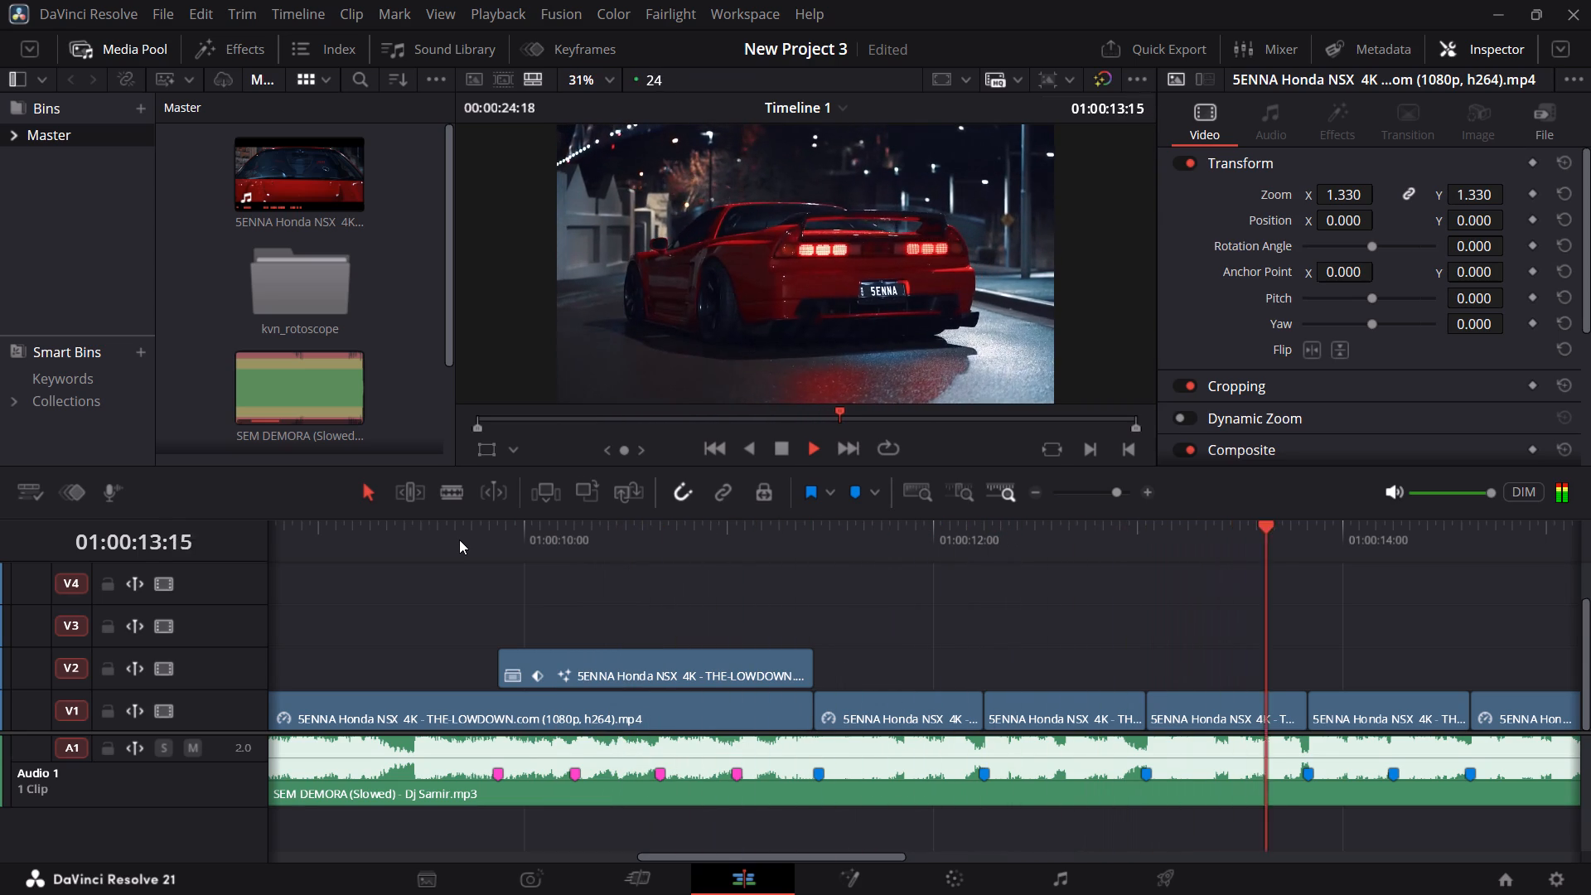
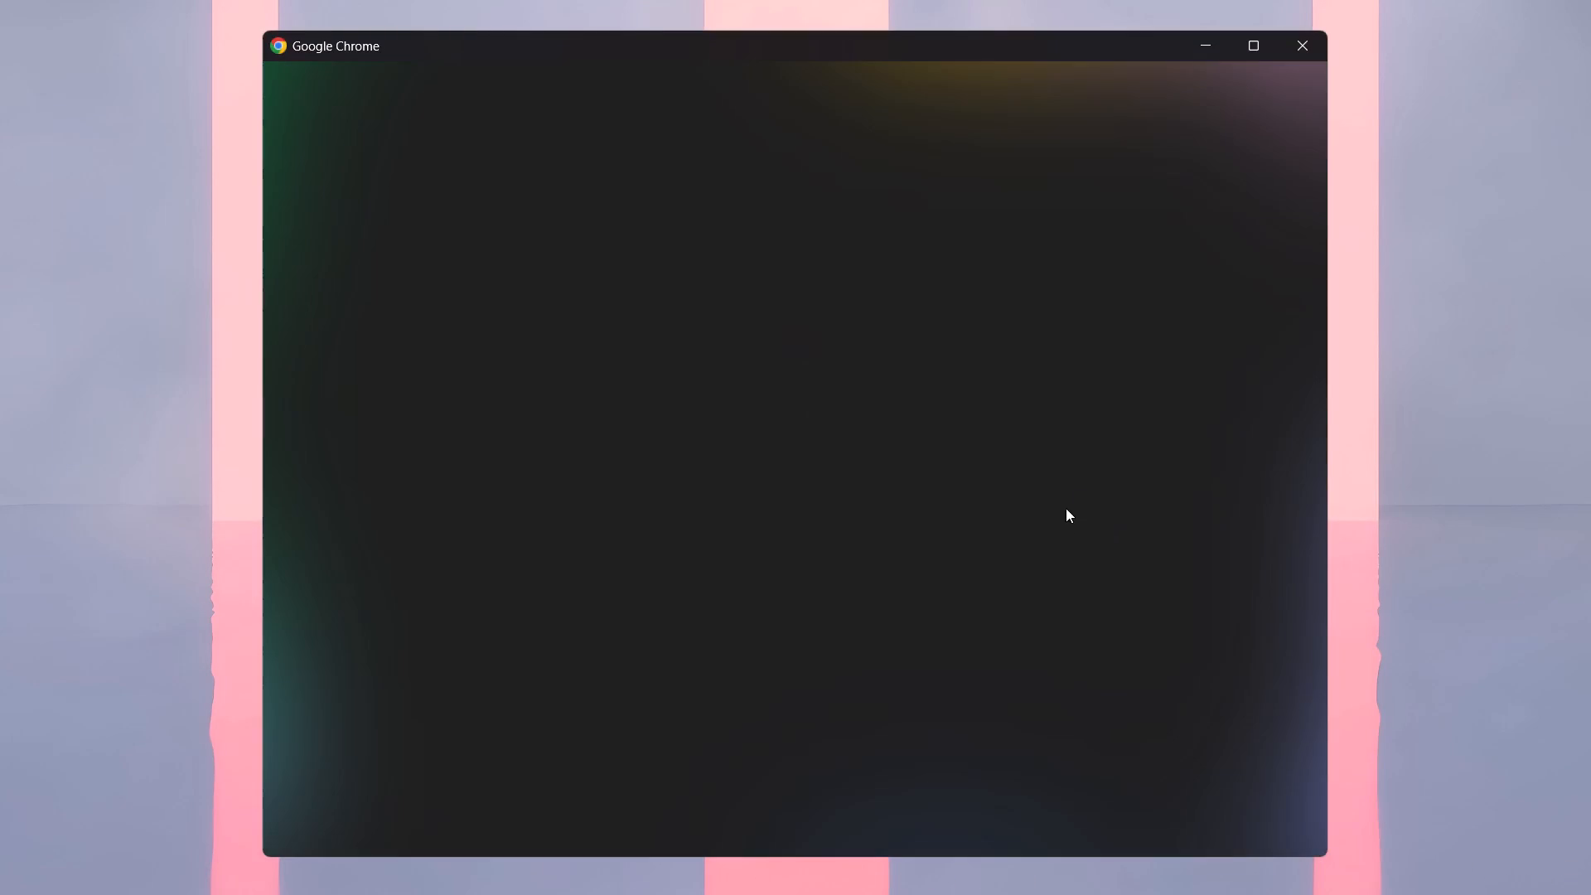
Switch to Google Chrome with the user's profile, maximize the browser window and open YouTube.
click(1078, 484)
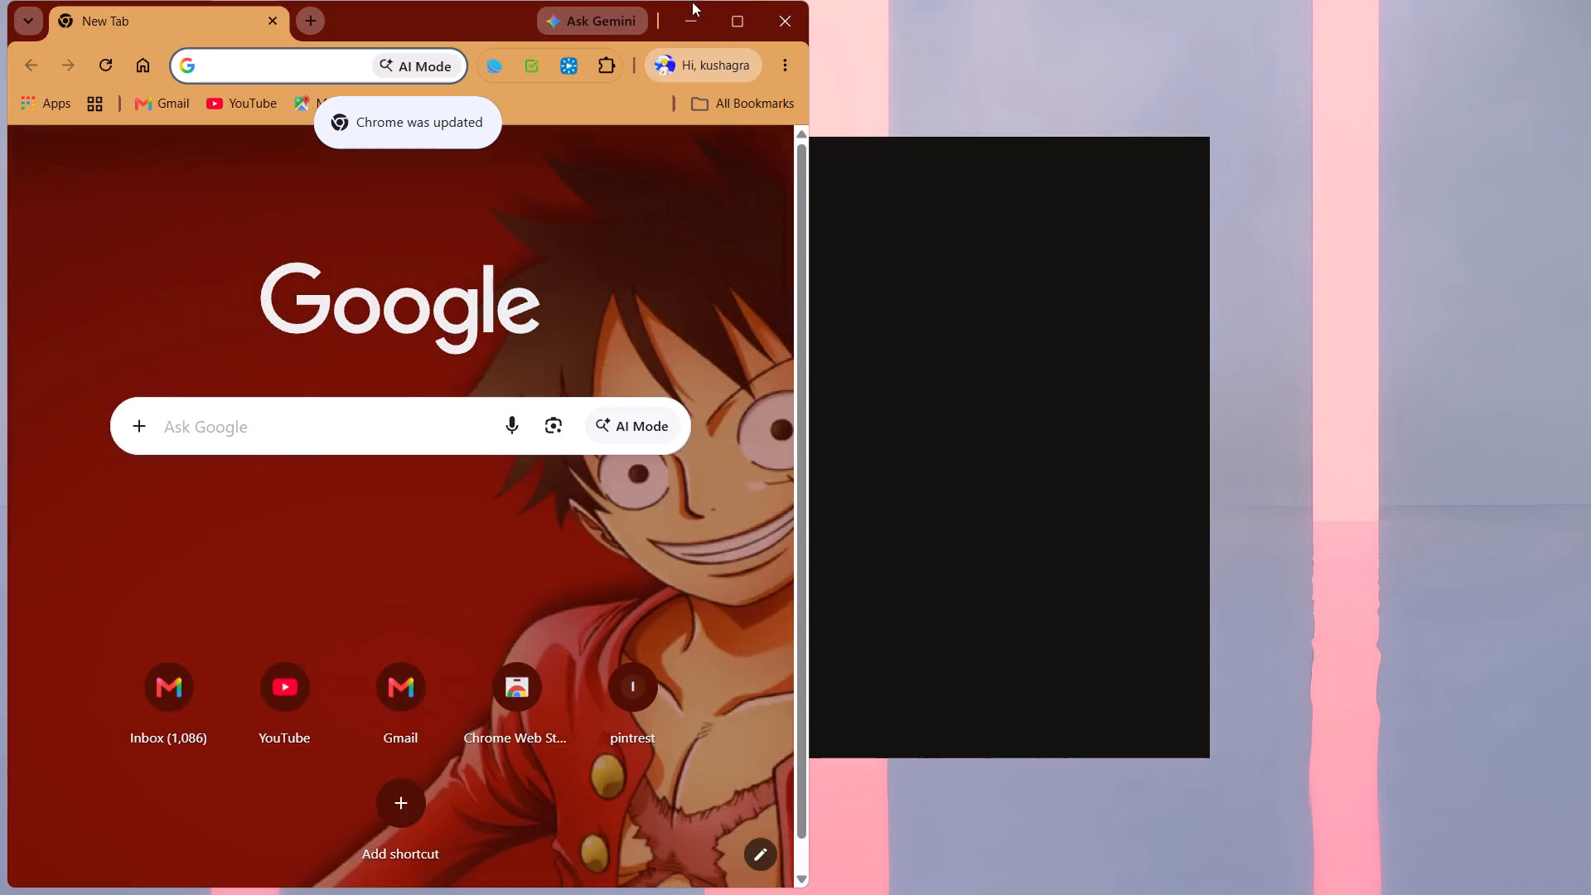
click(743, 24)
click(246, 105)
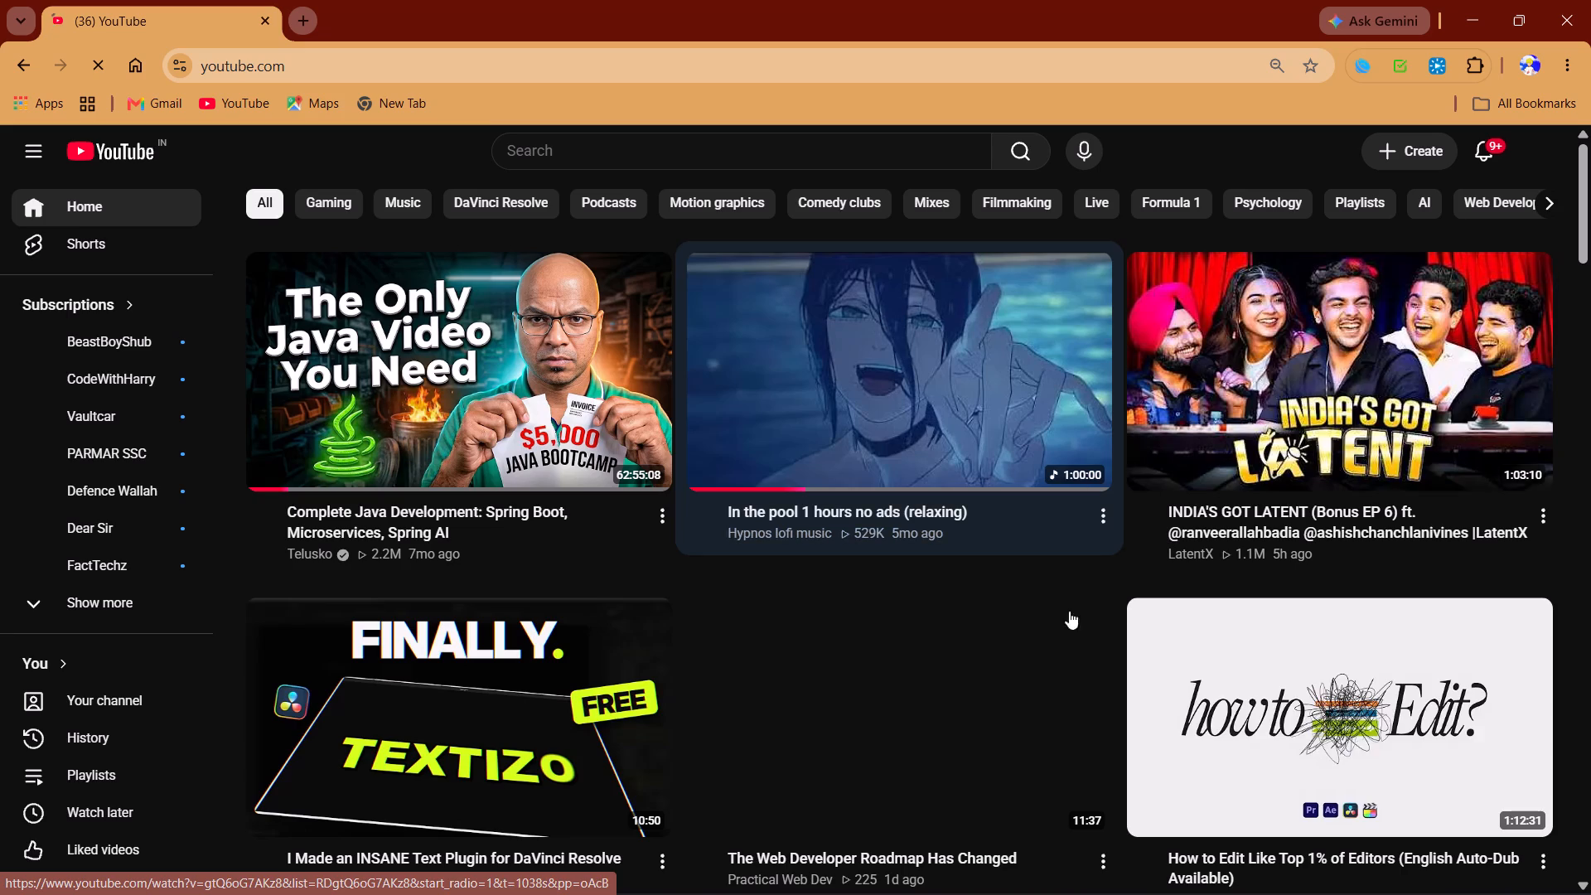
Search YouTube for "how to make ripple zoom effect in davinci resolve".
click(581, 154)
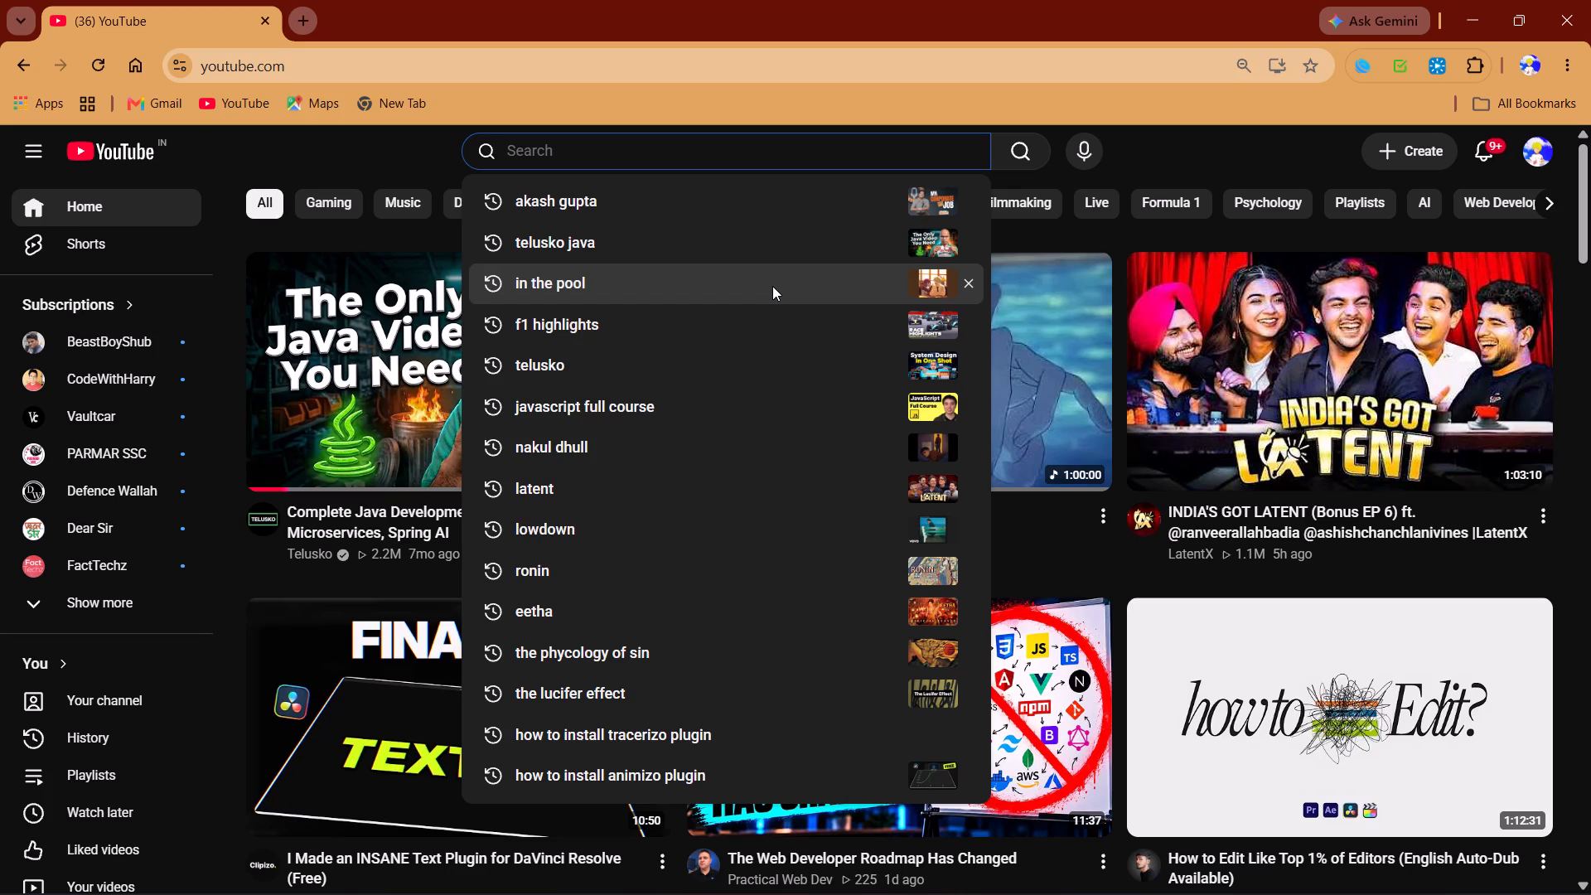
text(how to make)
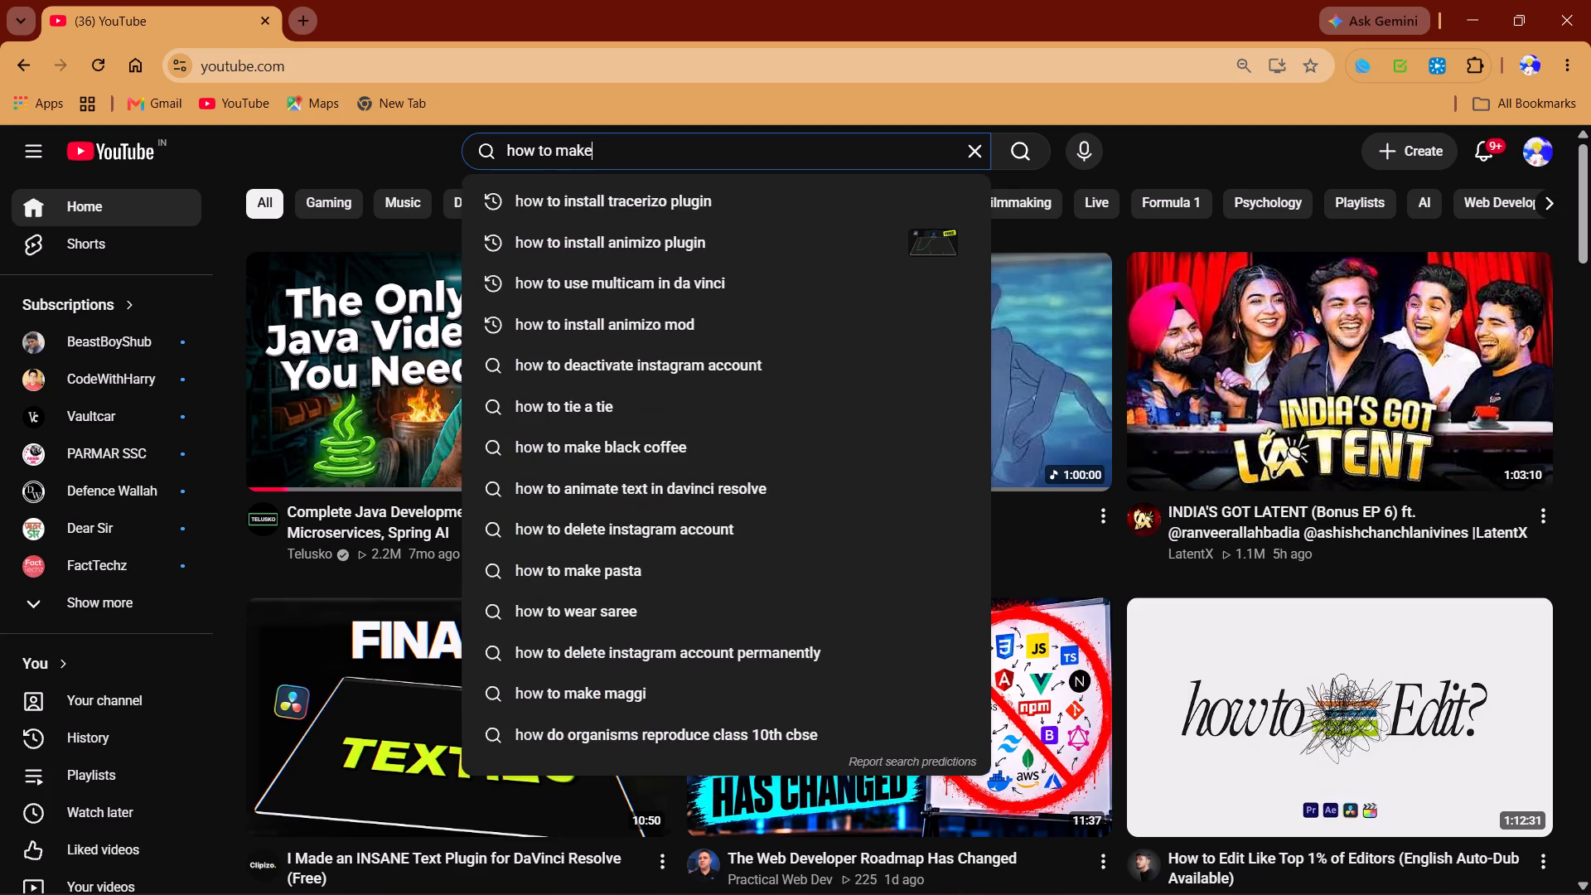
key(space)
text(re)
key(BackSpace)
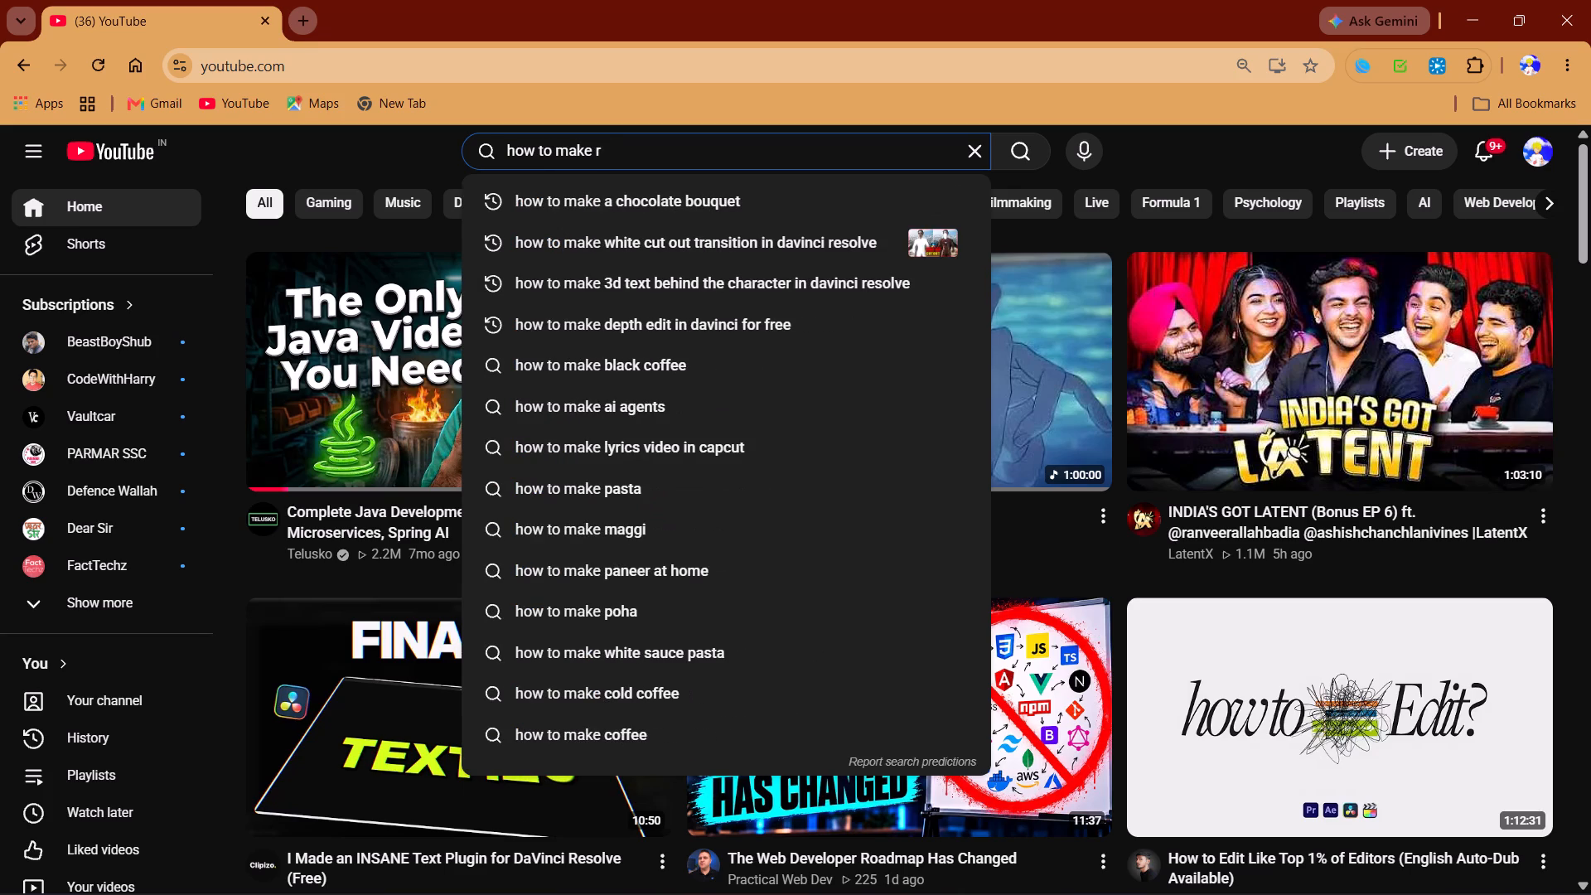
text(ipple zoom effed)
key(BackSpace)
text(ct in da)
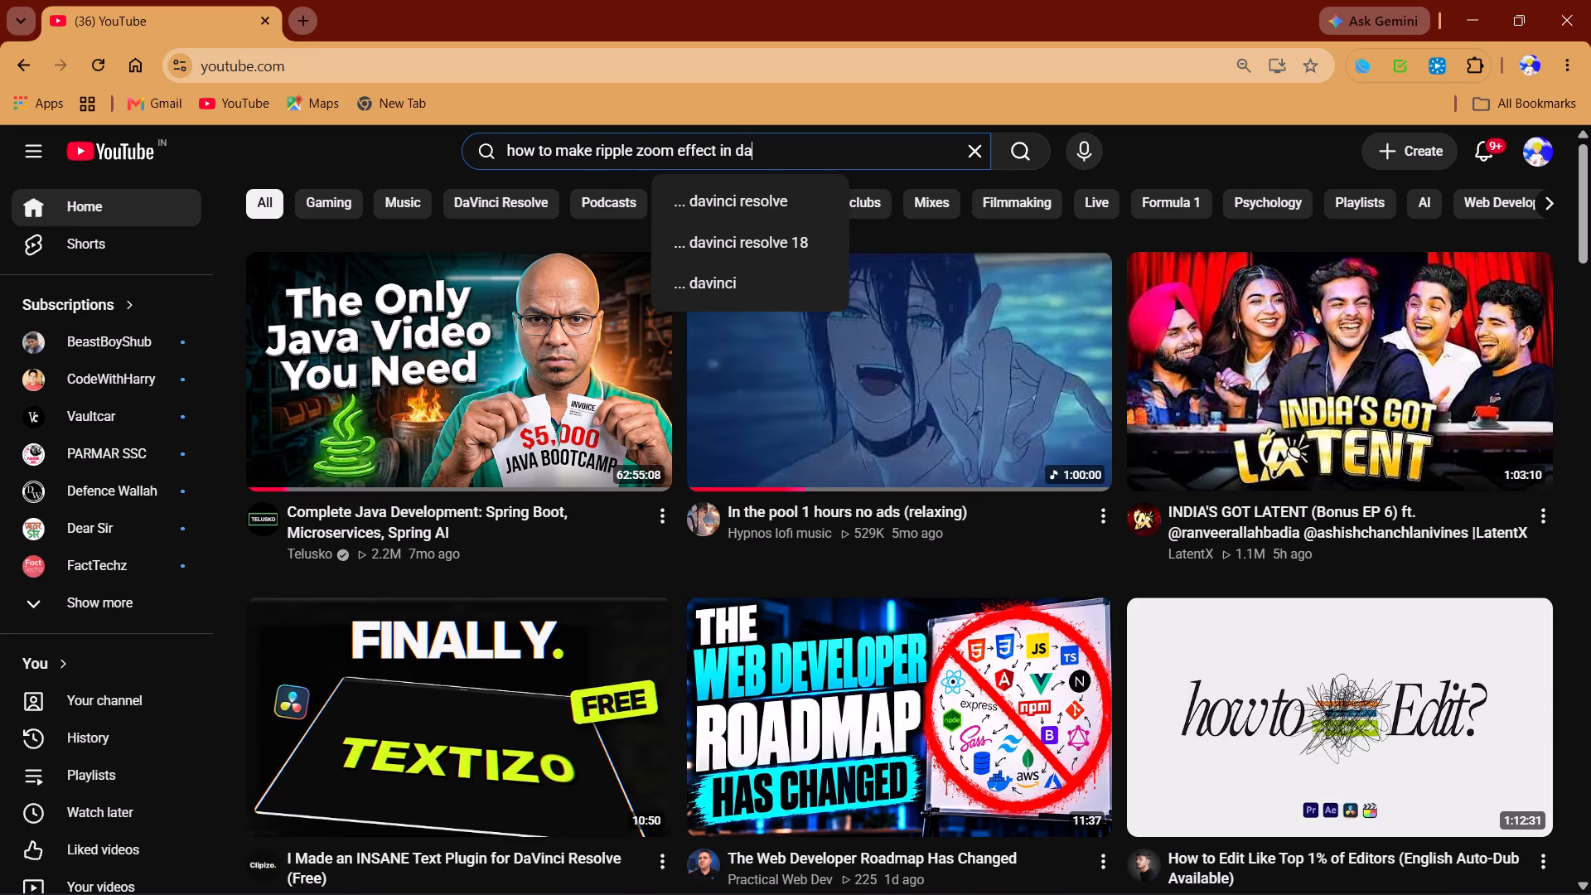
key(Left)
key(Down)
key(Return)
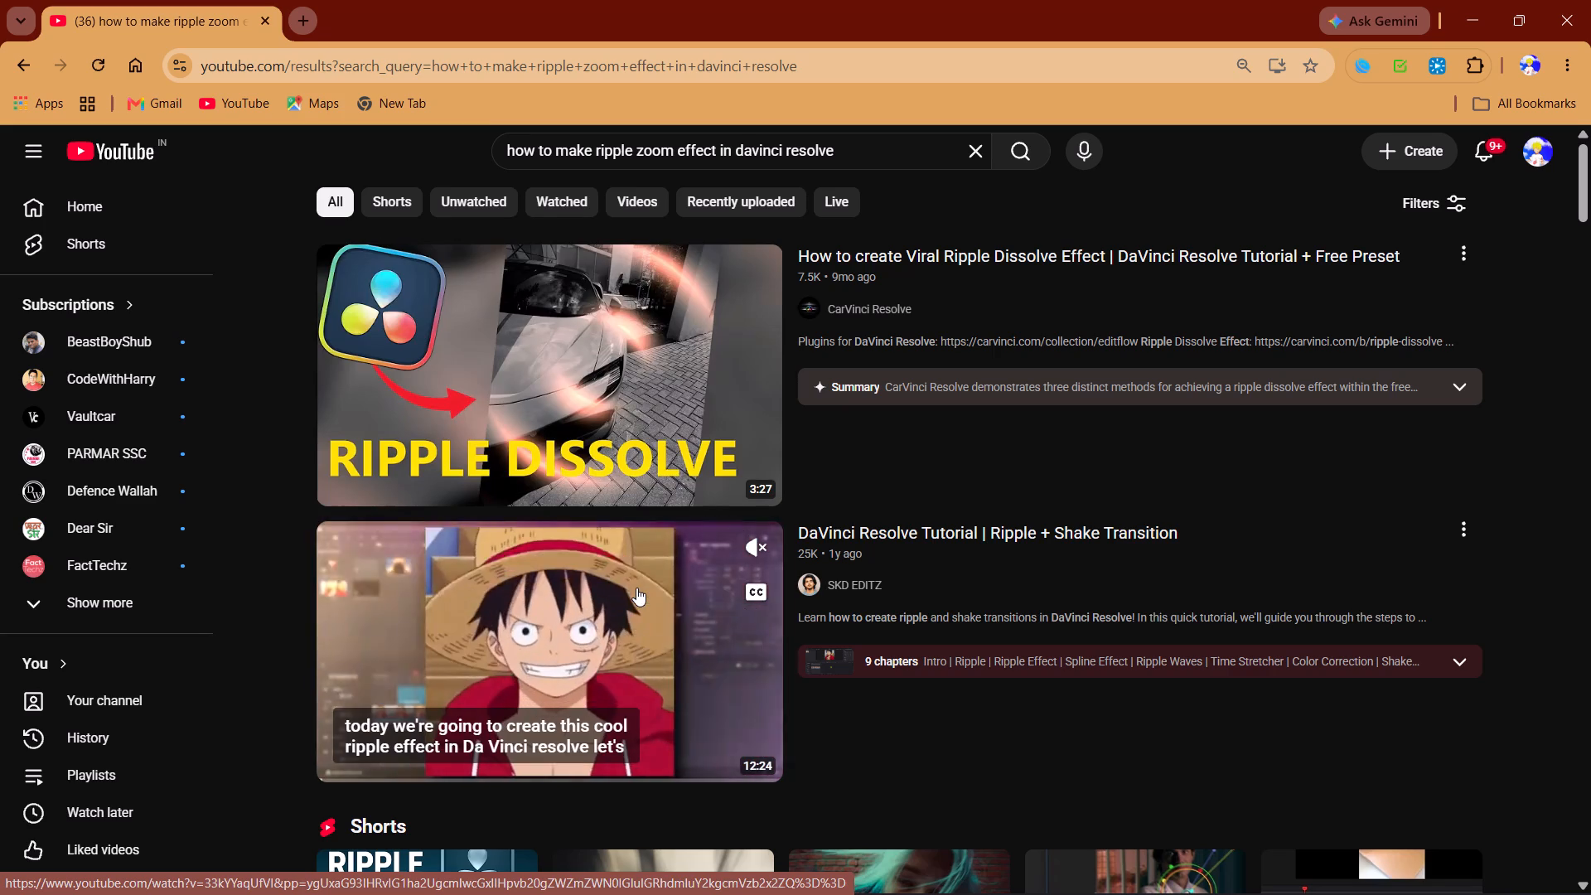
Browse the ripple effect tutorials, preview one with sound, and open "How to create Viral Ripple Dissolve Effect | DaVinci Resolve Tutorial + Free Preset".
scroll(636, 588, down, 6)
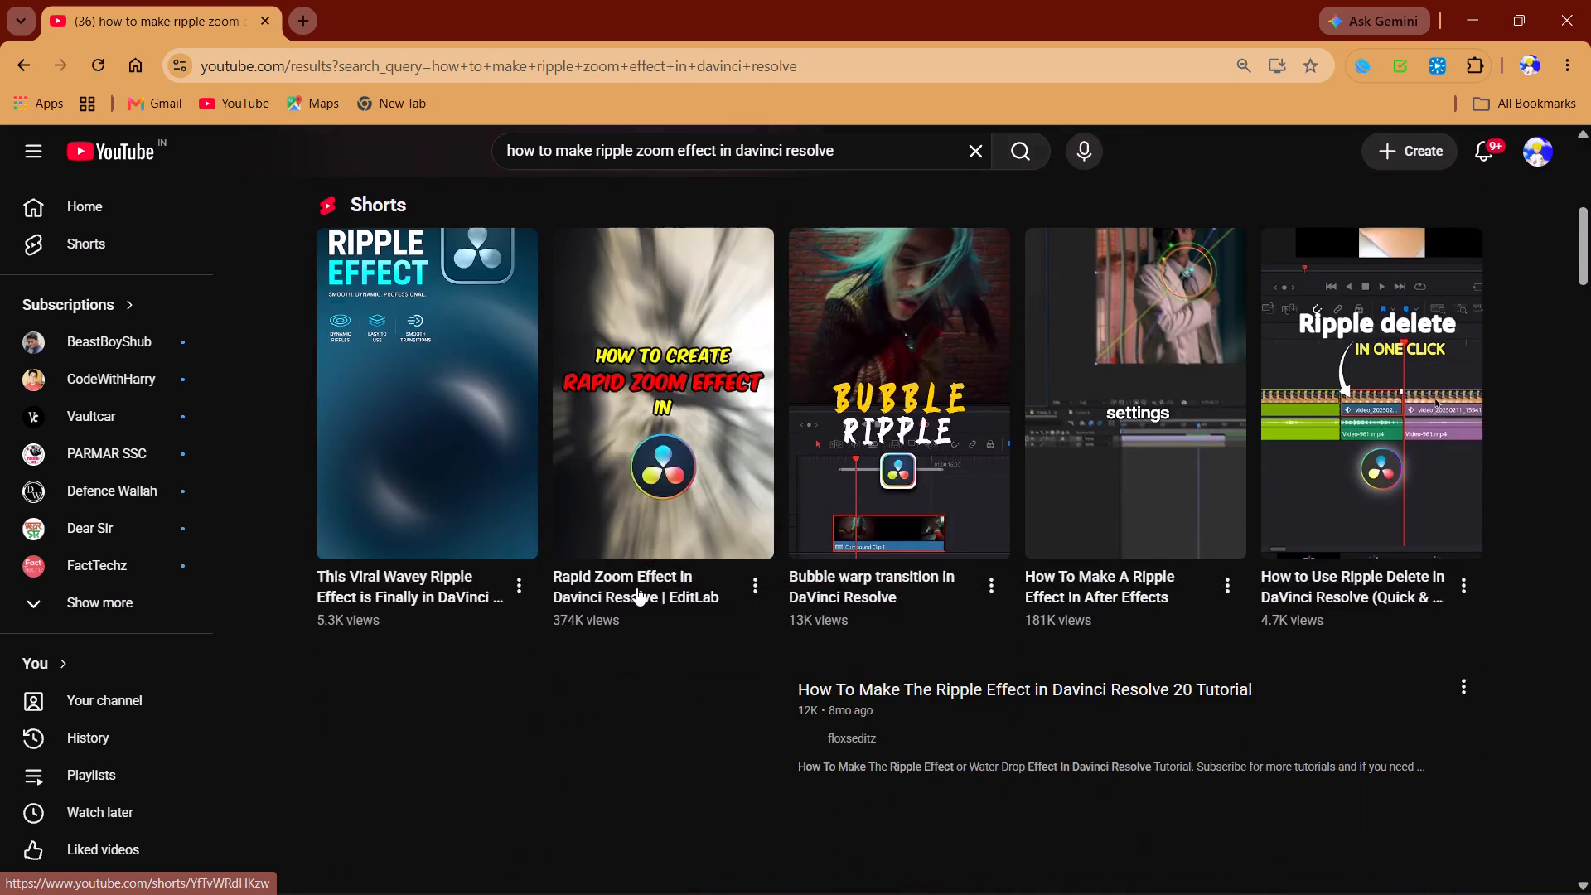
scroll(638, 588, down, 5)
scroll(654, 413, up, 2)
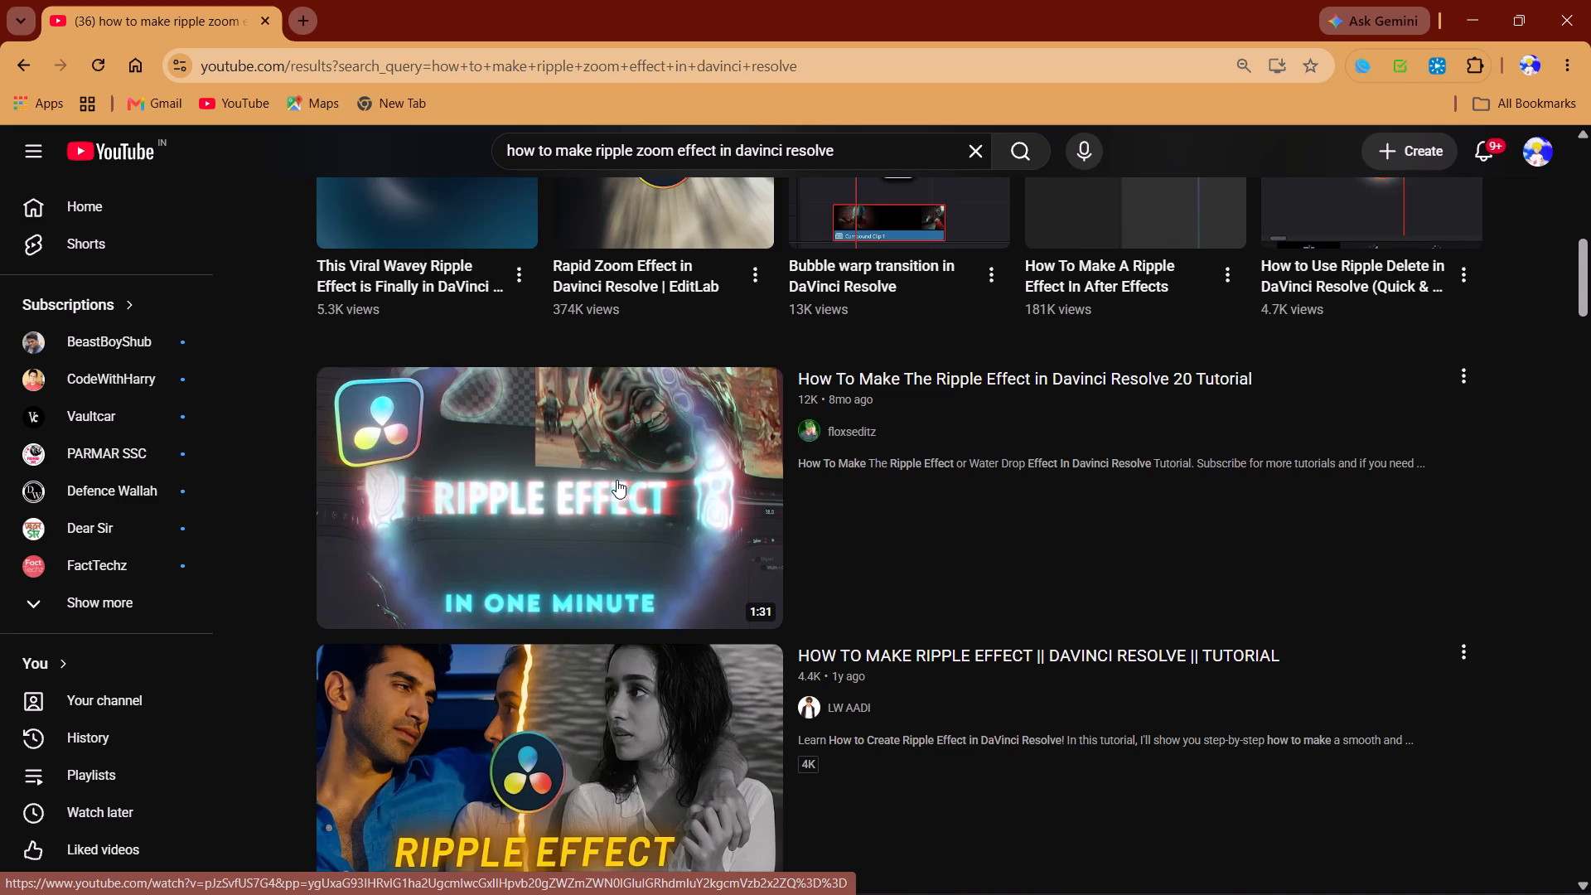
scroll(617, 480, down, 3)
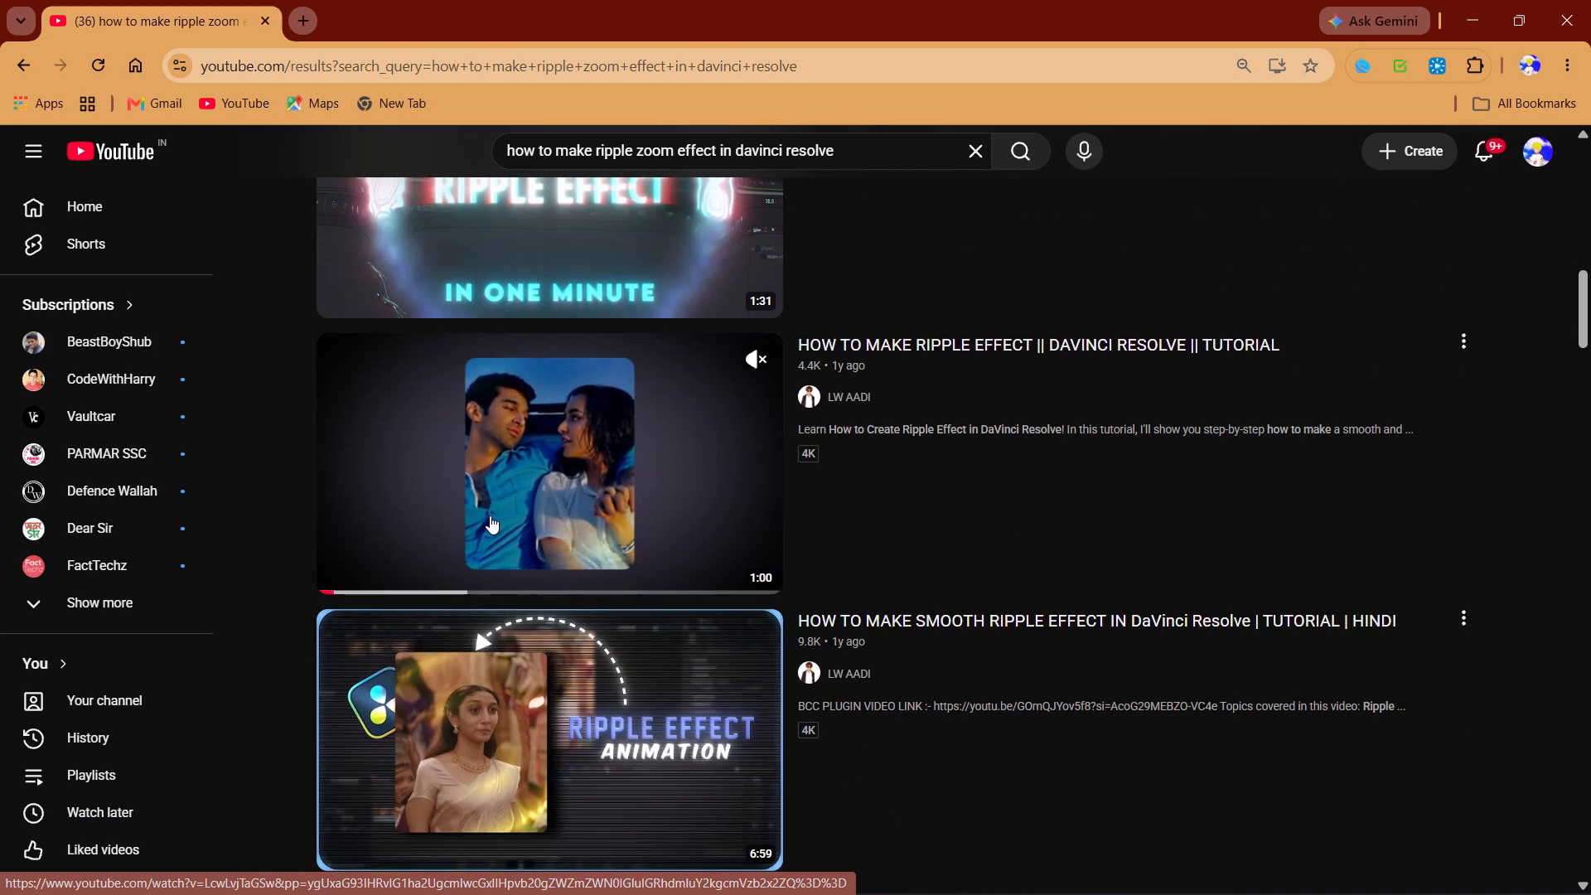
click(761, 356)
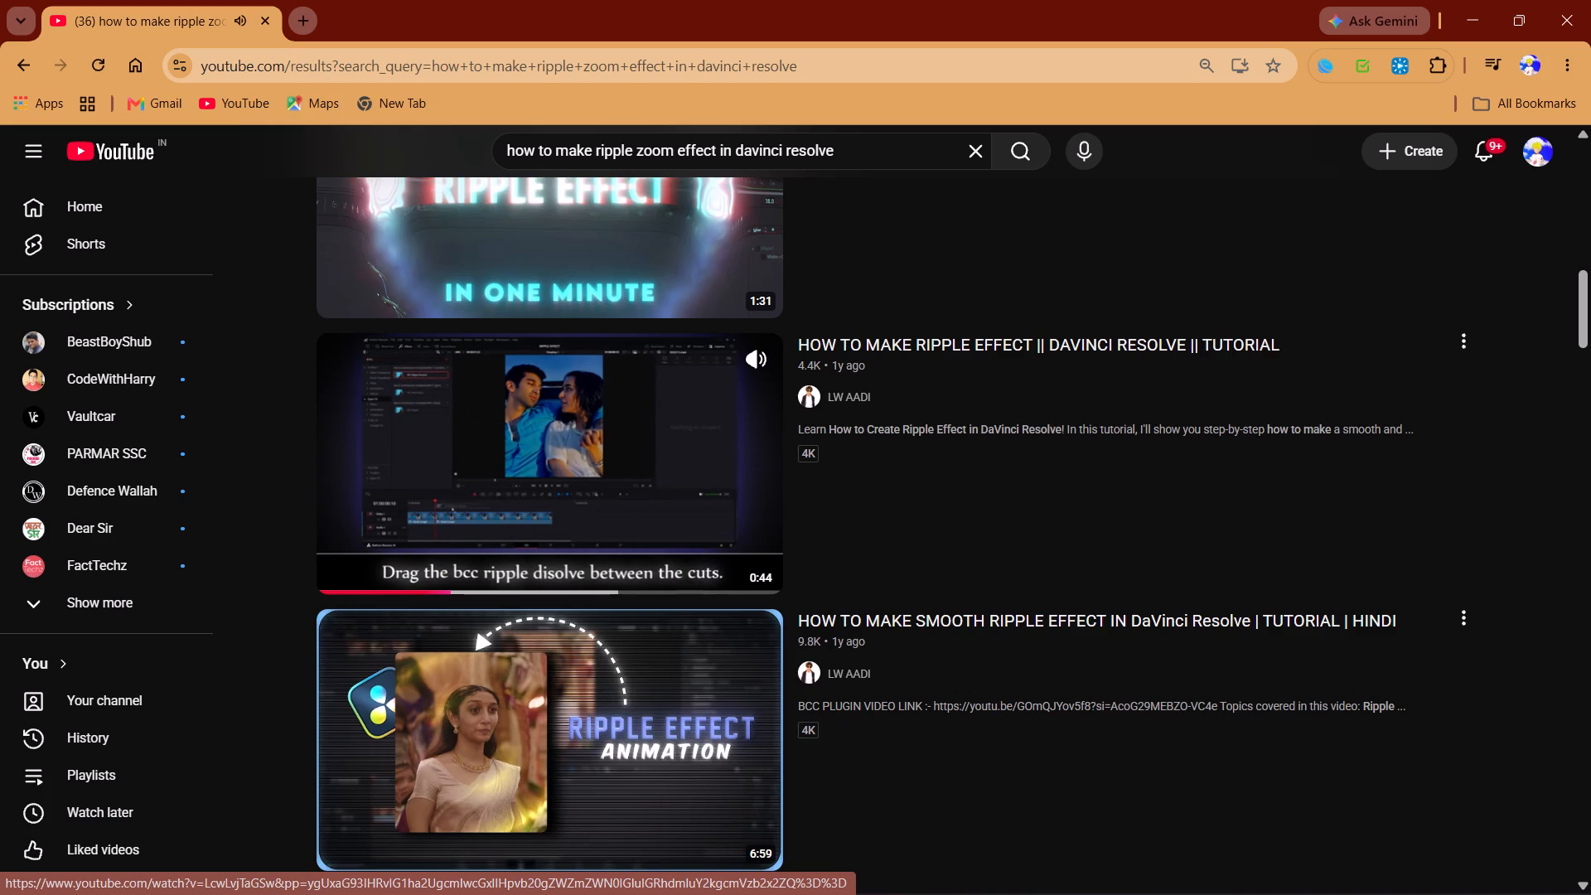
scroll(600, 580, down, 1)
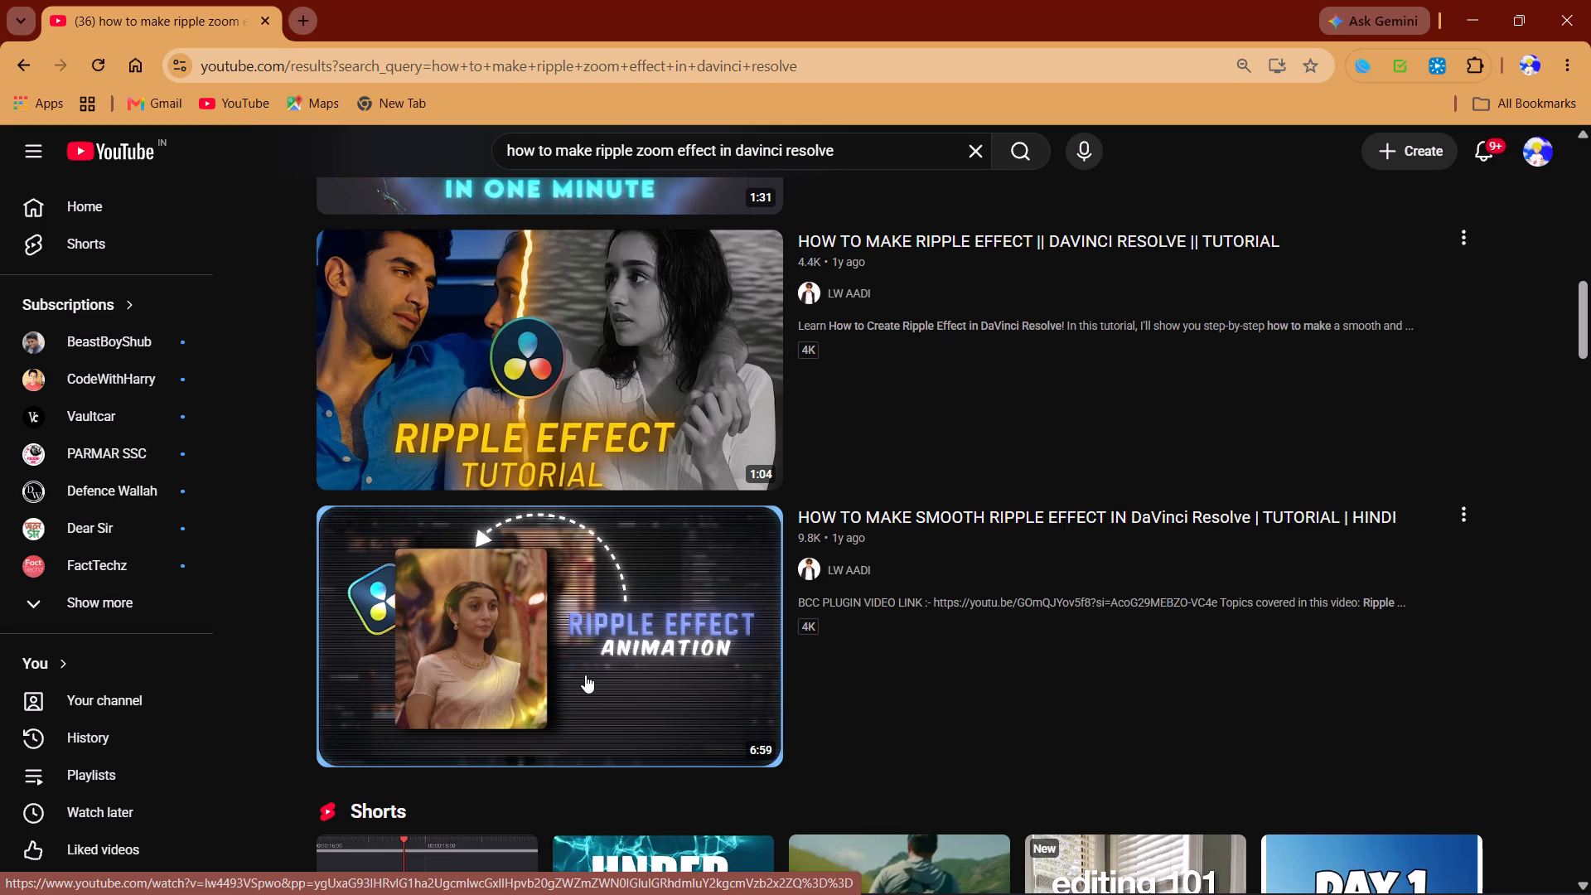
scroll(592, 649, up, 13)
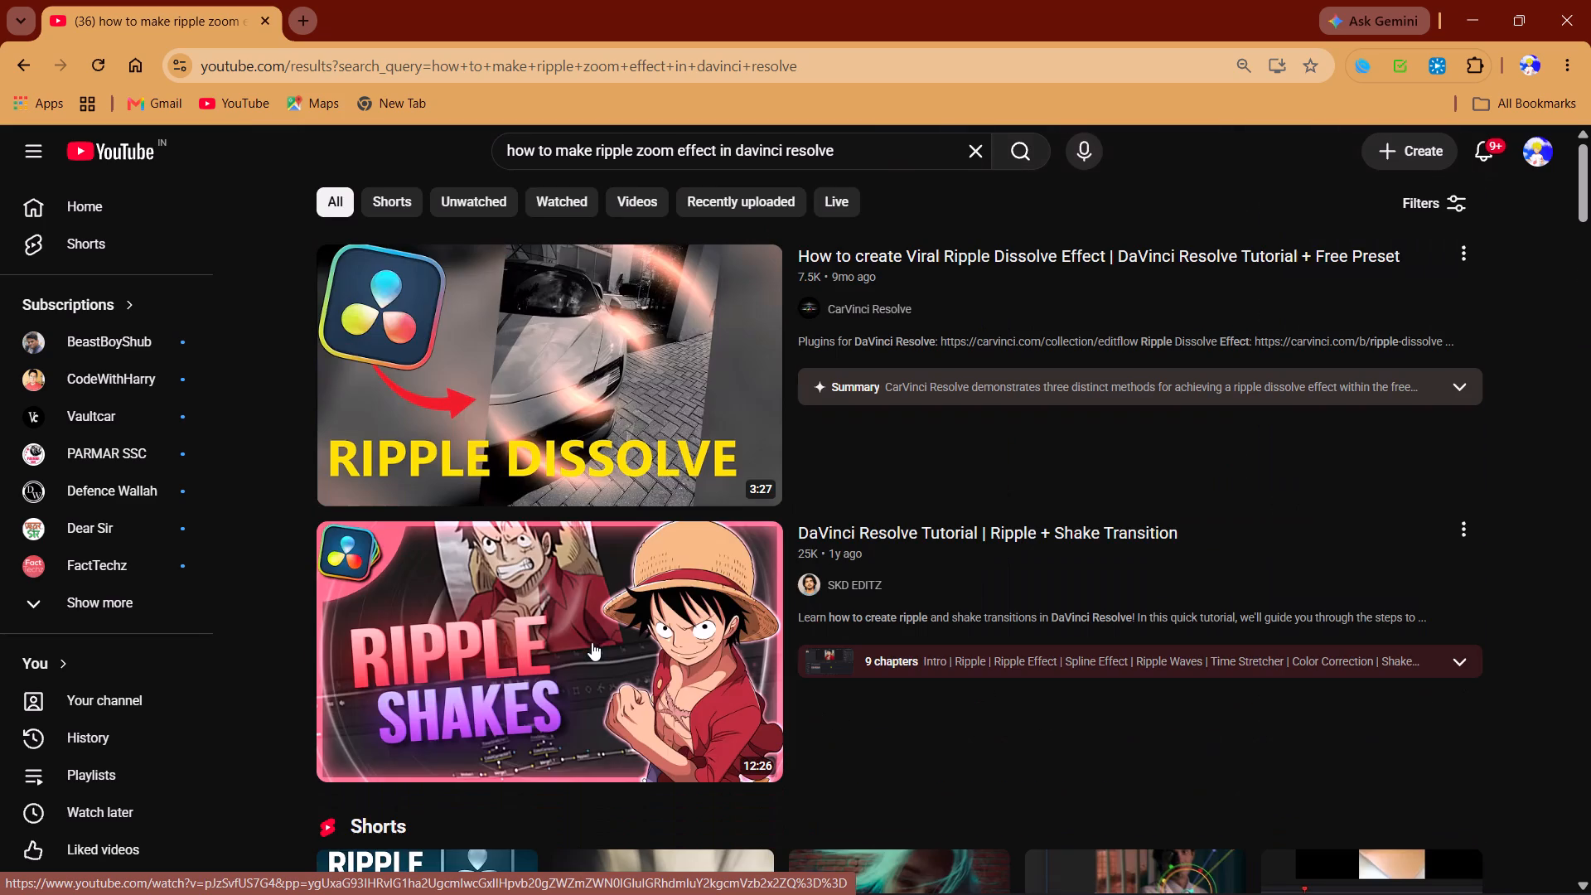
scroll(592, 642, up, 7)
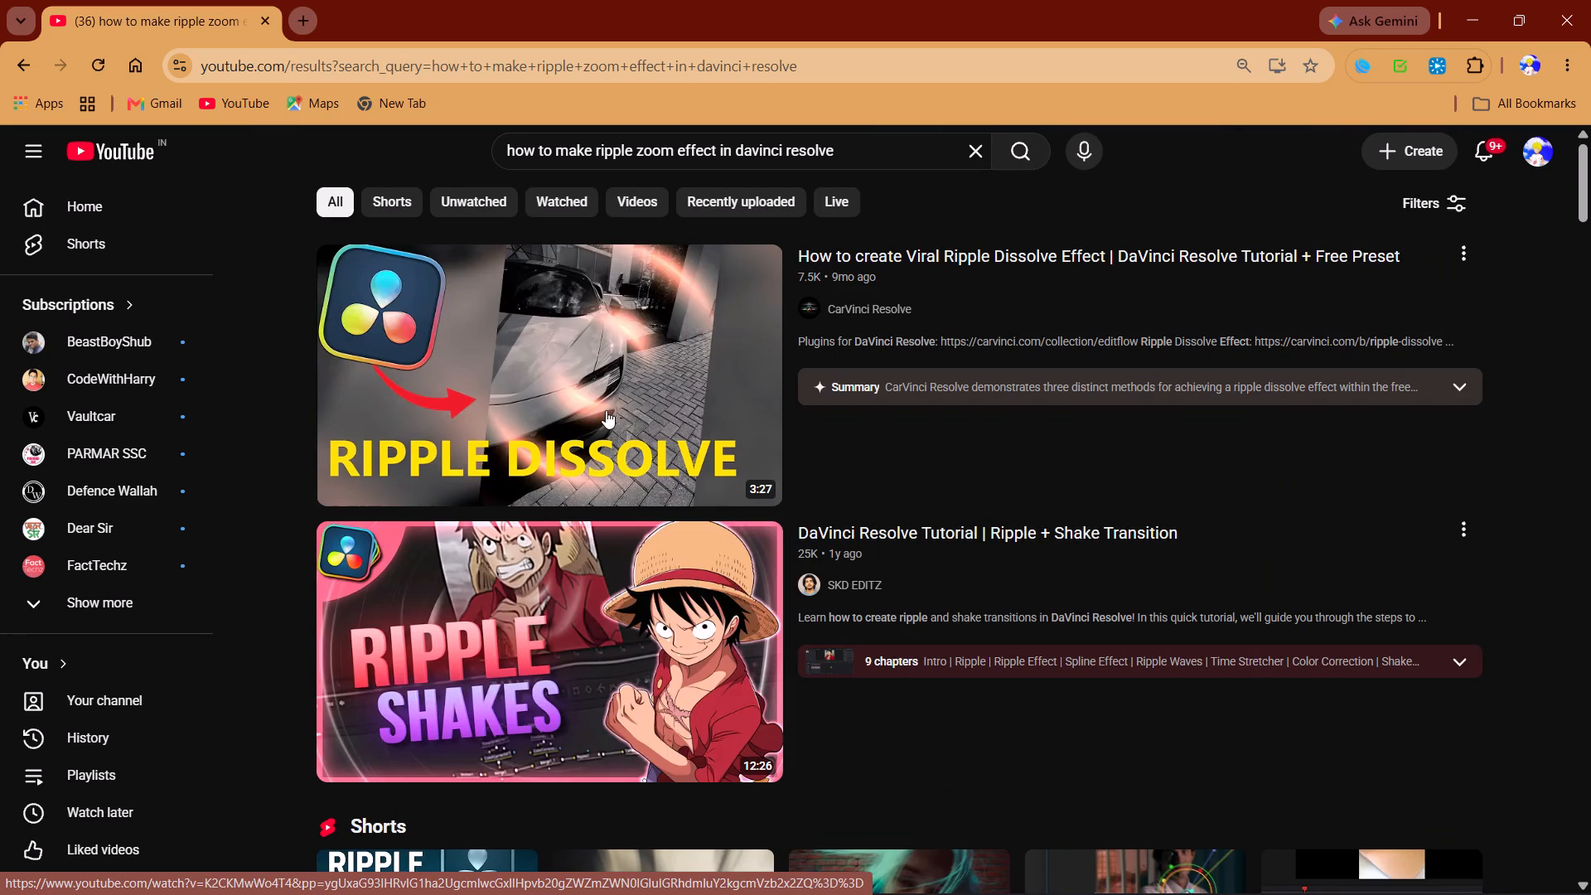
click(480, 370)
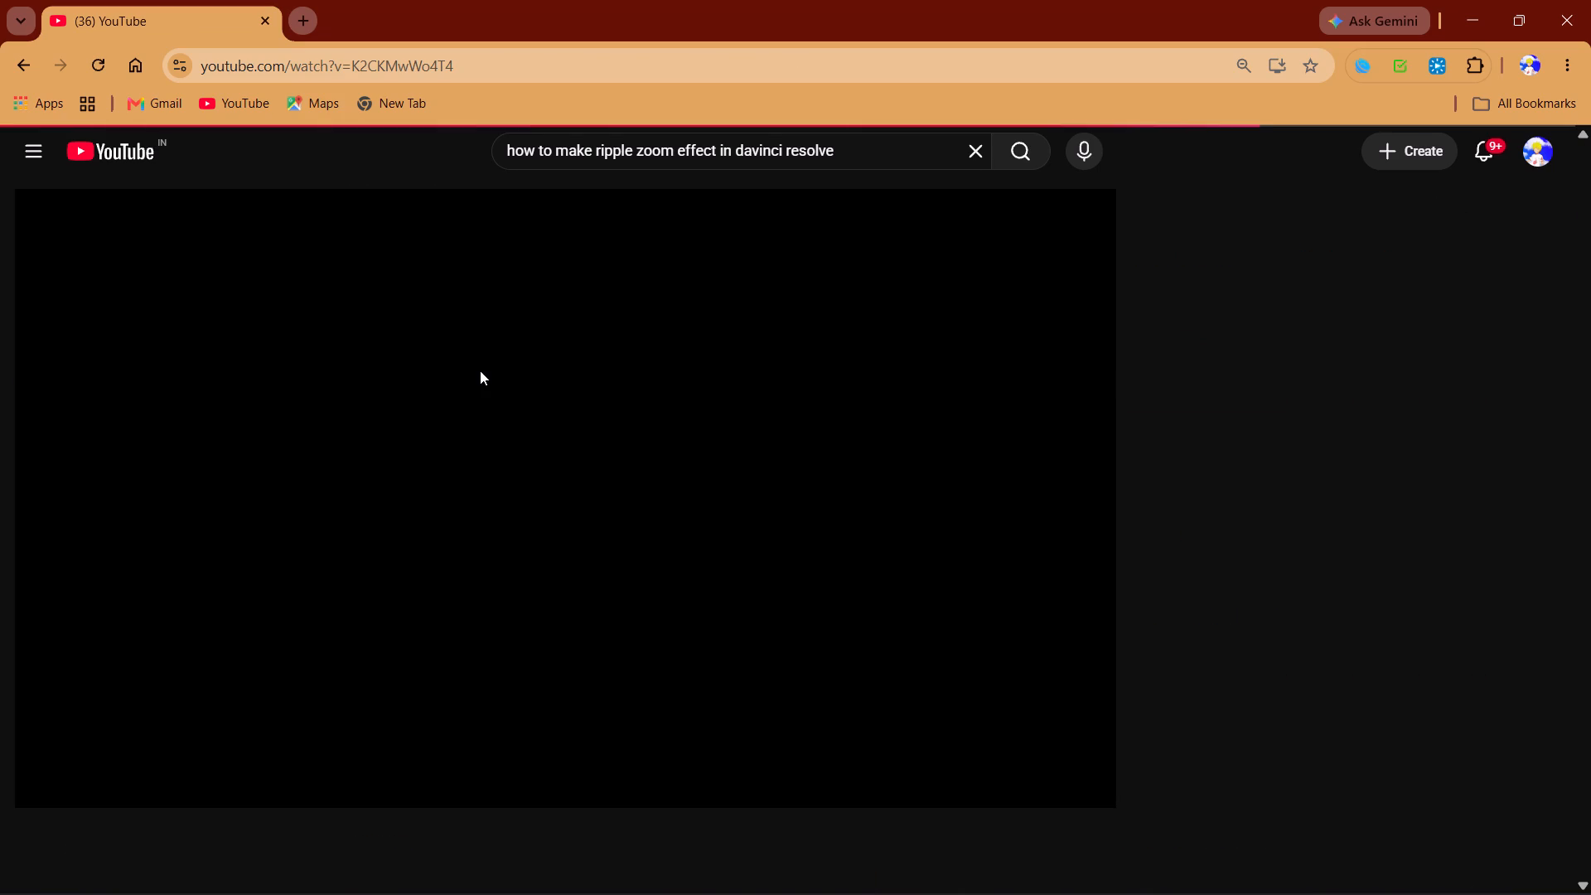
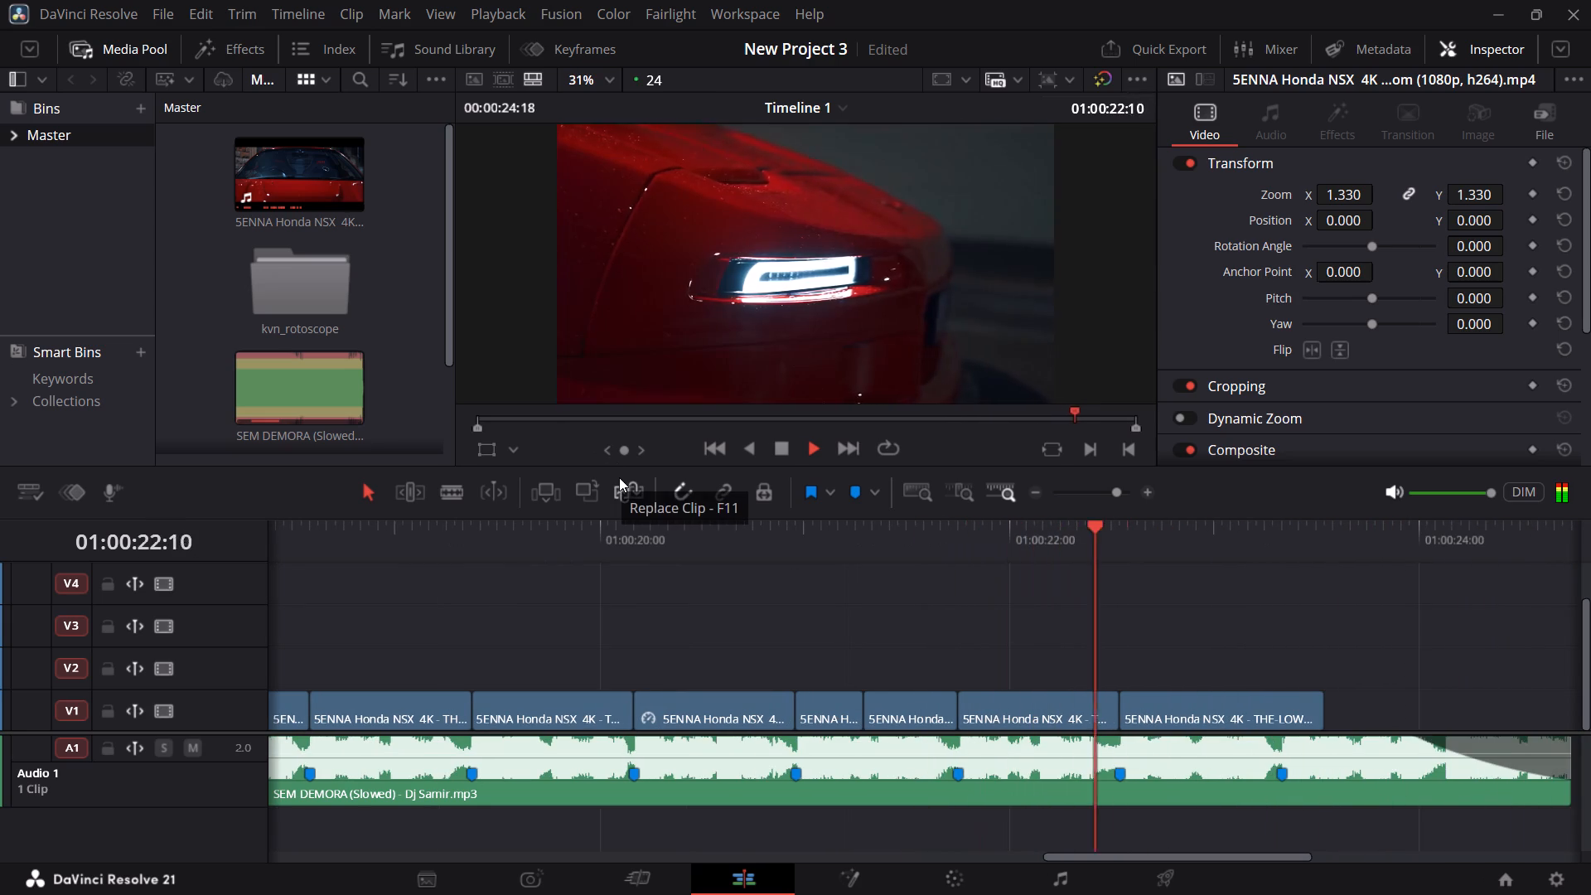
Stop the playback of Timeline 1 near the end of the music track.
key(space)
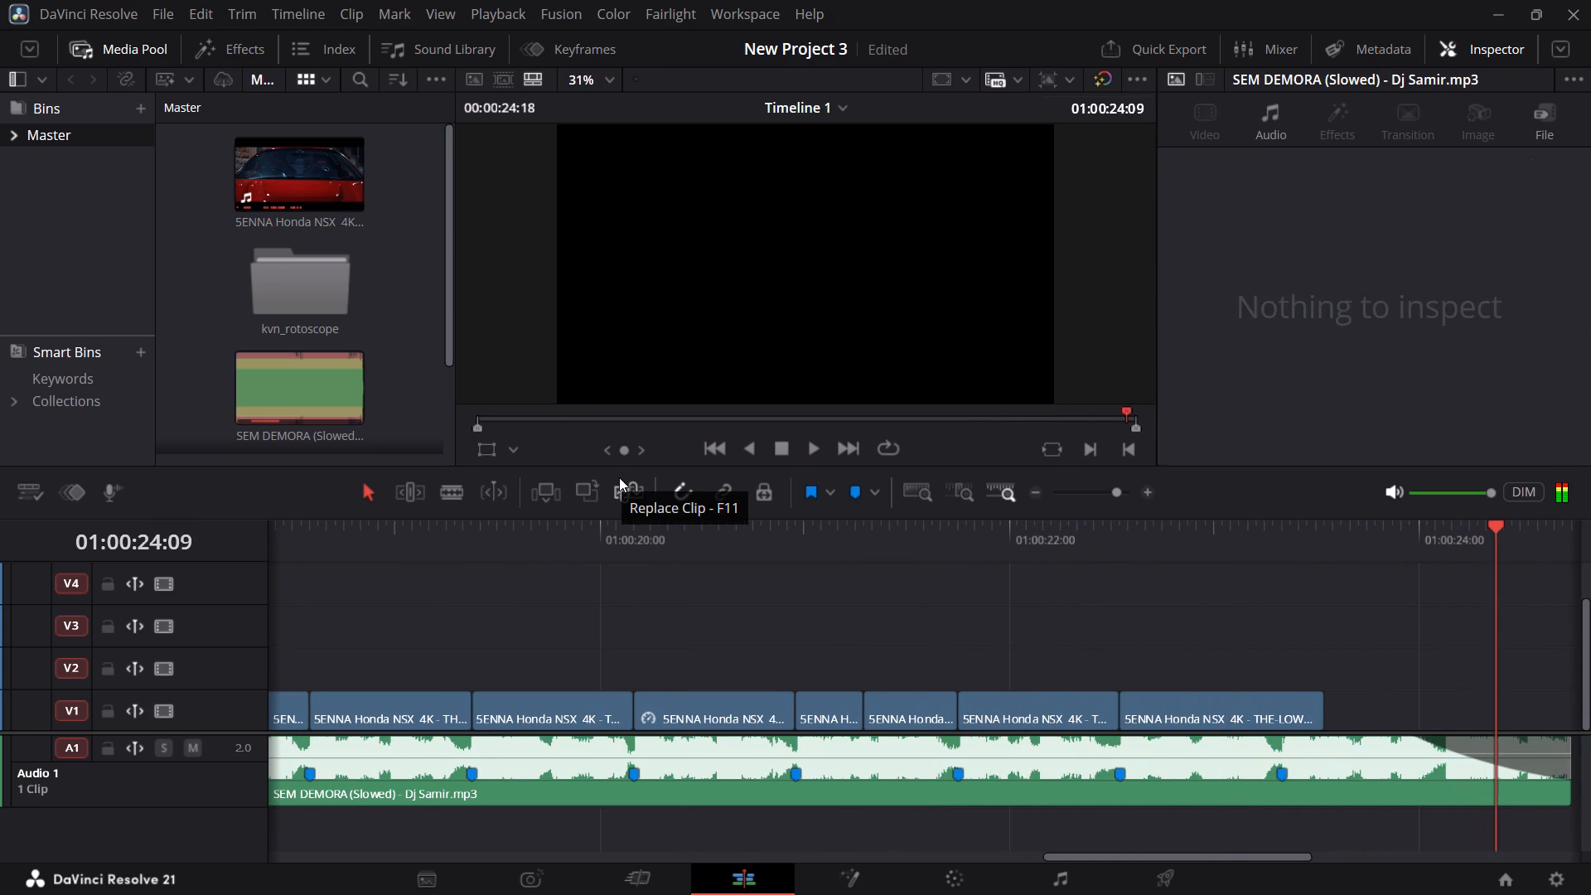
ctrl+scroll(629, 470, up, 5)
ctrl+scroll(629, 470, down, 1)
ctrl+scroll(629, 470, up, 2)
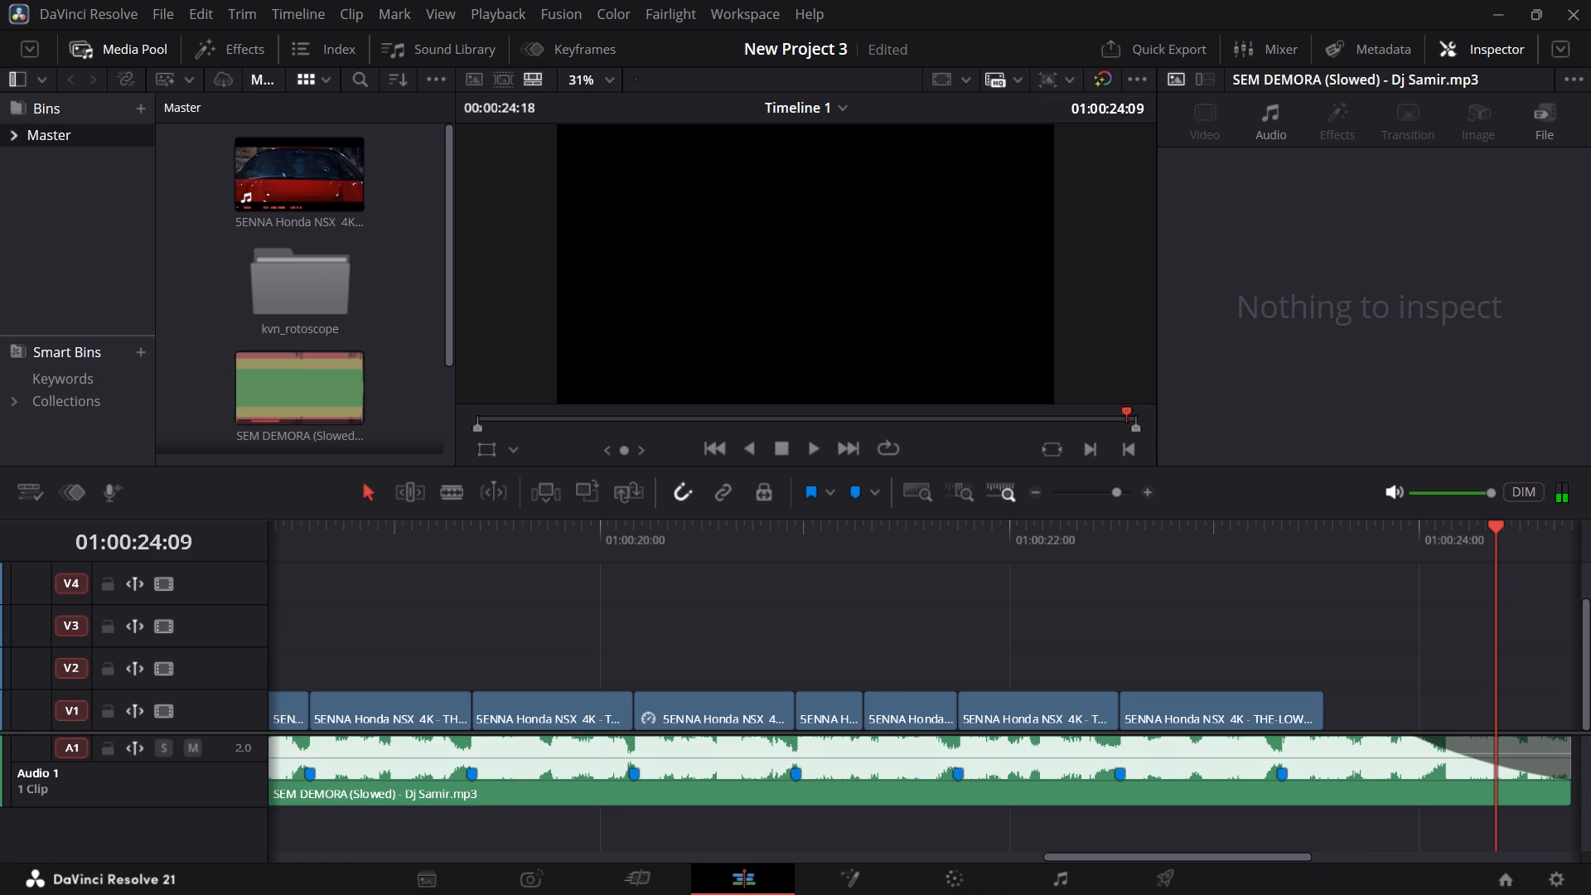
Switch to Google Chrome, watch the CarVinci ripple dissolve tutorial and pause it.
click(1109, 886)
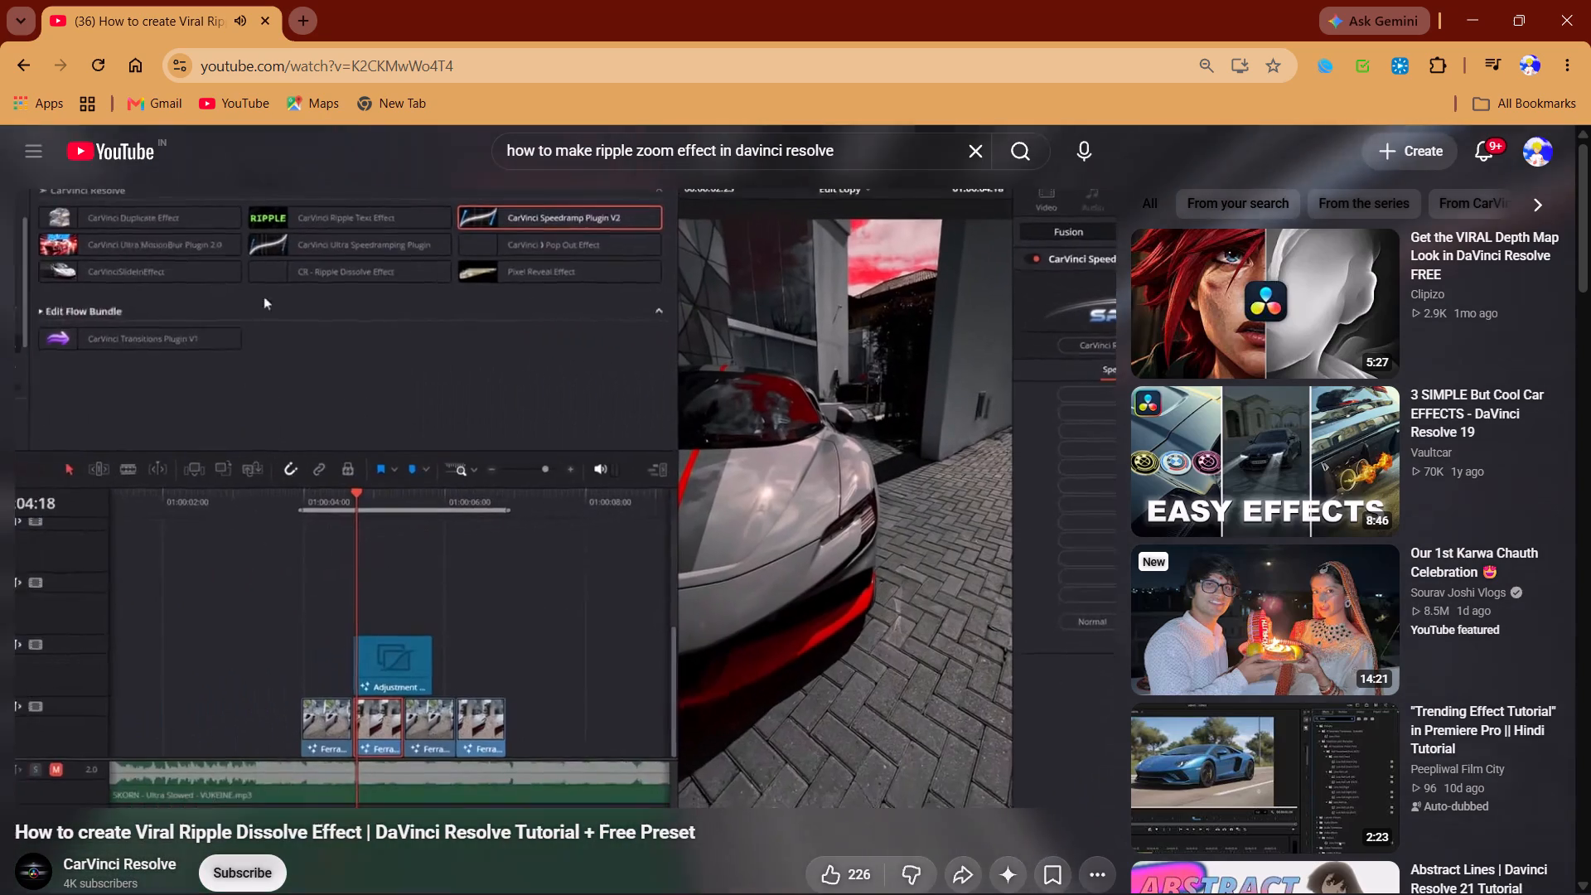
key(space)
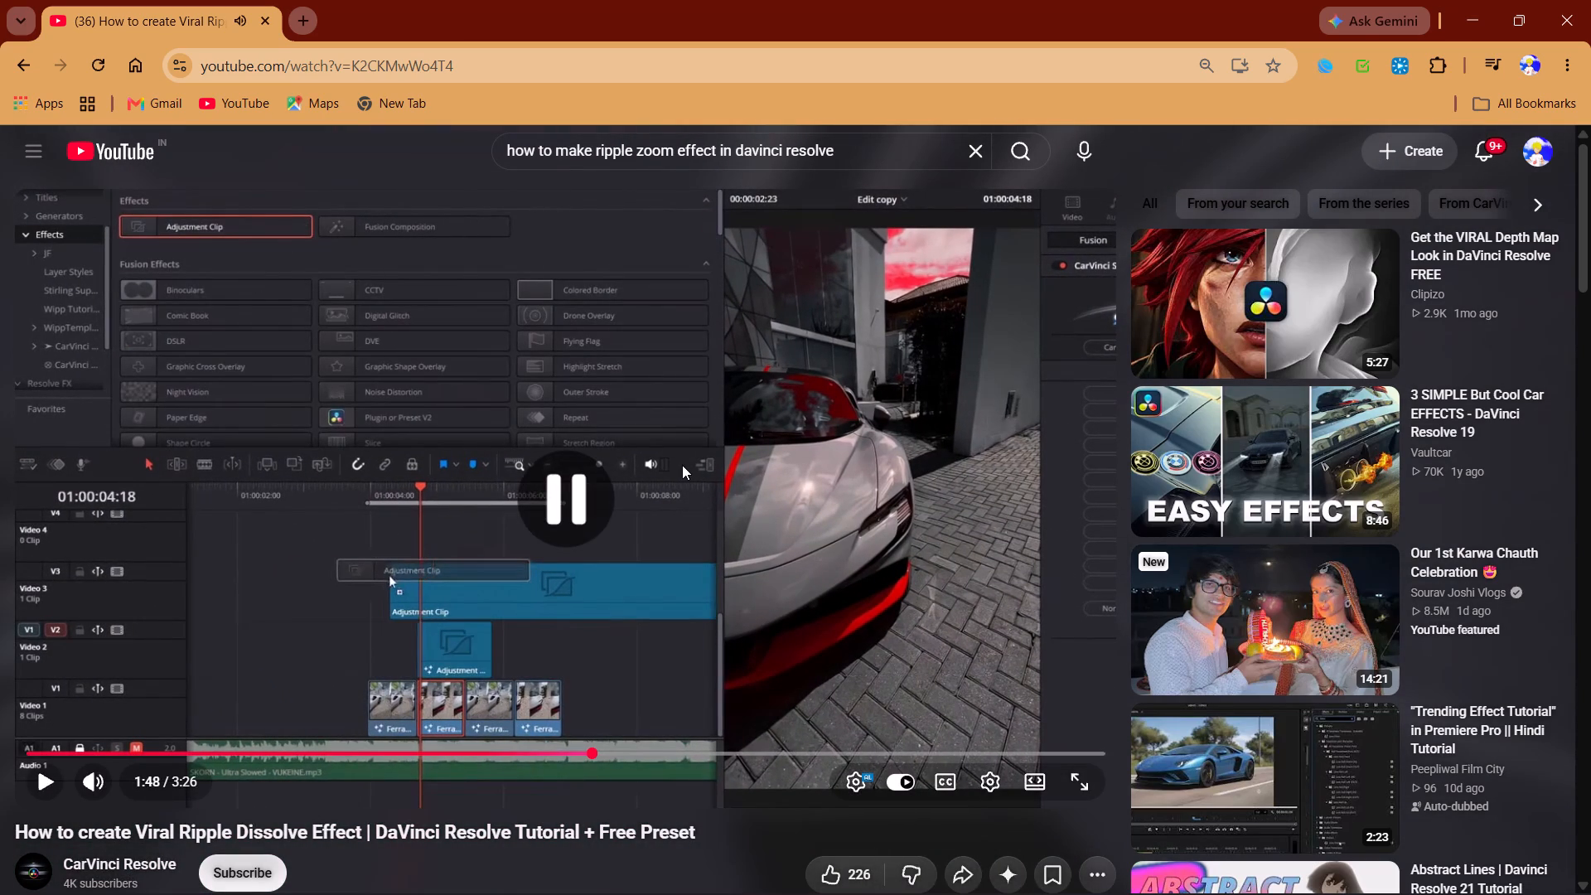
Expand the tutorial's description and open its "Plugins for DaVinci Resolve" link.
scroll(673, 488, down, 2)
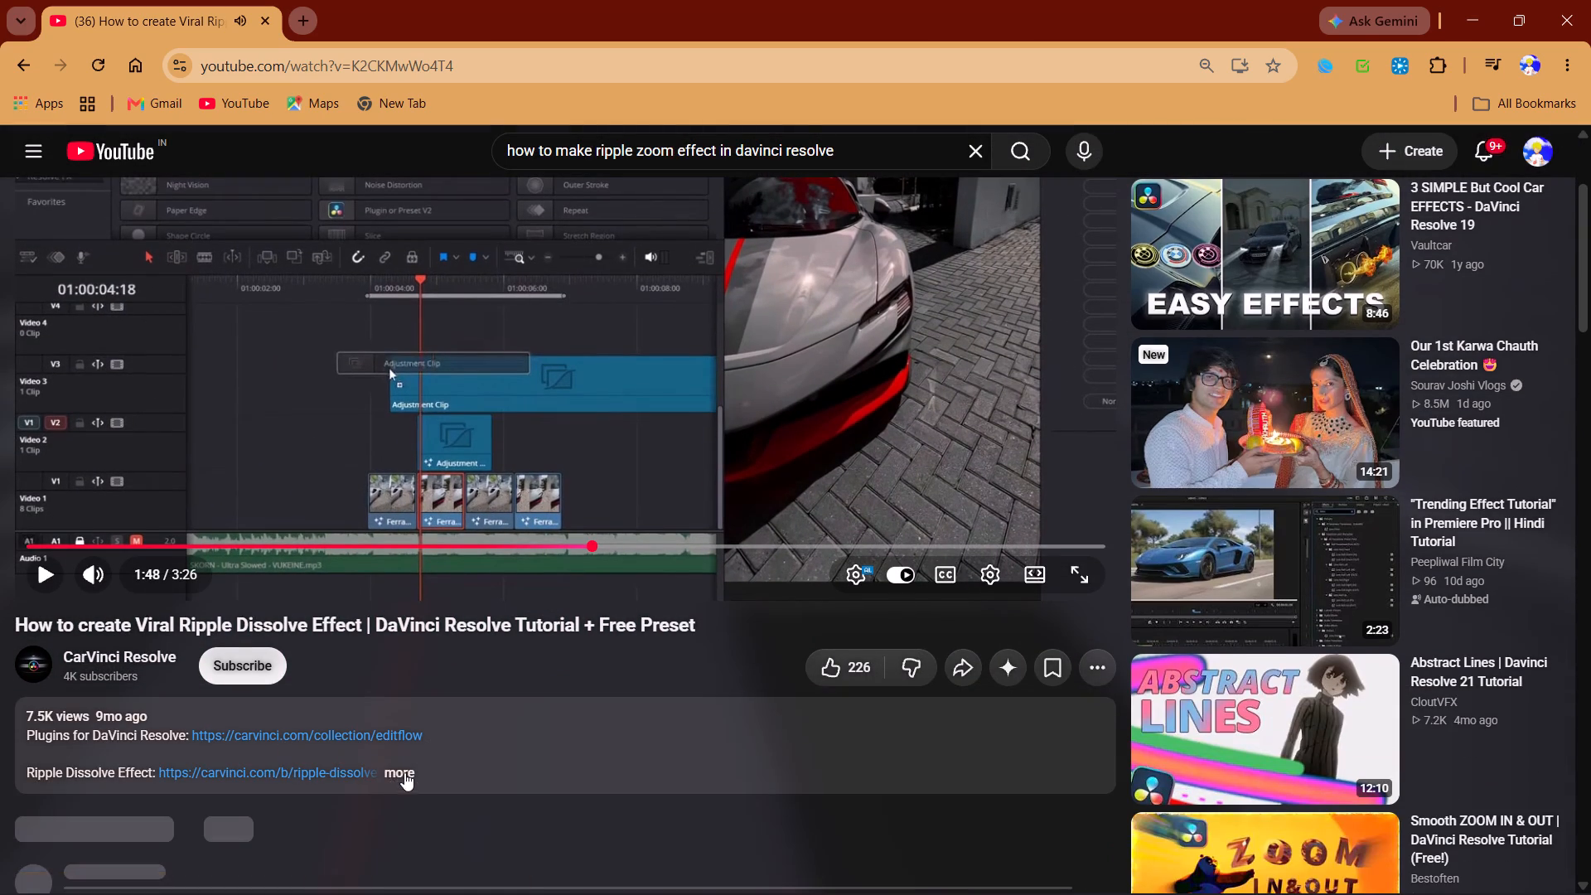
click(405, 772)
click(346, 737)
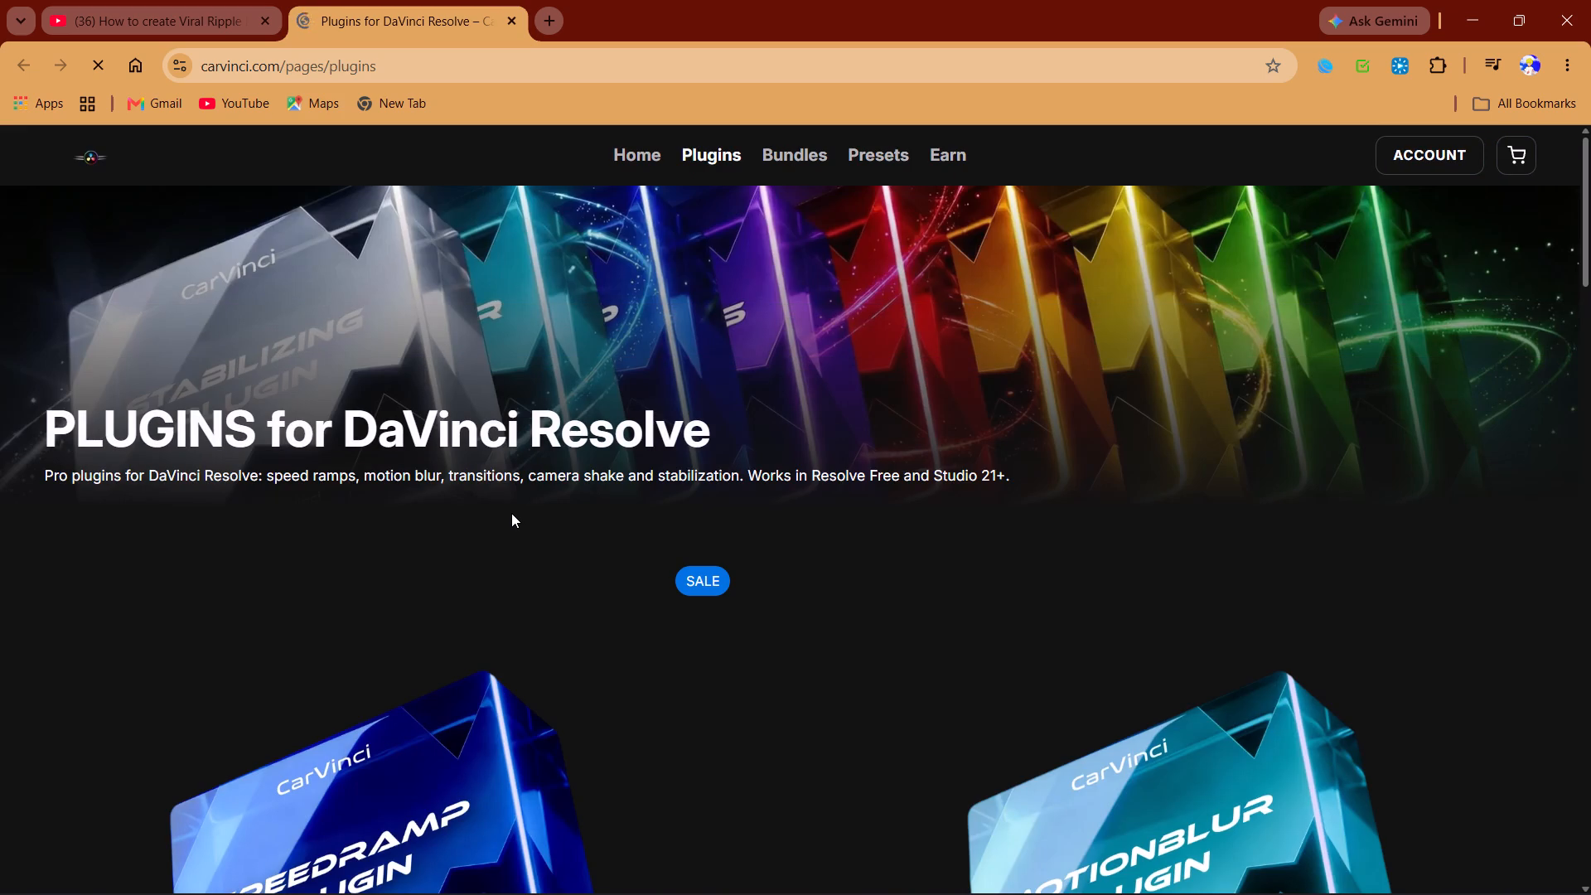
Look through the CarVinci plugins page, checking the offered plugins and their prices.
scroll(511, 514, down, 8)
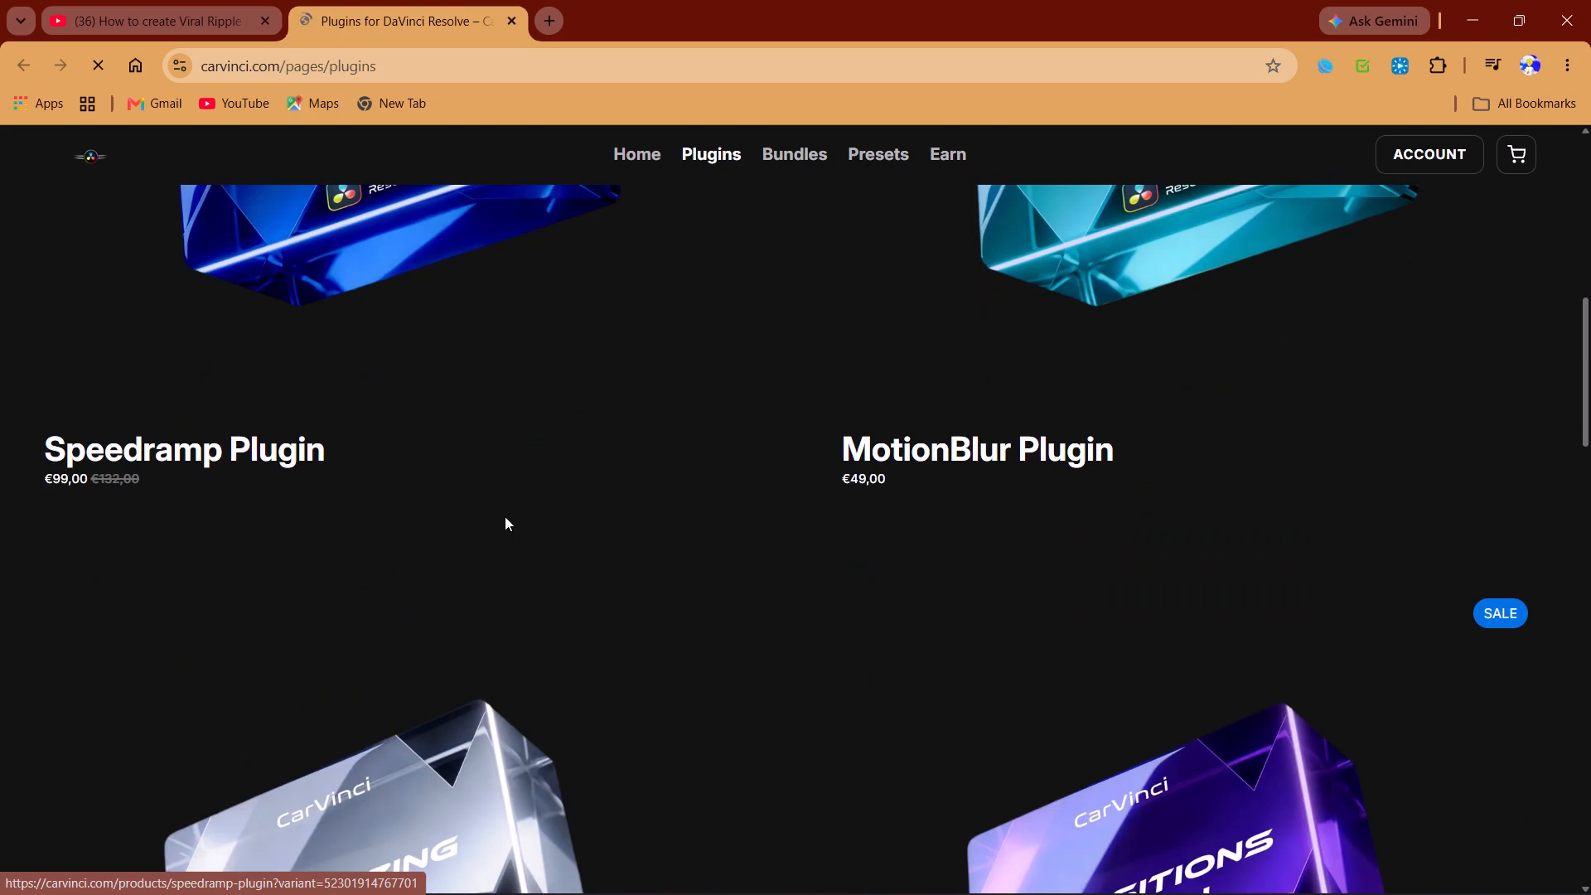
scroll(505, 516, down, 11)
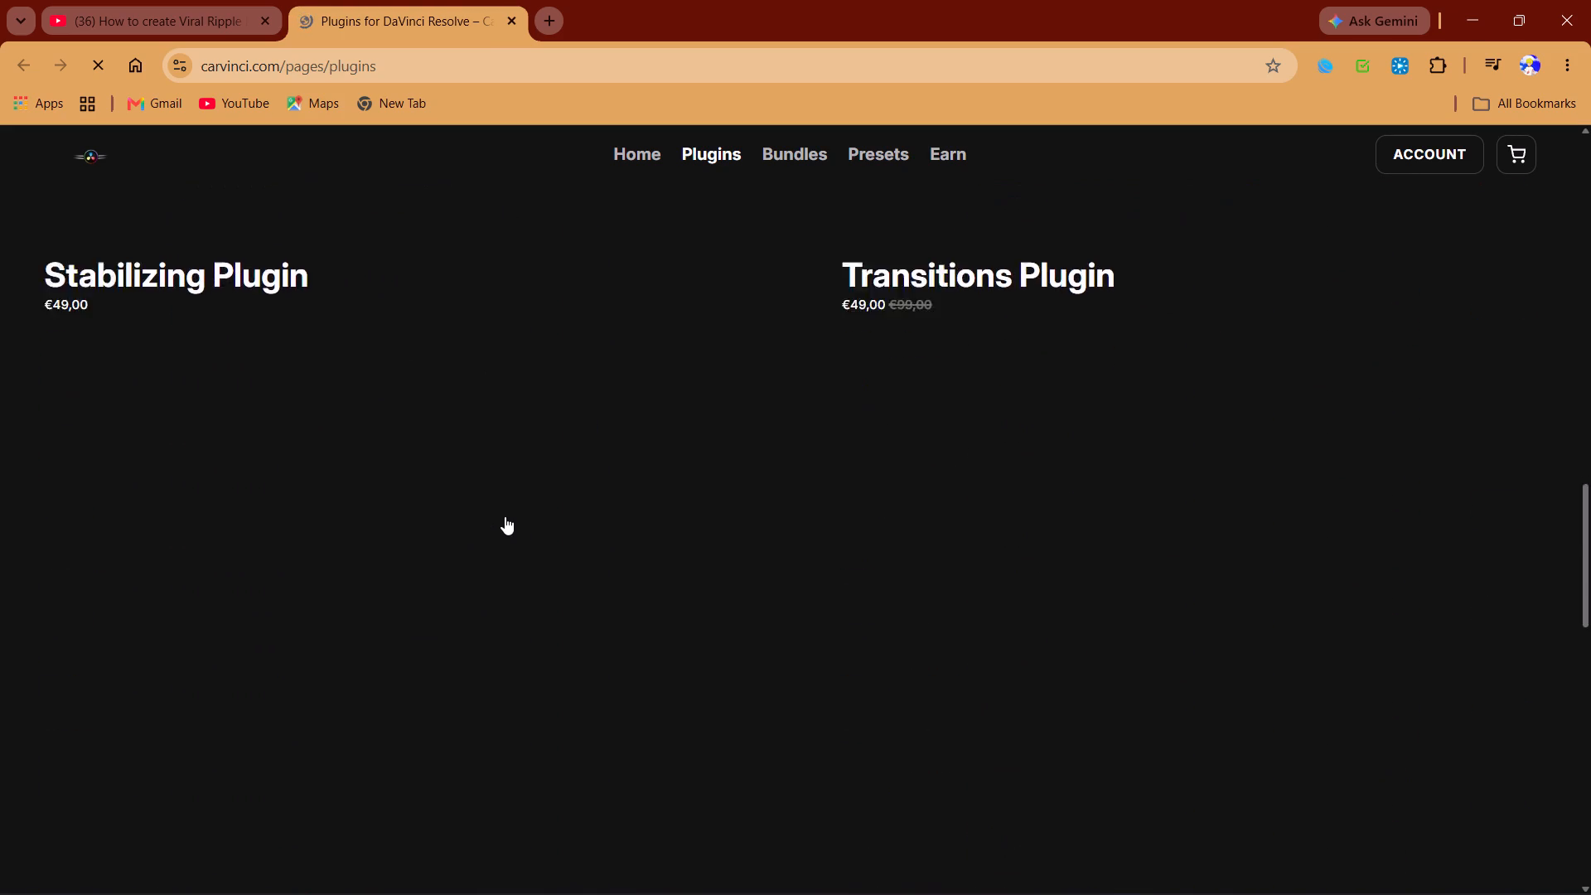
scroll(505, 516, down, 13)
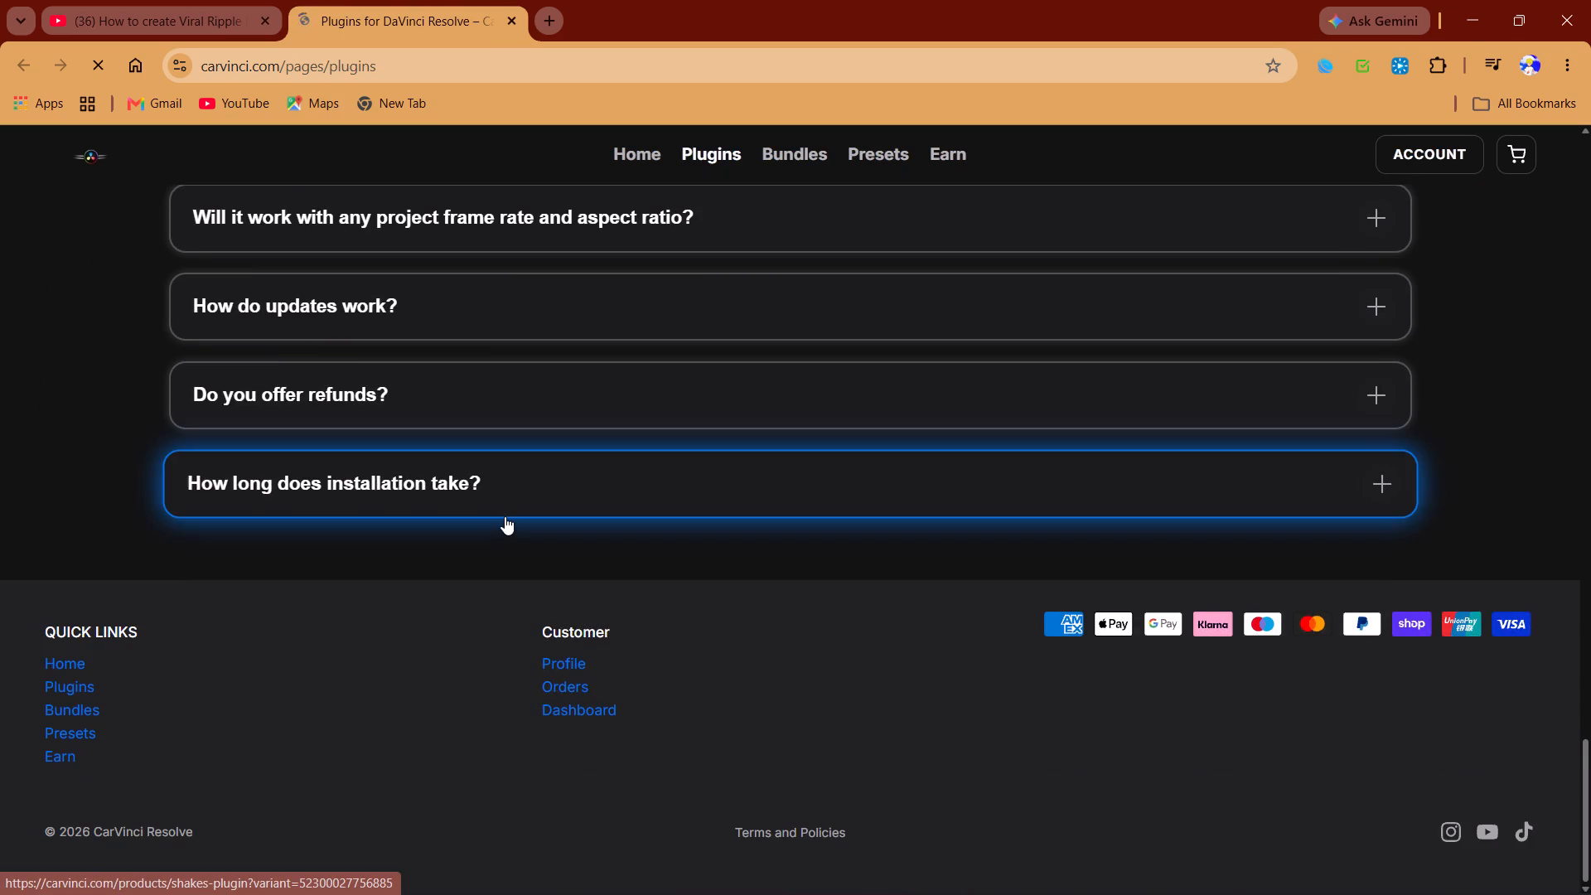
Open the CarVinci Presets page and look through the free DaVinci Resolve effect presets.
scroll(505, 516, up, 11)
click(872, 148)
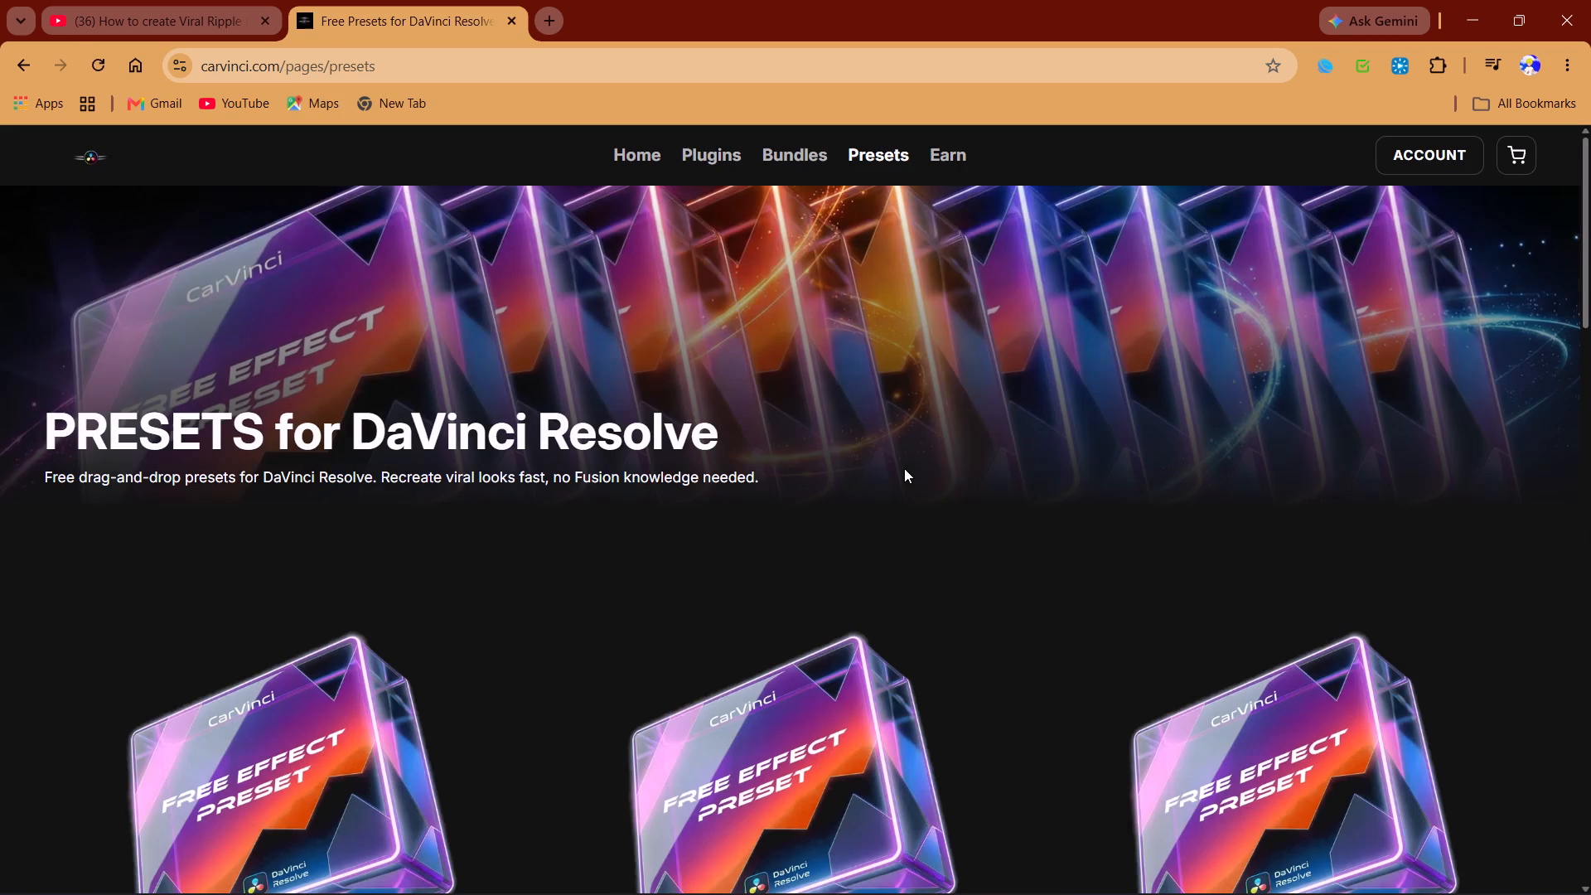
scroll(904, 468, down, 4)
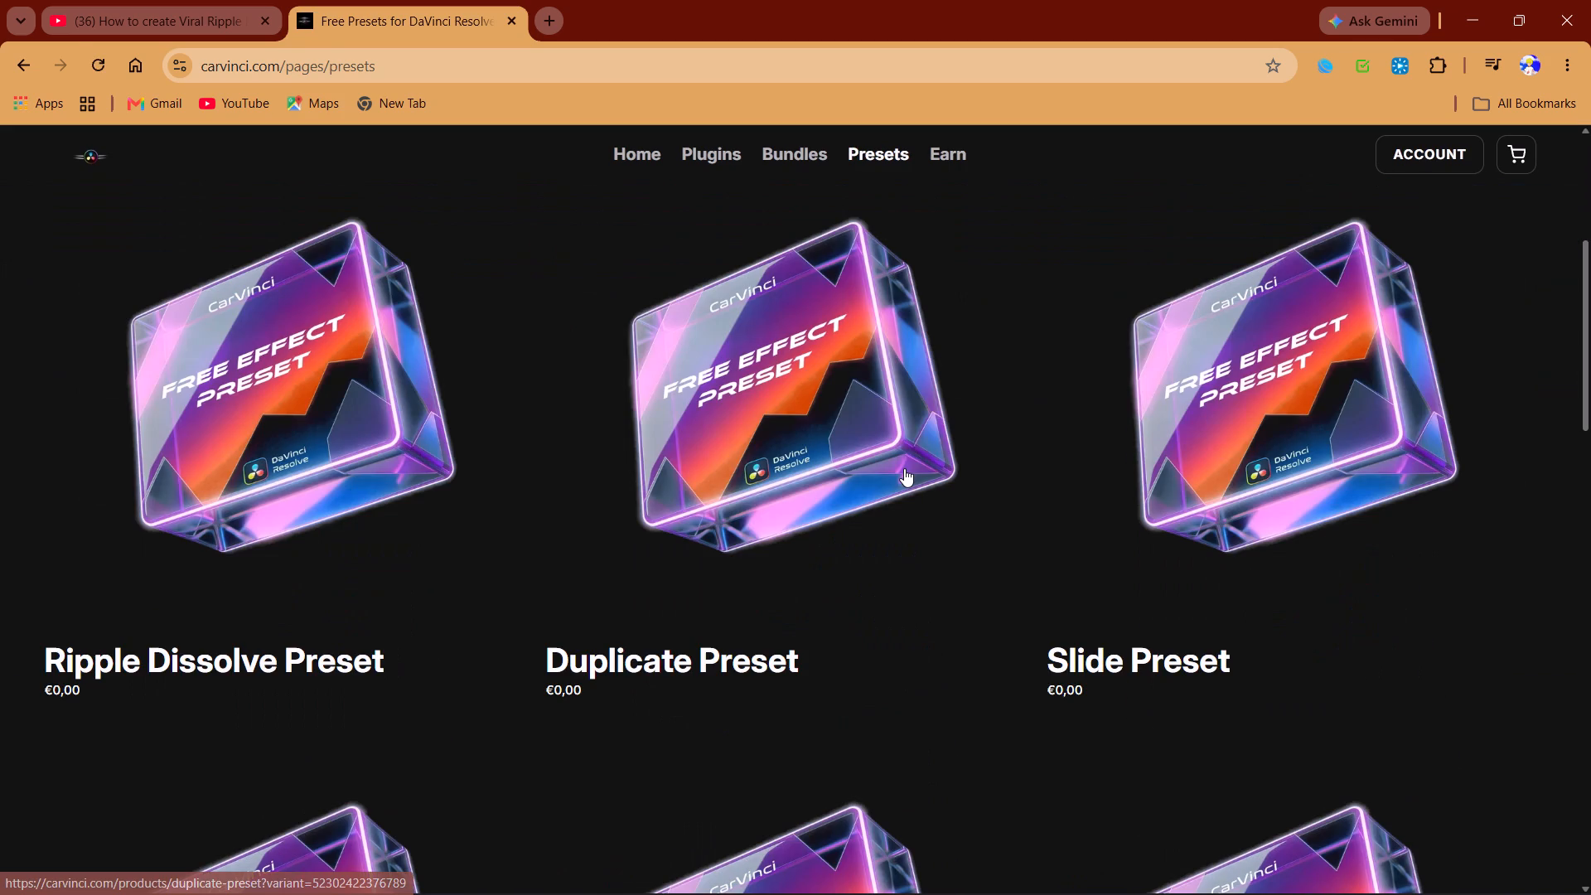
scroll(904, 468, down, 2)
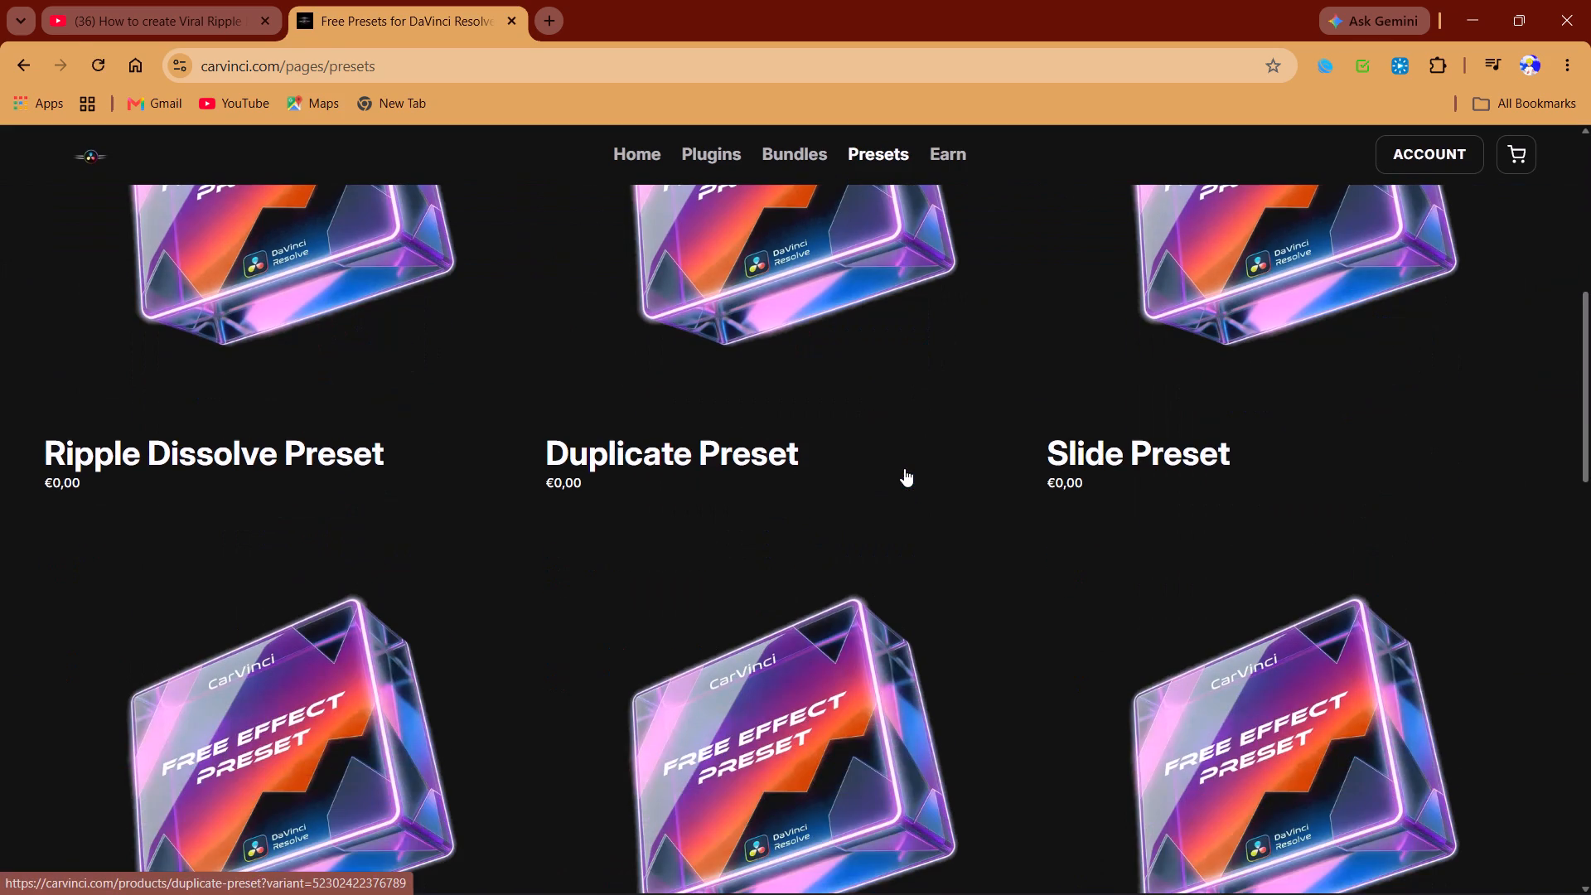
scroll(904, 468, down, 3)
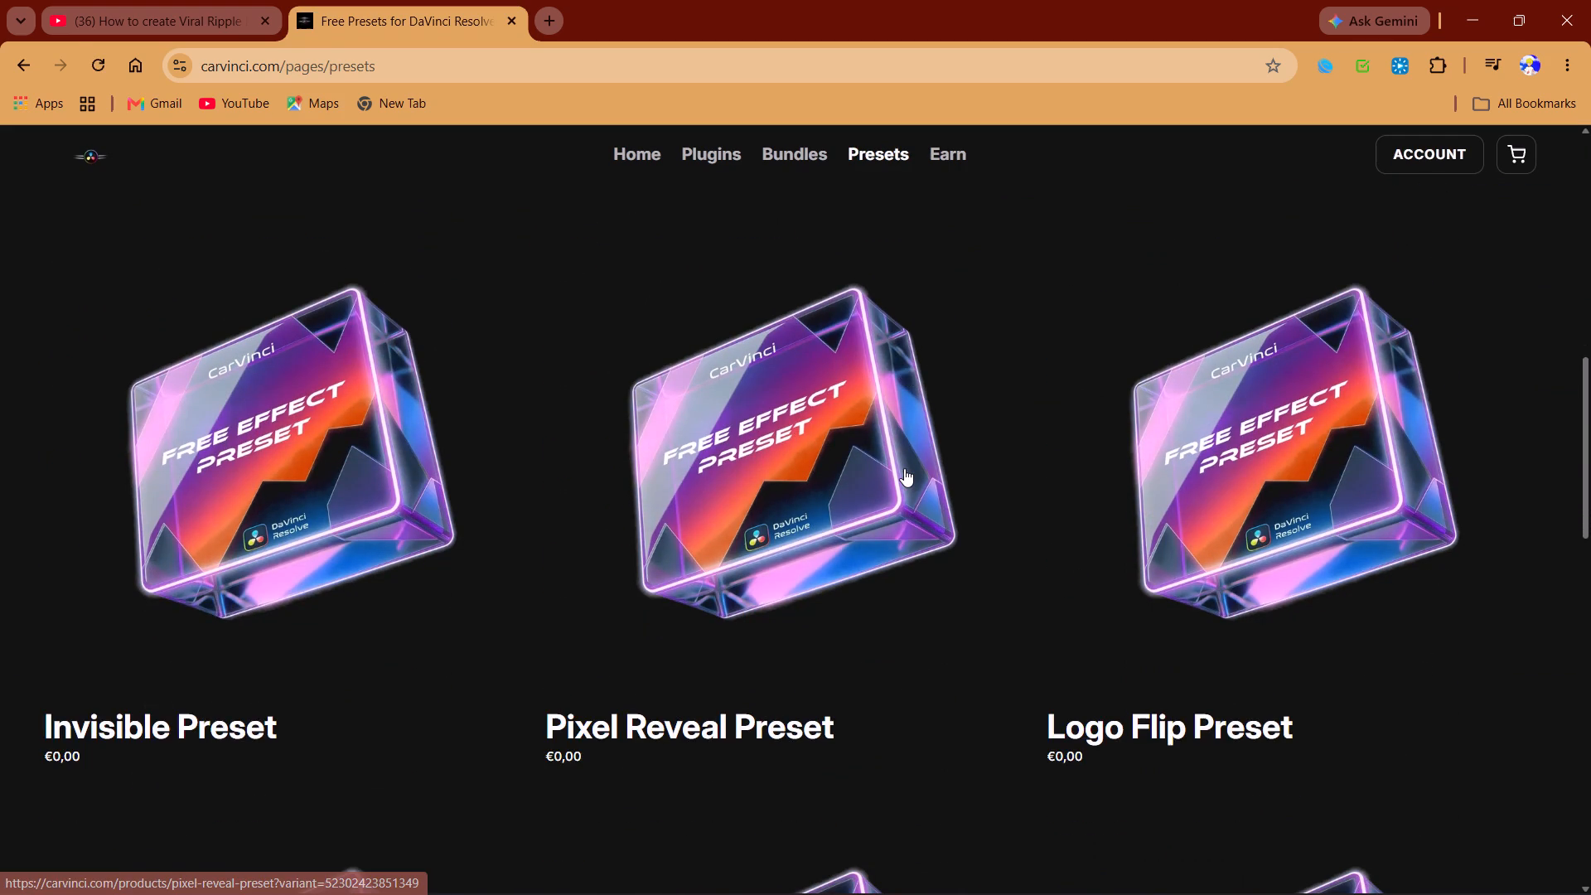
scroll(904, 468, down, 1)
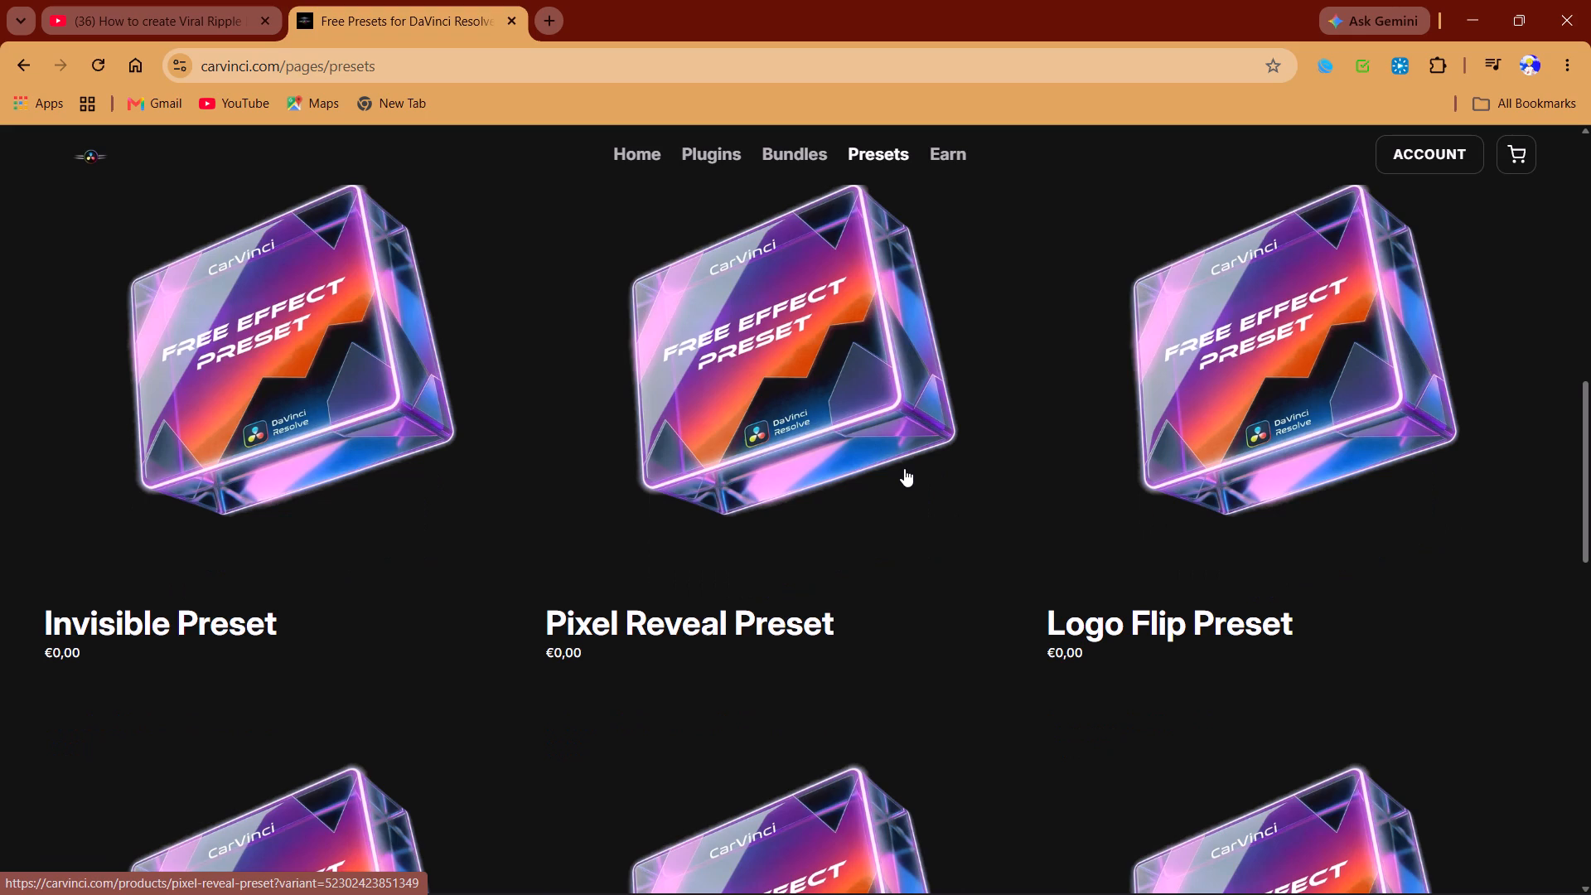
scroll(904, 468, down, 4)
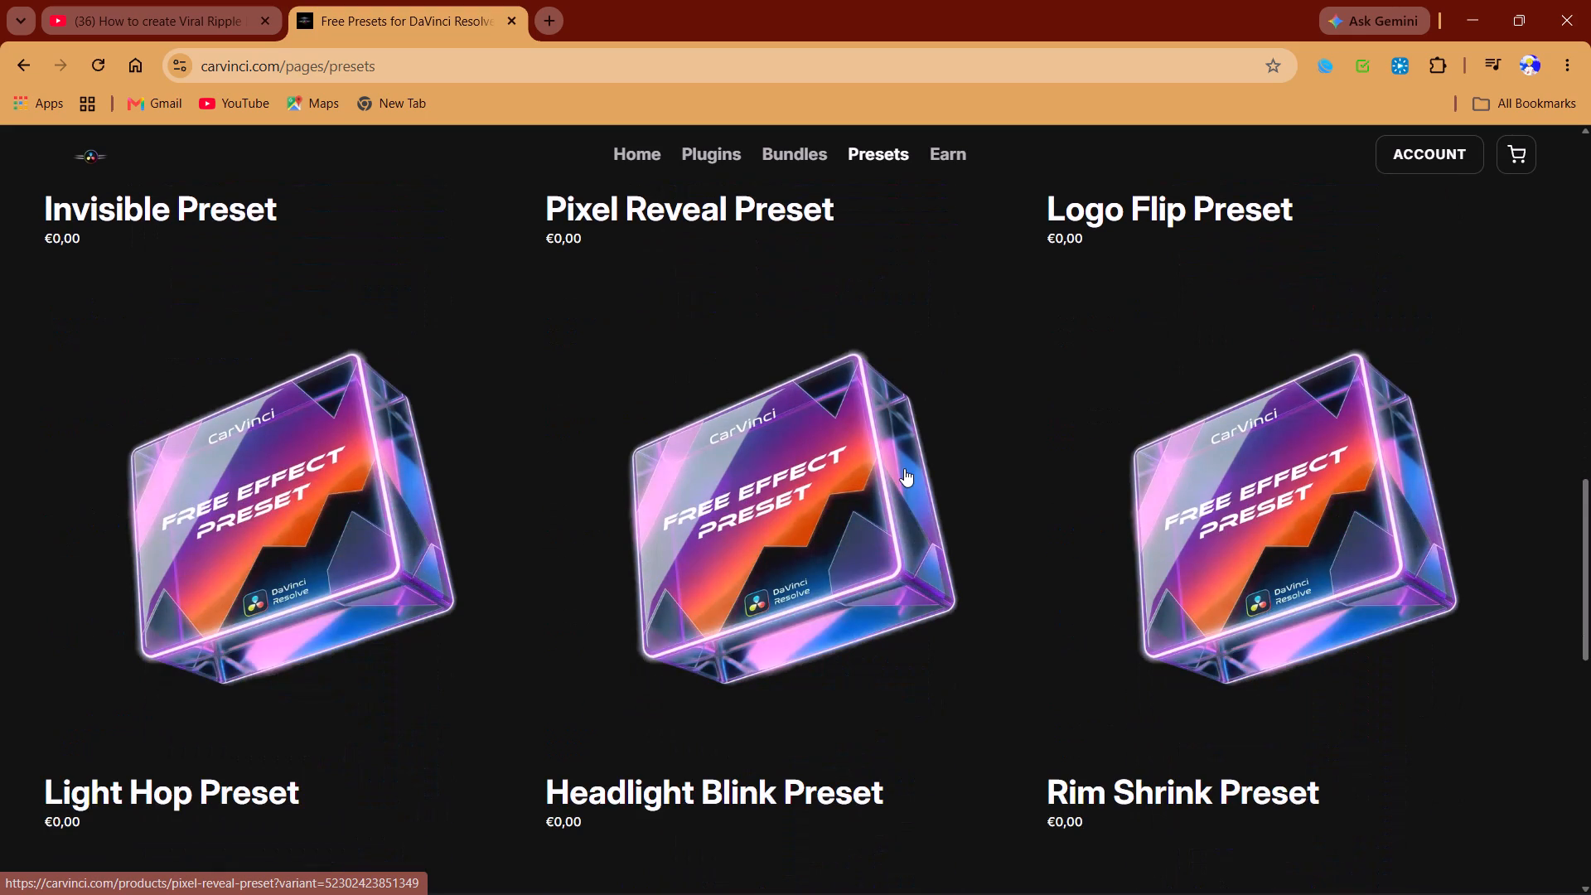
scroll(904, 468, down, 1)
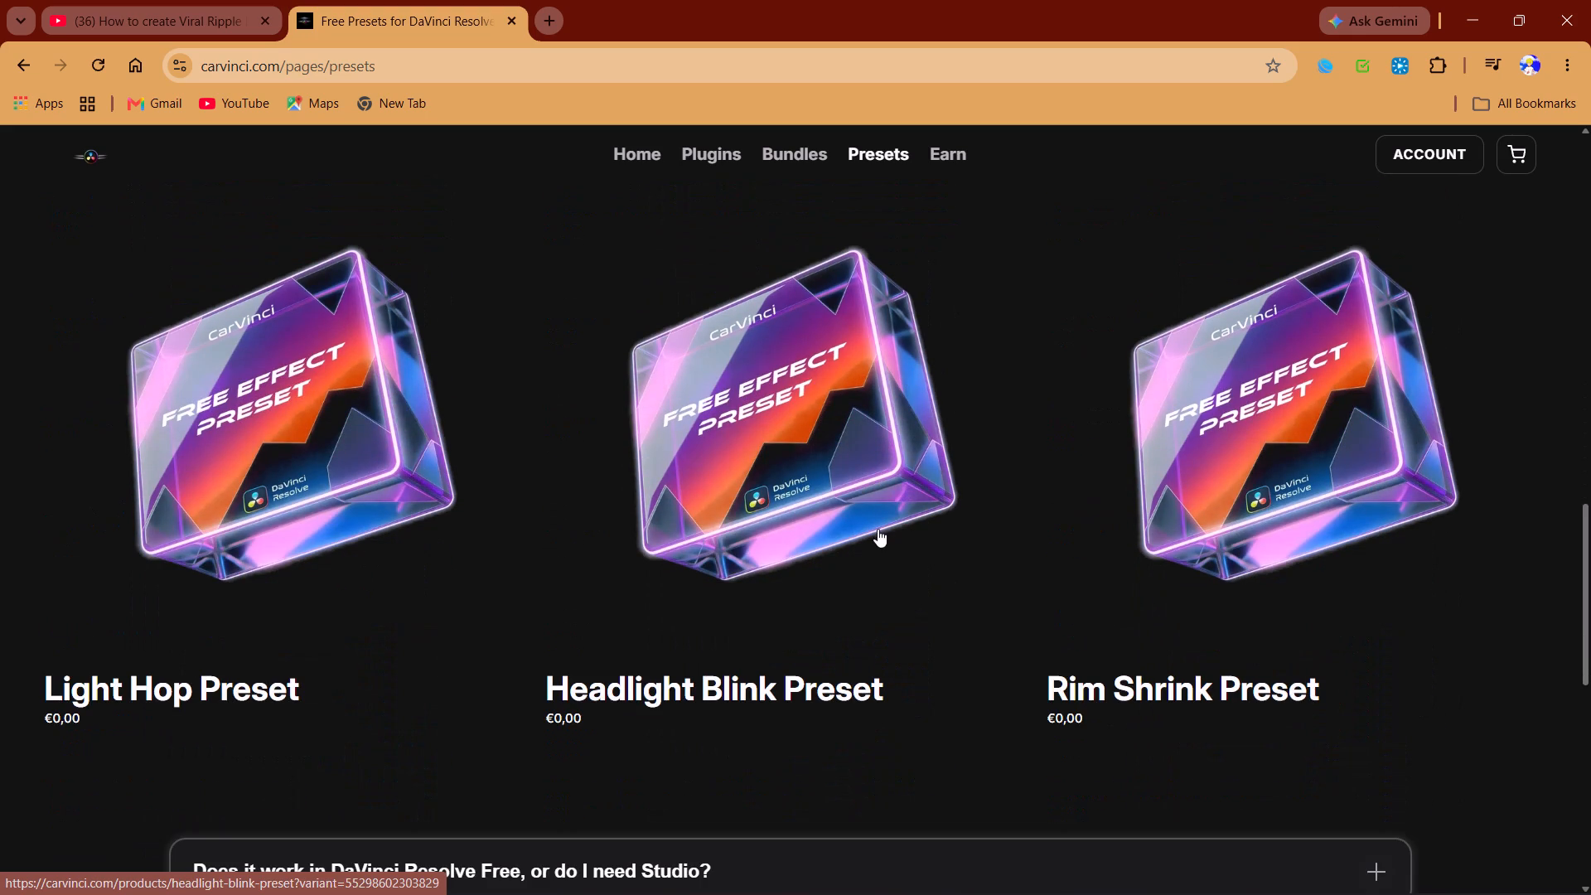
Open the Rim Shrink Preset page and preview its embedded tutorial video.
click(1202, 468)
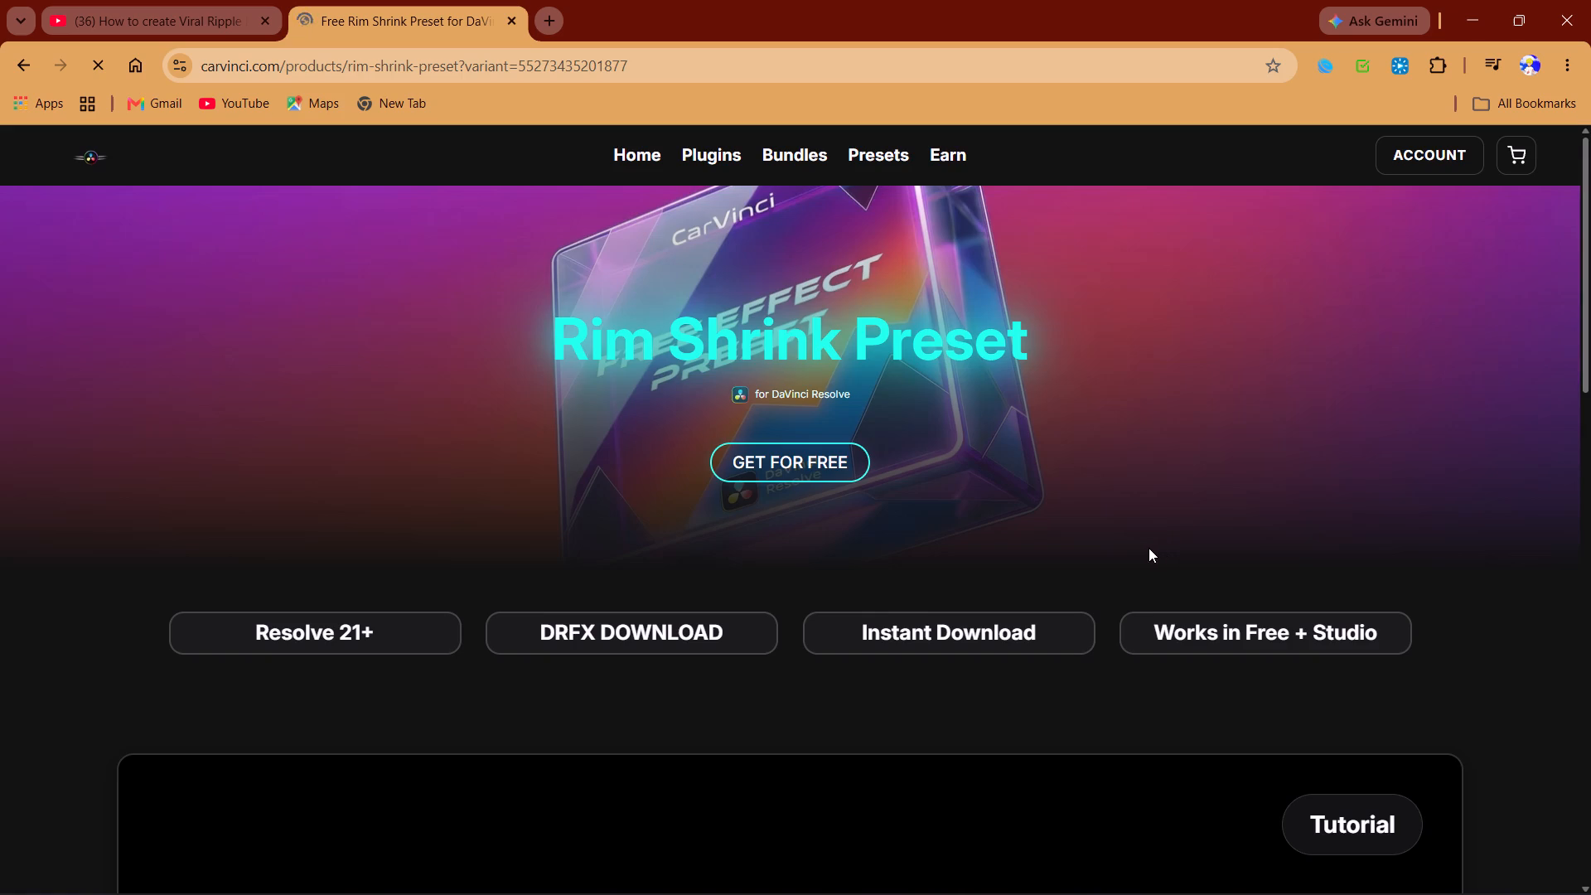
scroll(1137, 546, down, 5)
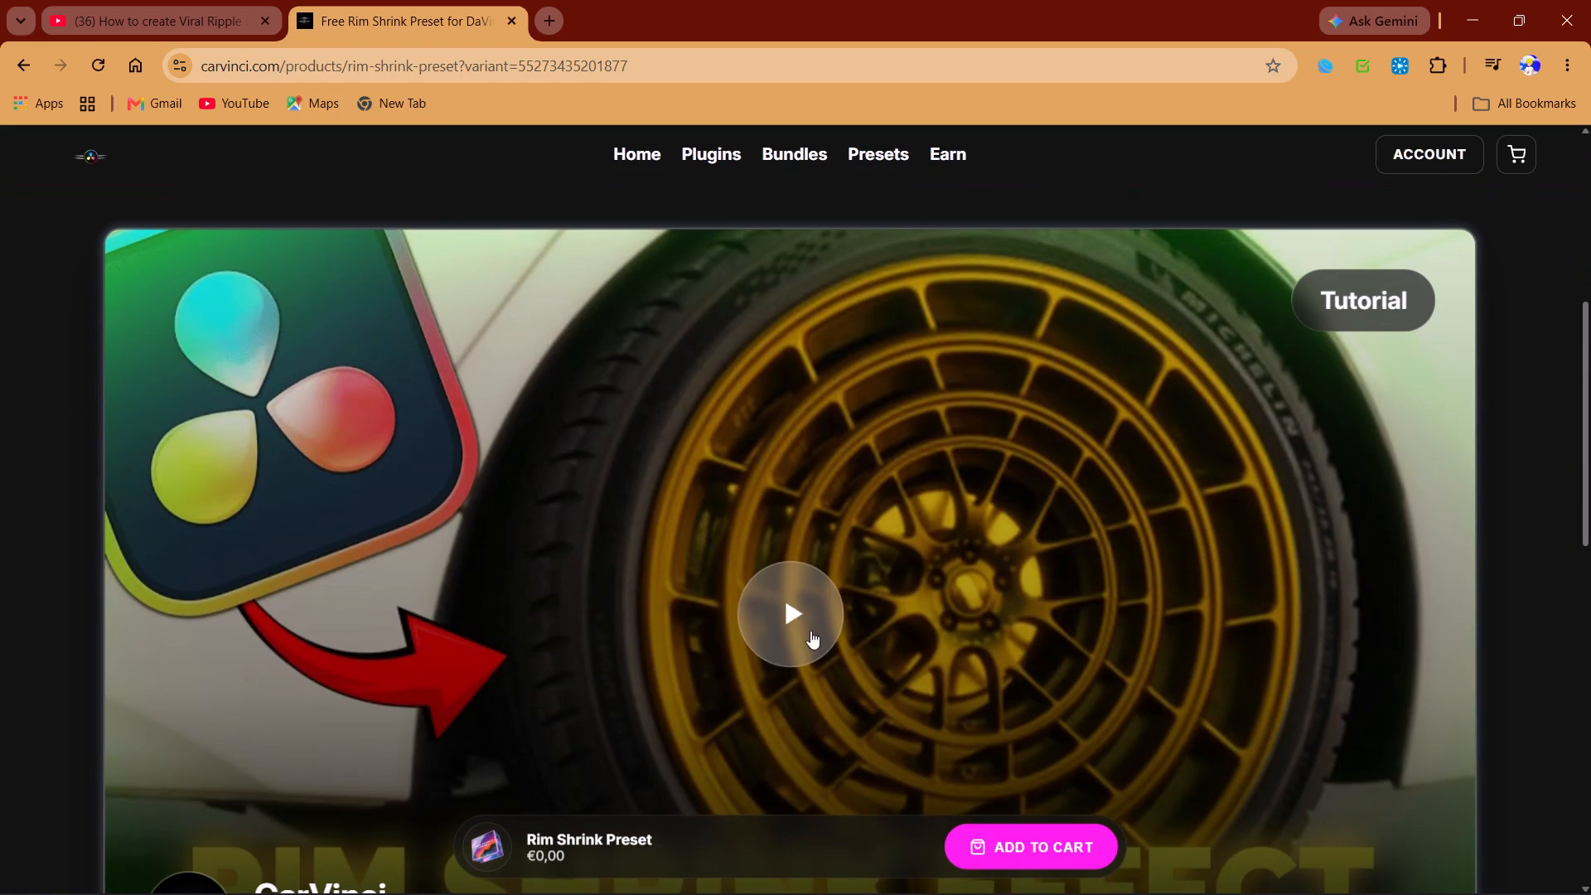
click(772, 617)
scroll(848, 597, down, 4)
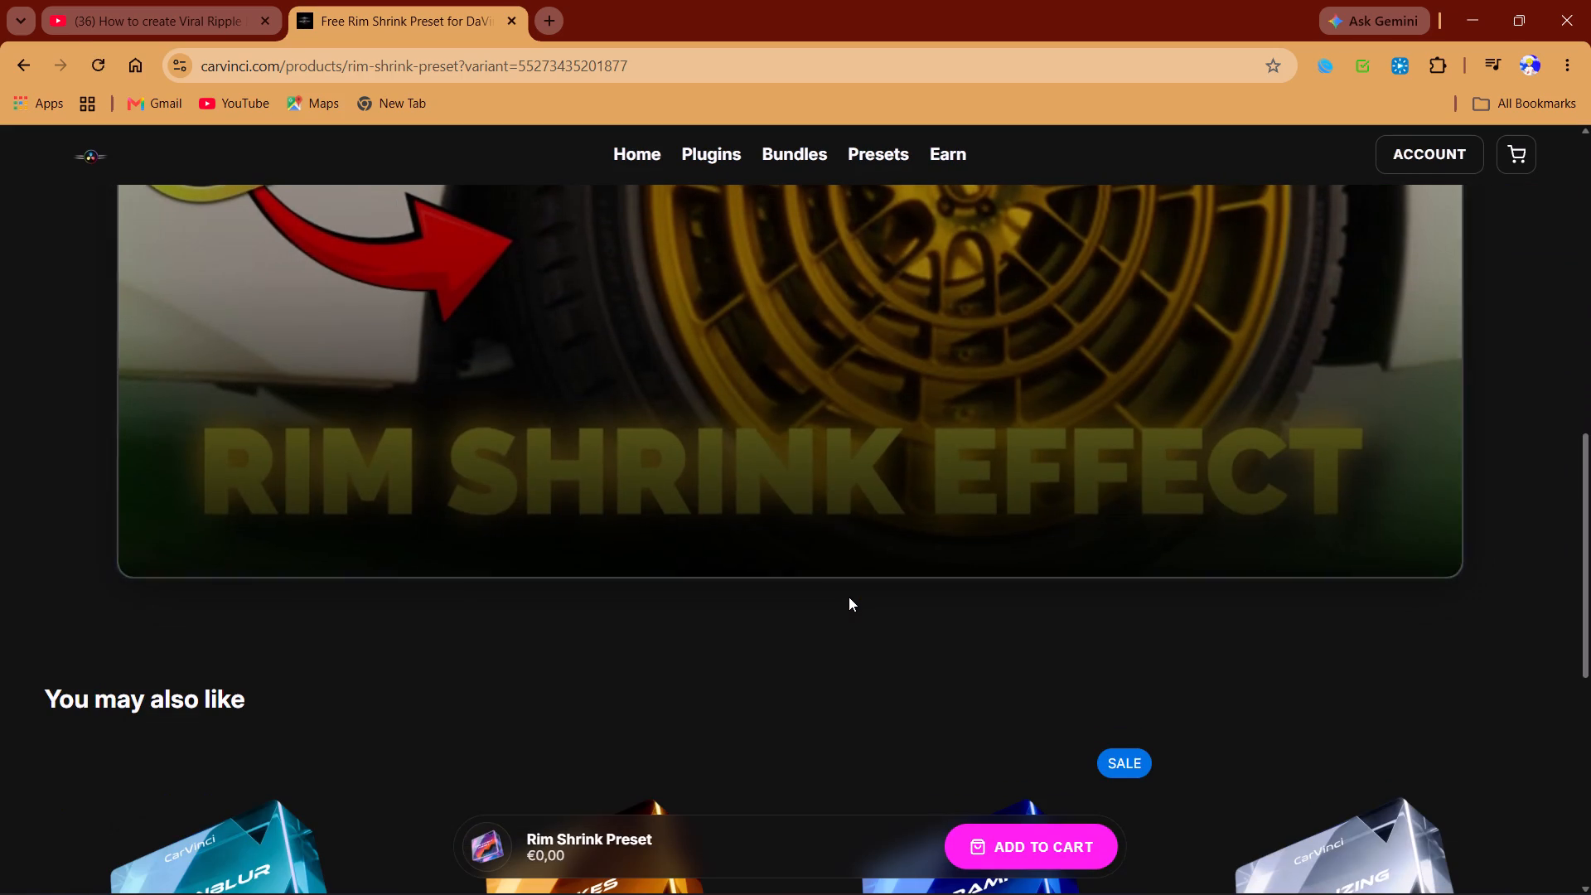
scroll(849, 597, down, 4)
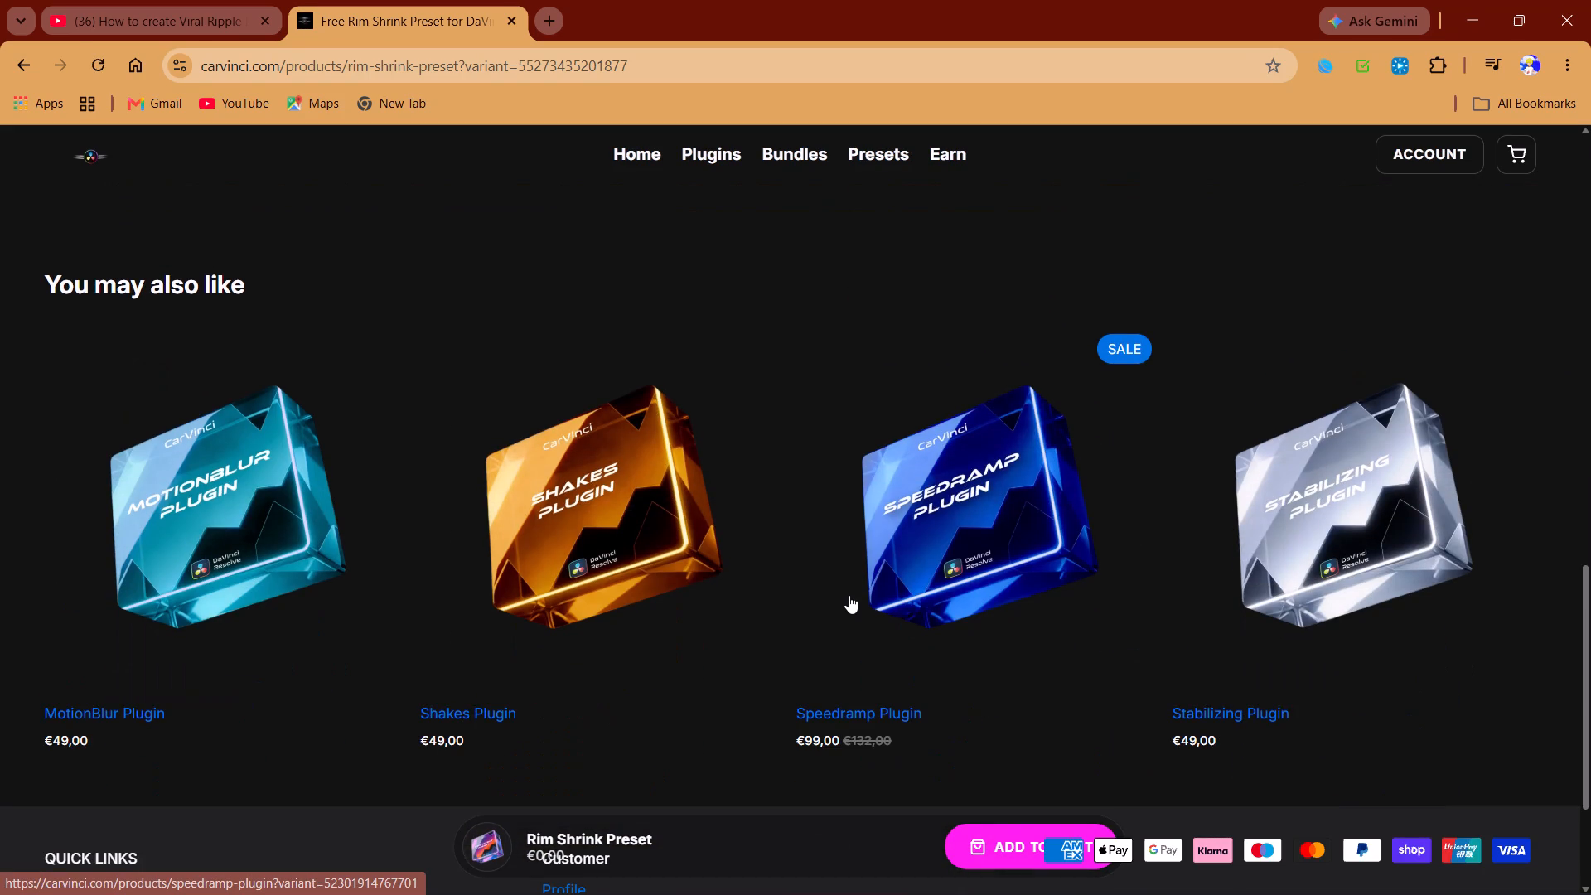
scroll(849, 595, up, 7)
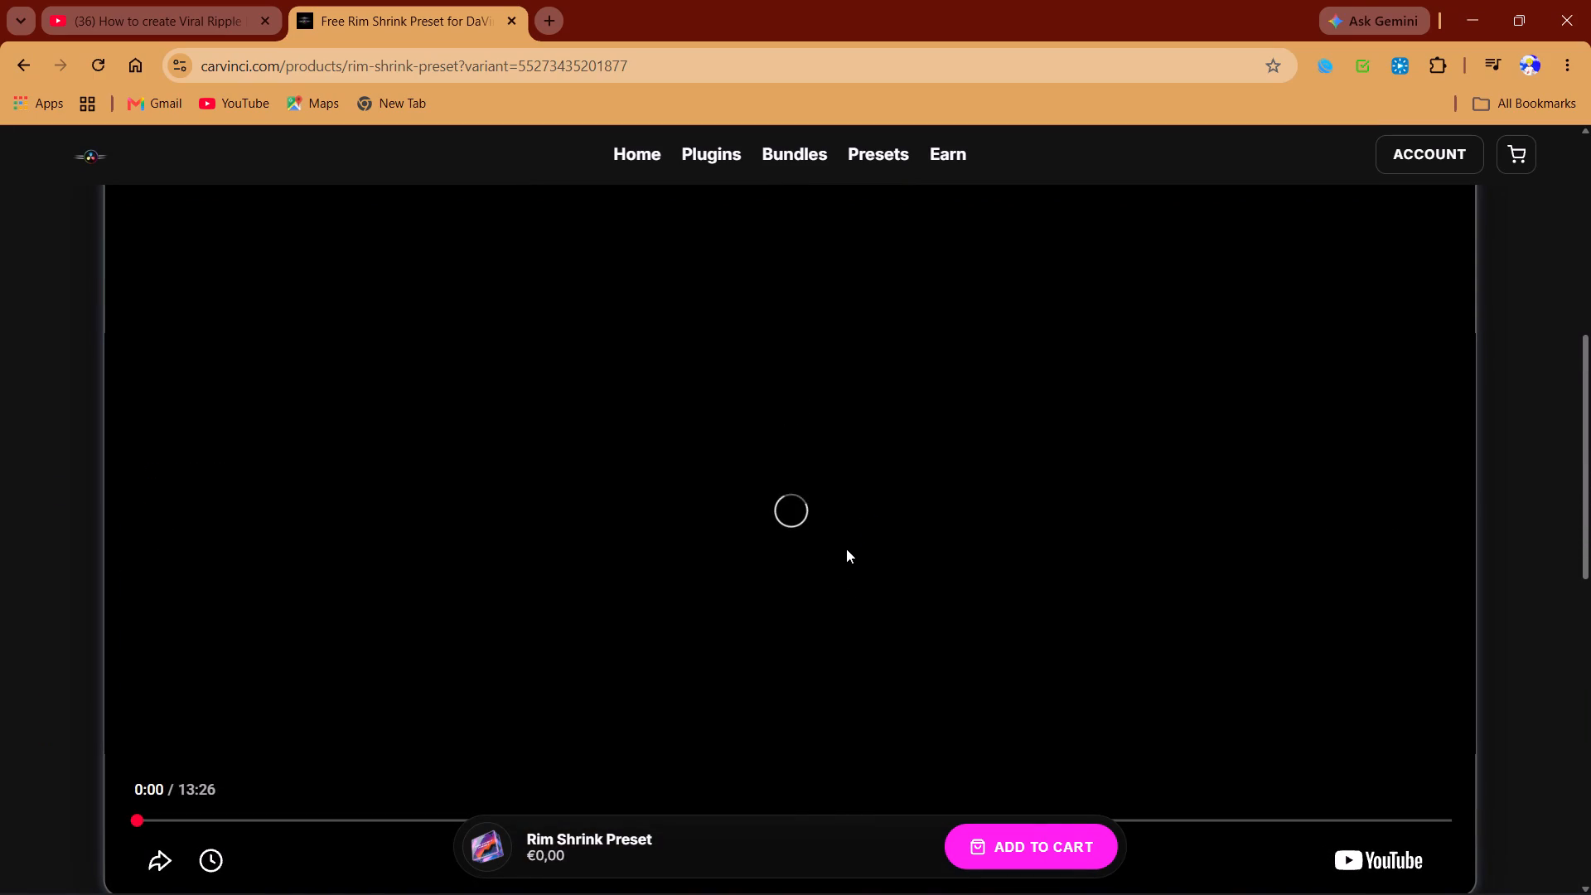
scroll(846, 549, up, 6)
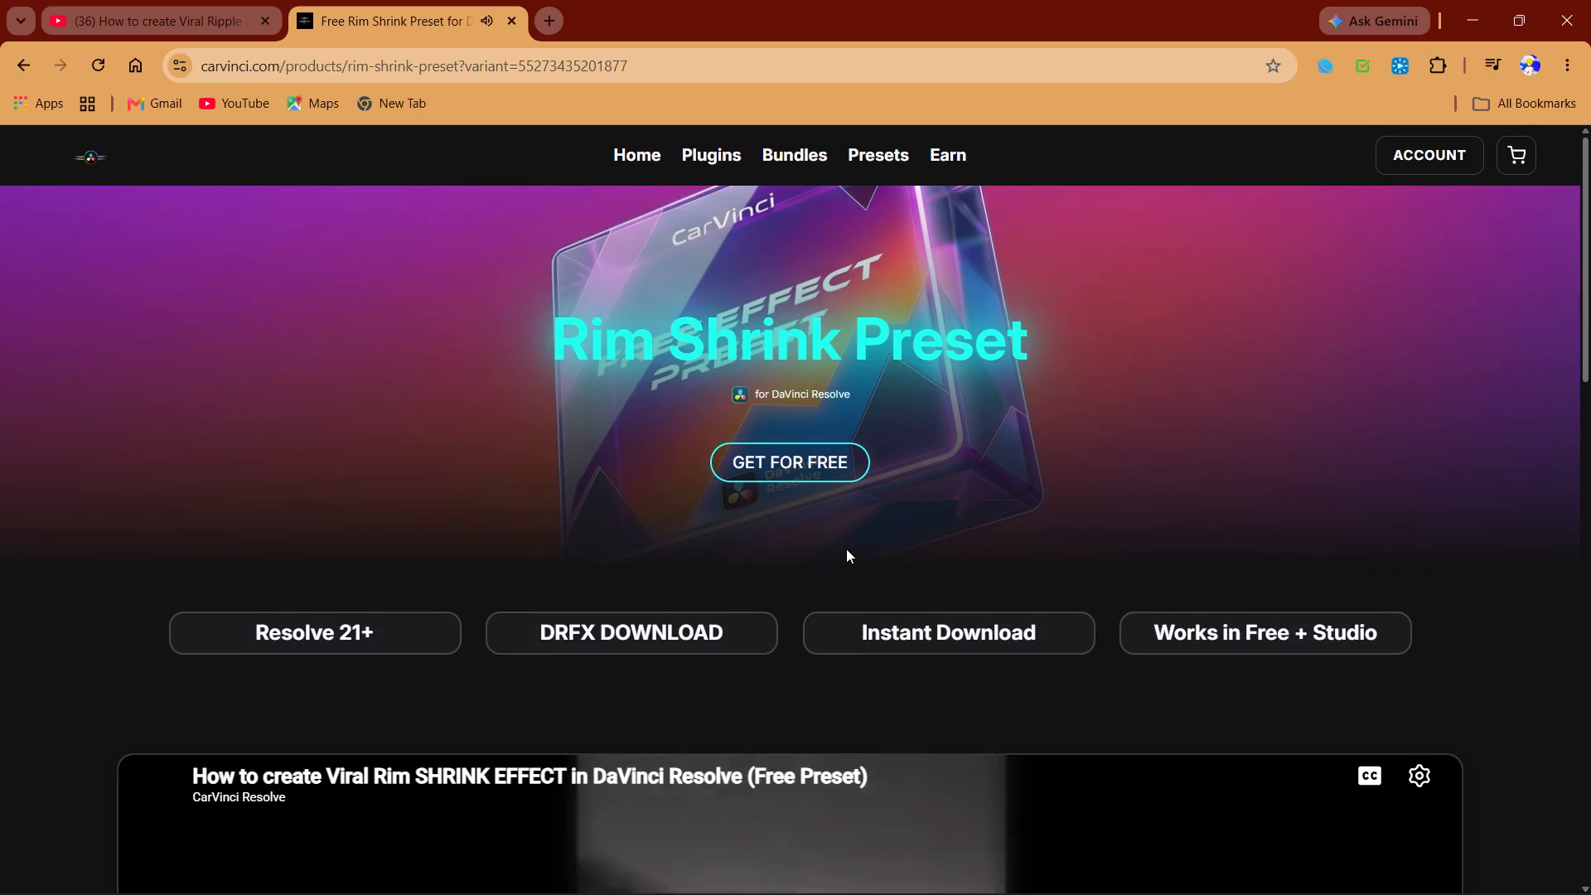
scroll(846, 549, down, 6)
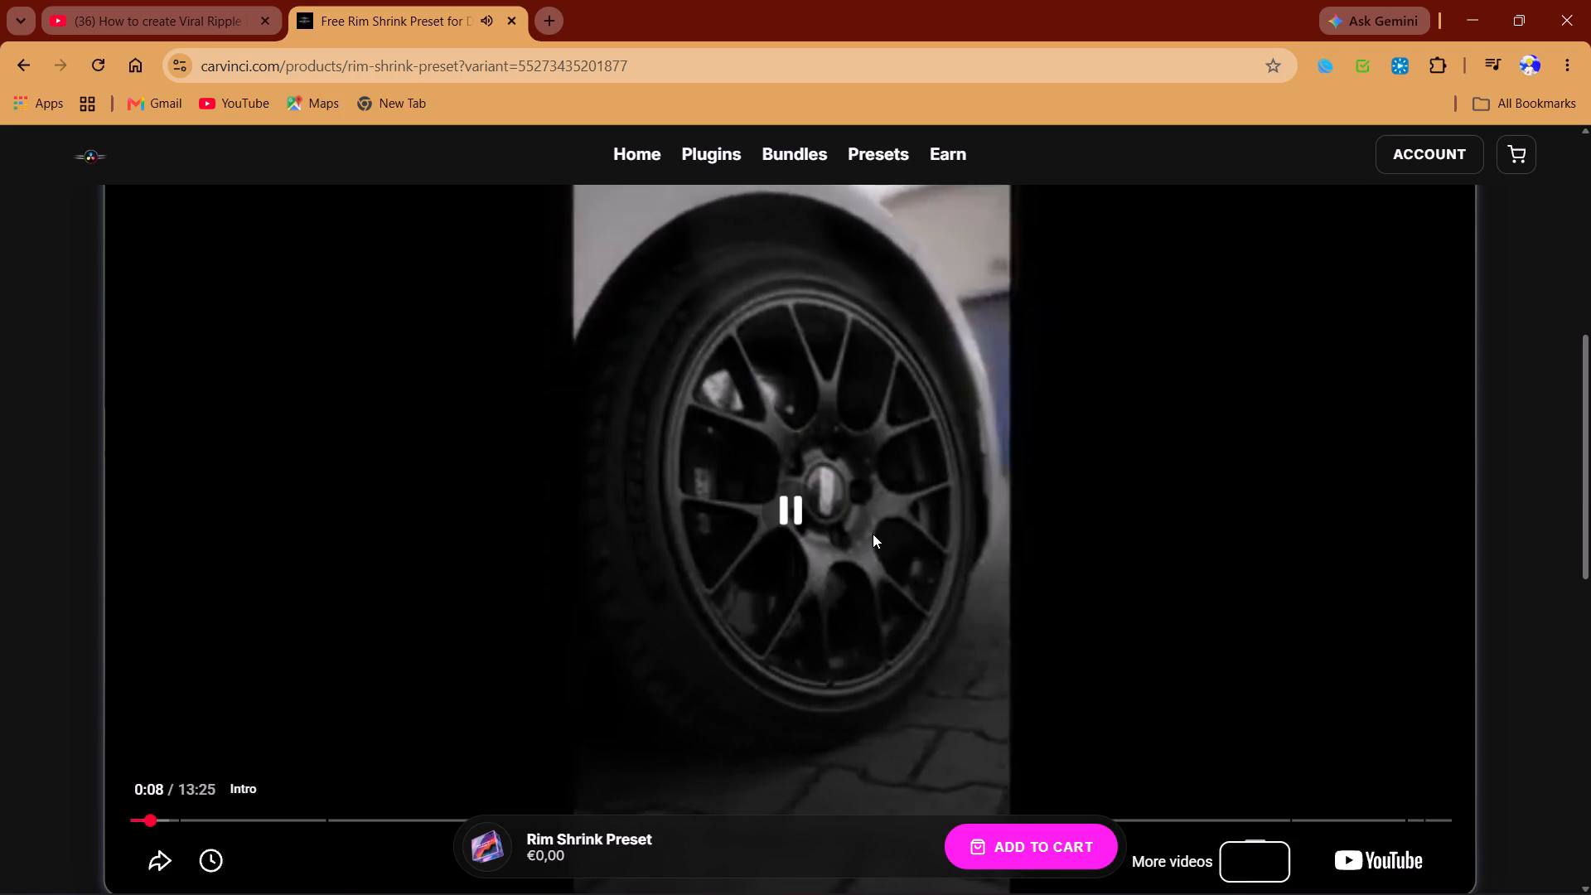
click(783, 509)
scroll(781, 509, up, 9)
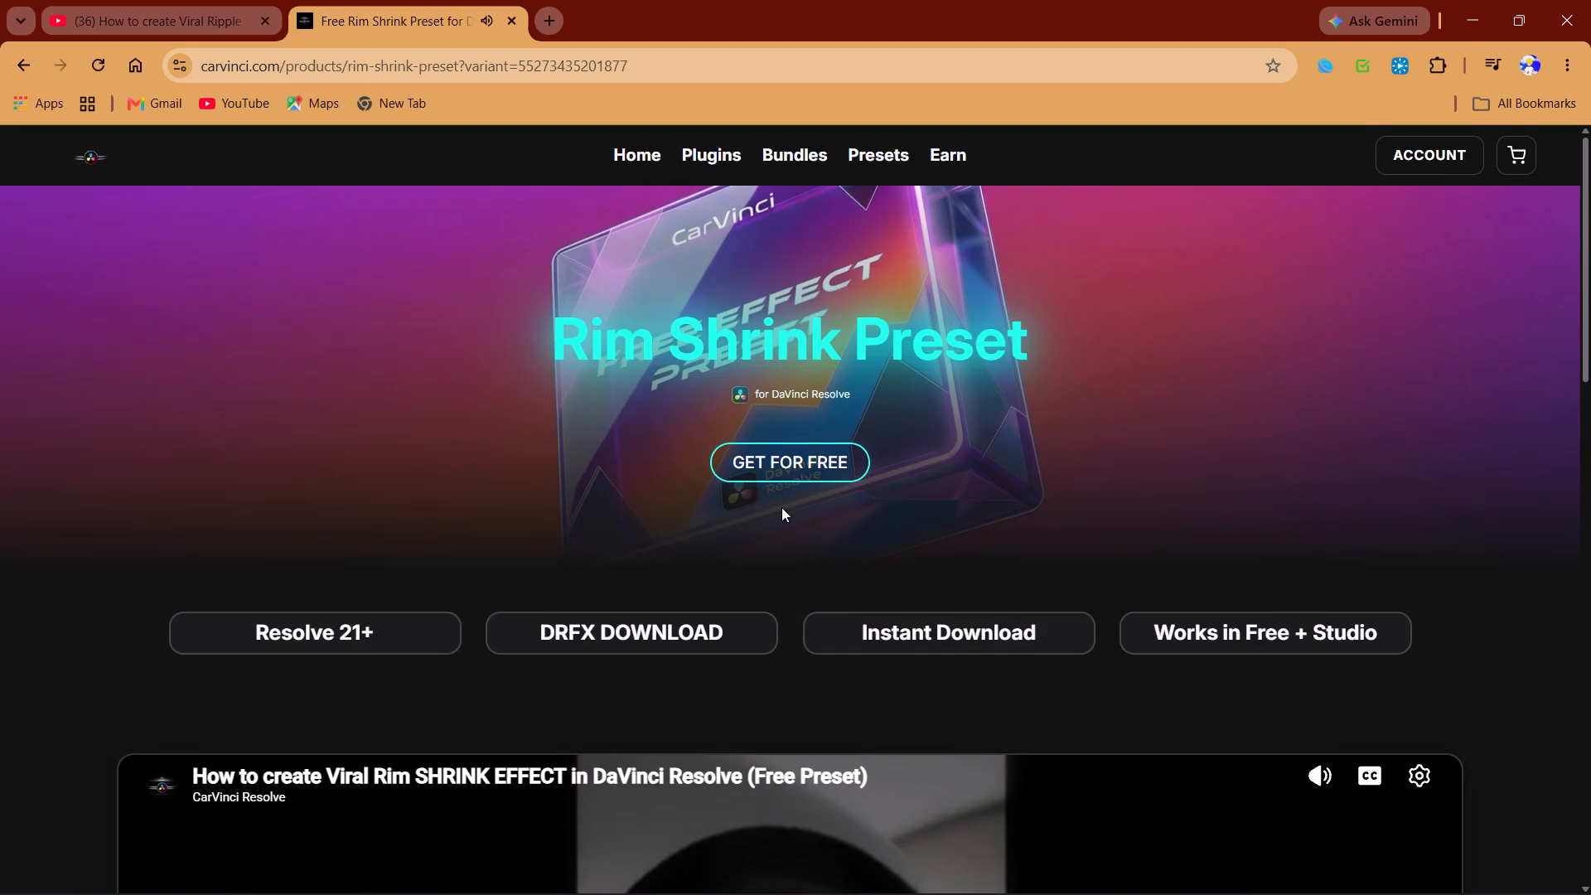
Go back to the presets list, open the Light Hop Preset page and start its tutorial video.
drag(9, 162, 30, 165)
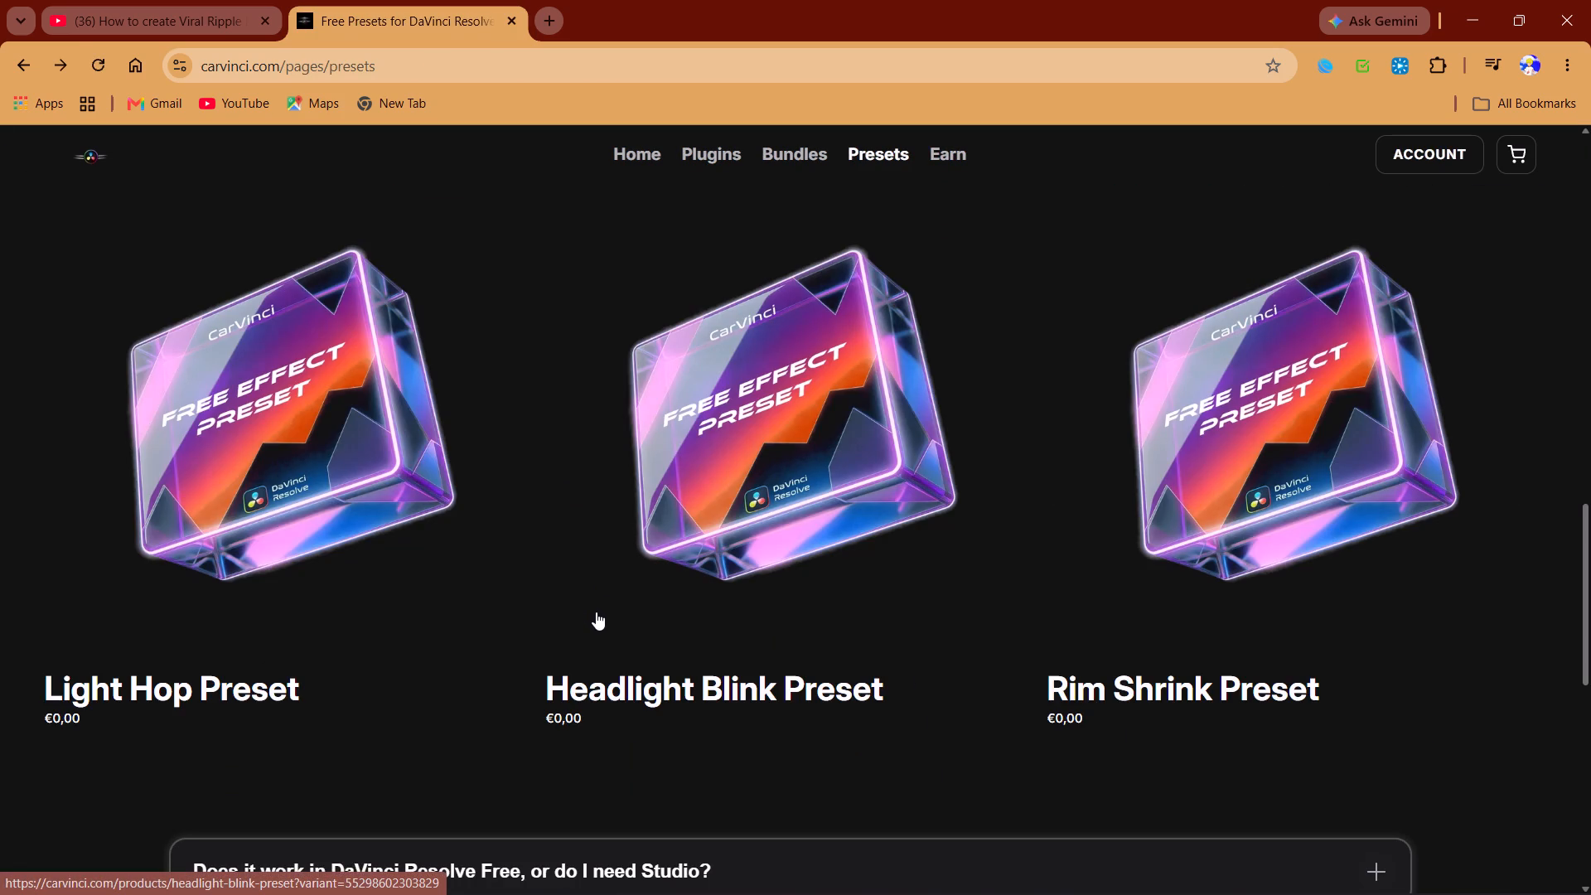
scroll(600, 616, up, 5)
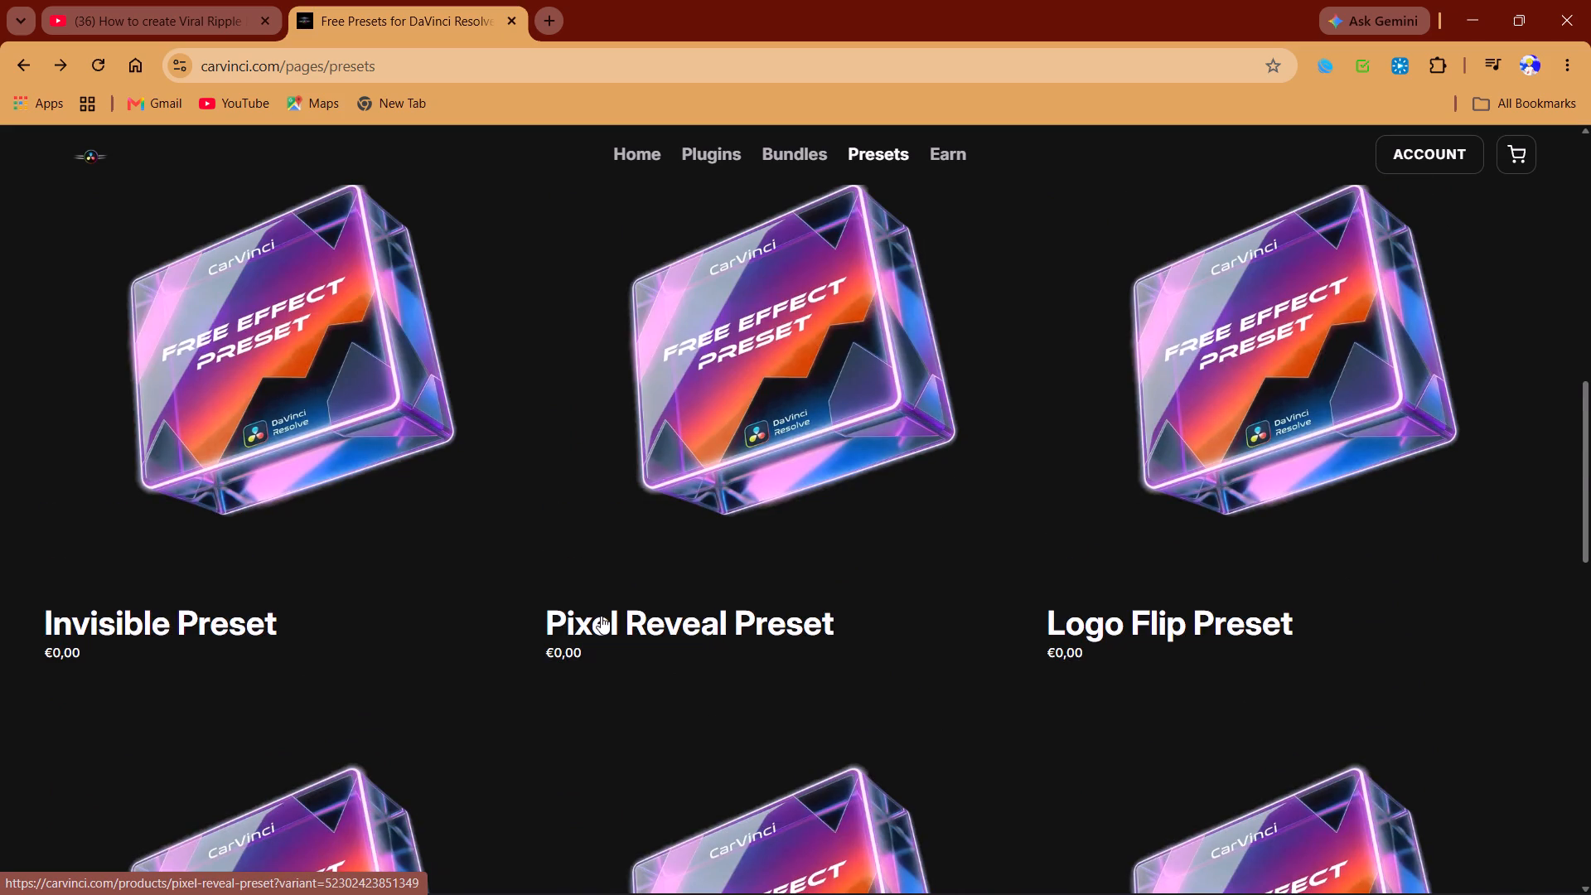
scroll(601, 616, down, 4)
click(339, 526)
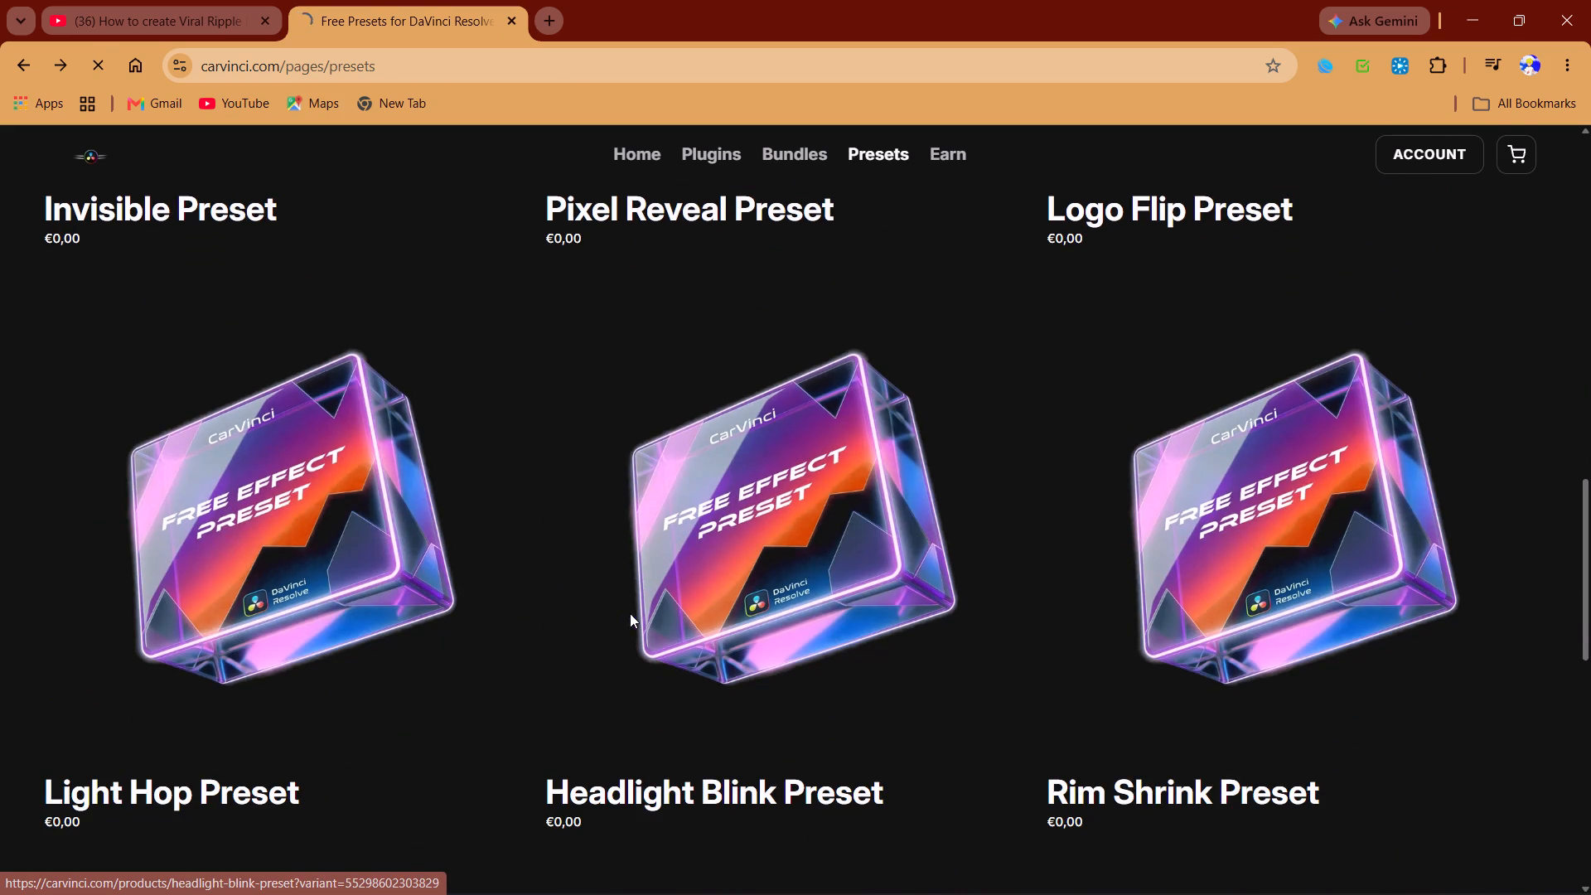
scroll(653, 612, down, 6)
click(771, 517)
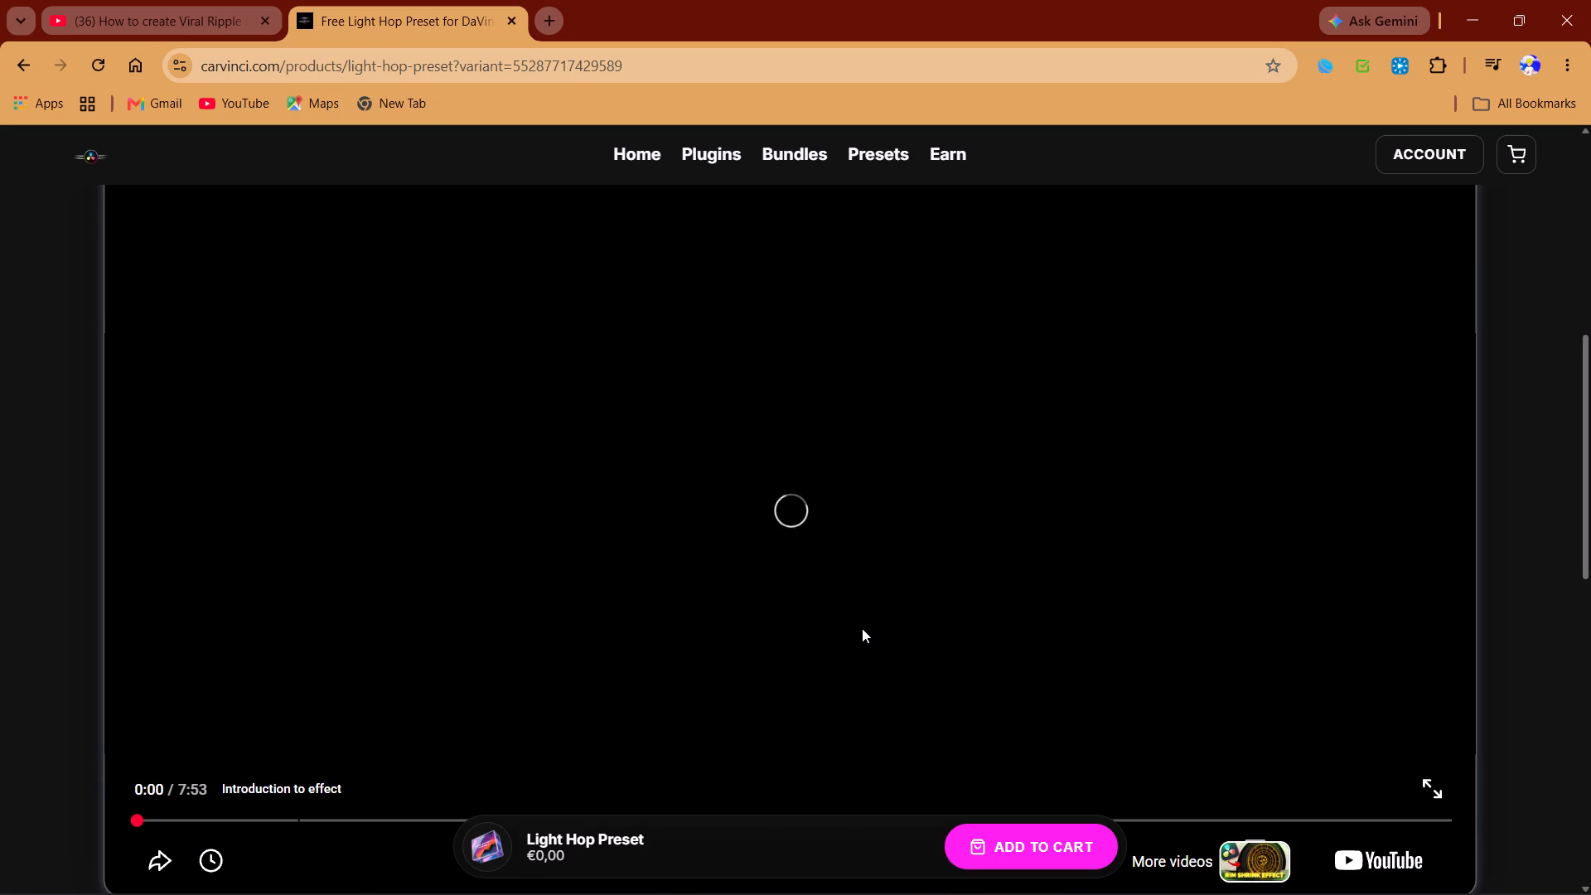
Watch the Light Hop tutorial, skipping ahead to the effect demonstration, and pause it.
scroll(860, 631, down, 5)
scroll(865, 631, up, 3)
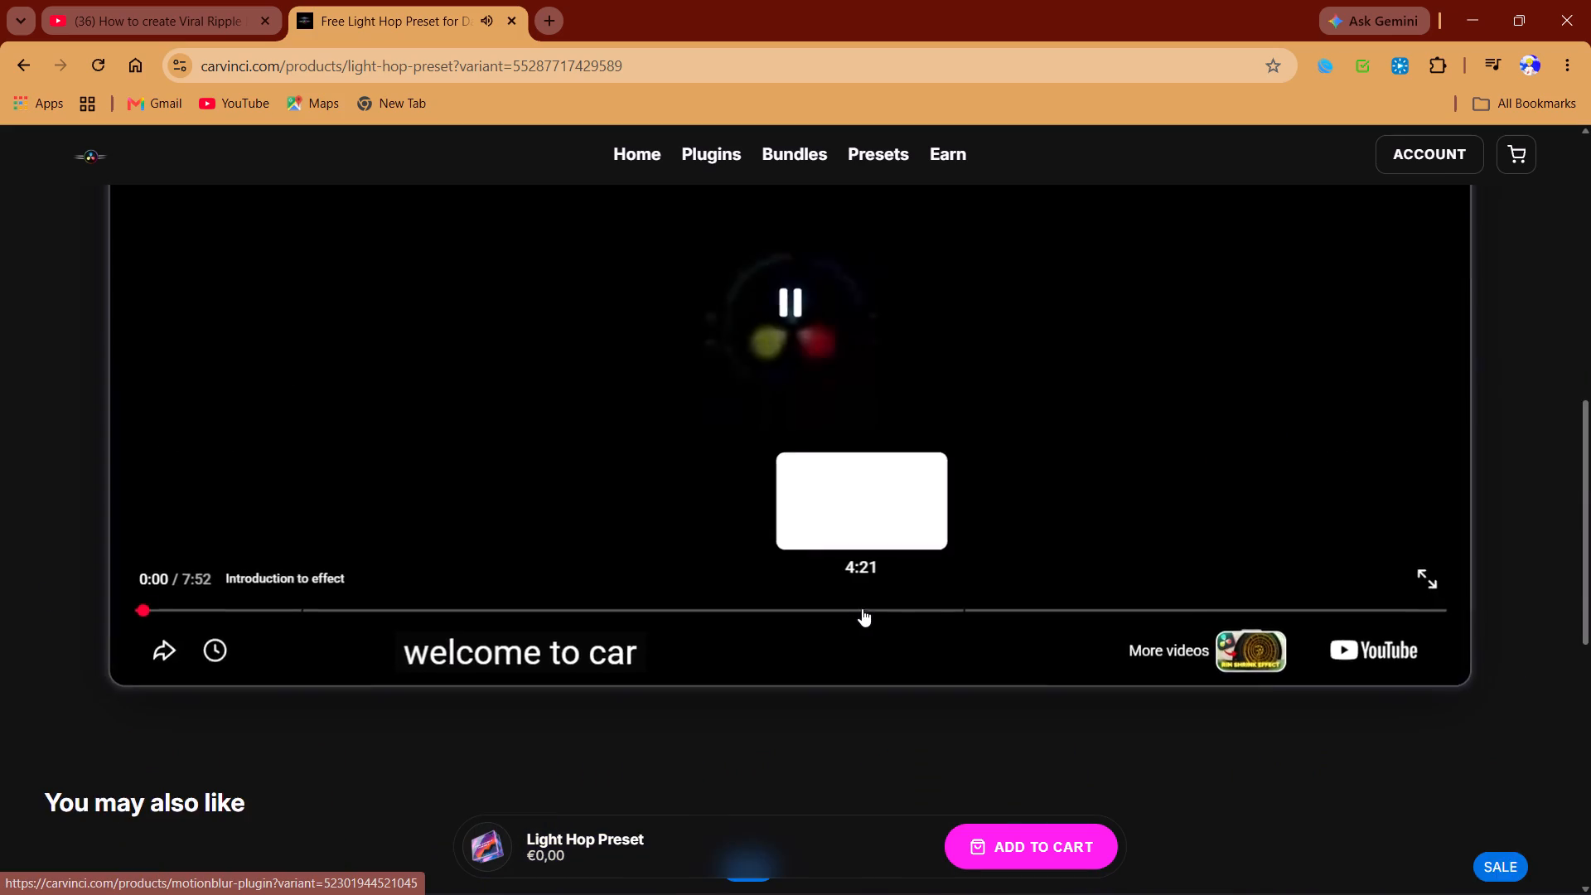
scroll(862, 608, up, 2)
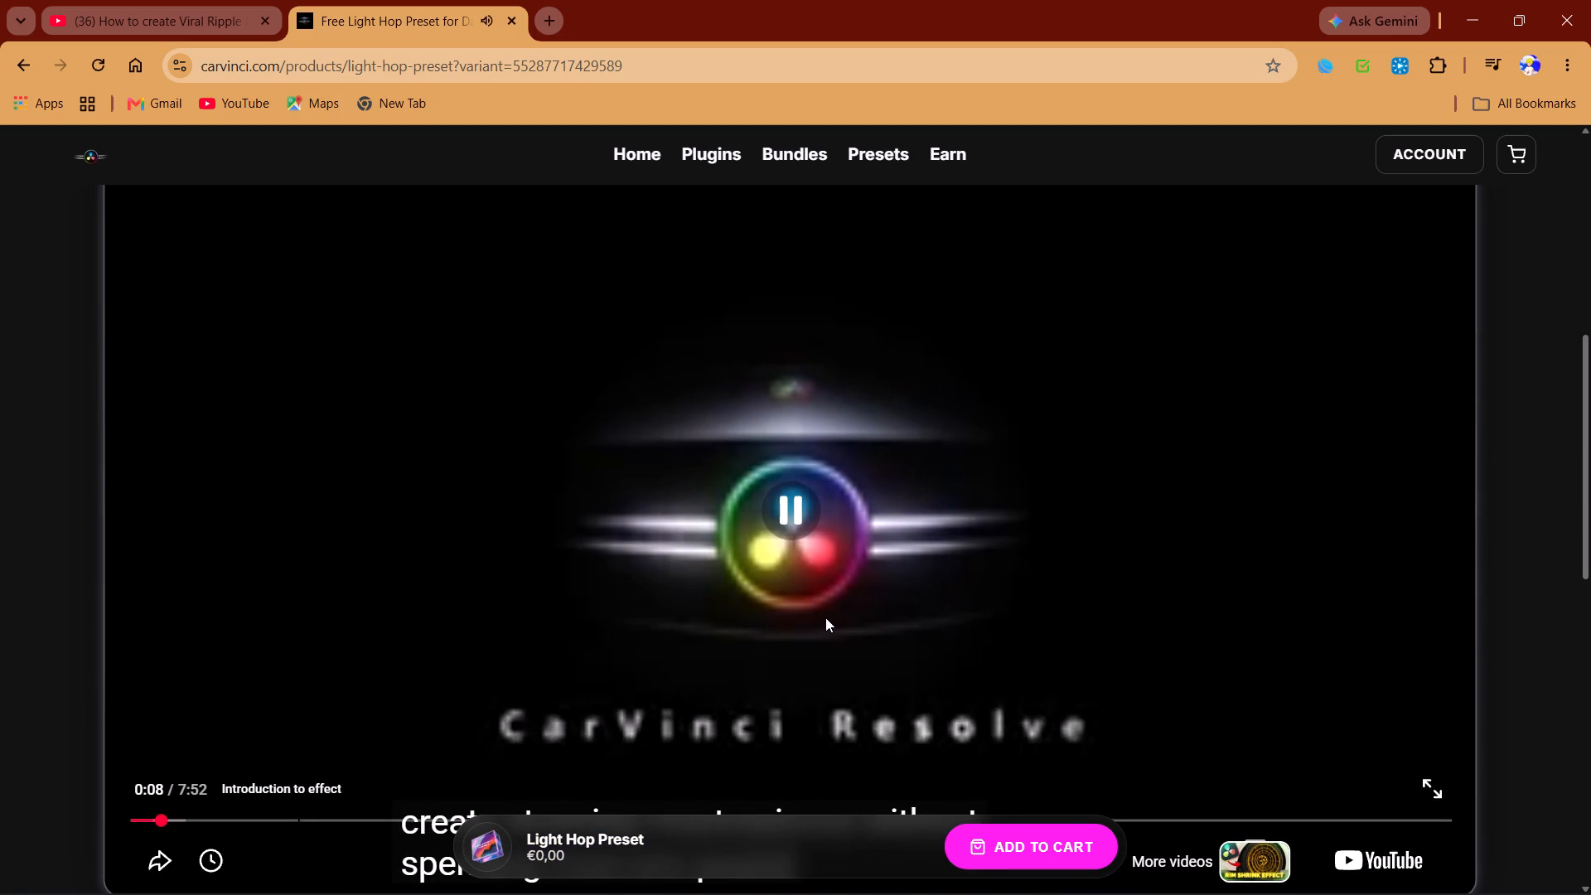
key(Right)
key(Right)
scroll(1009, 588, down, 3)
click(184, 509)
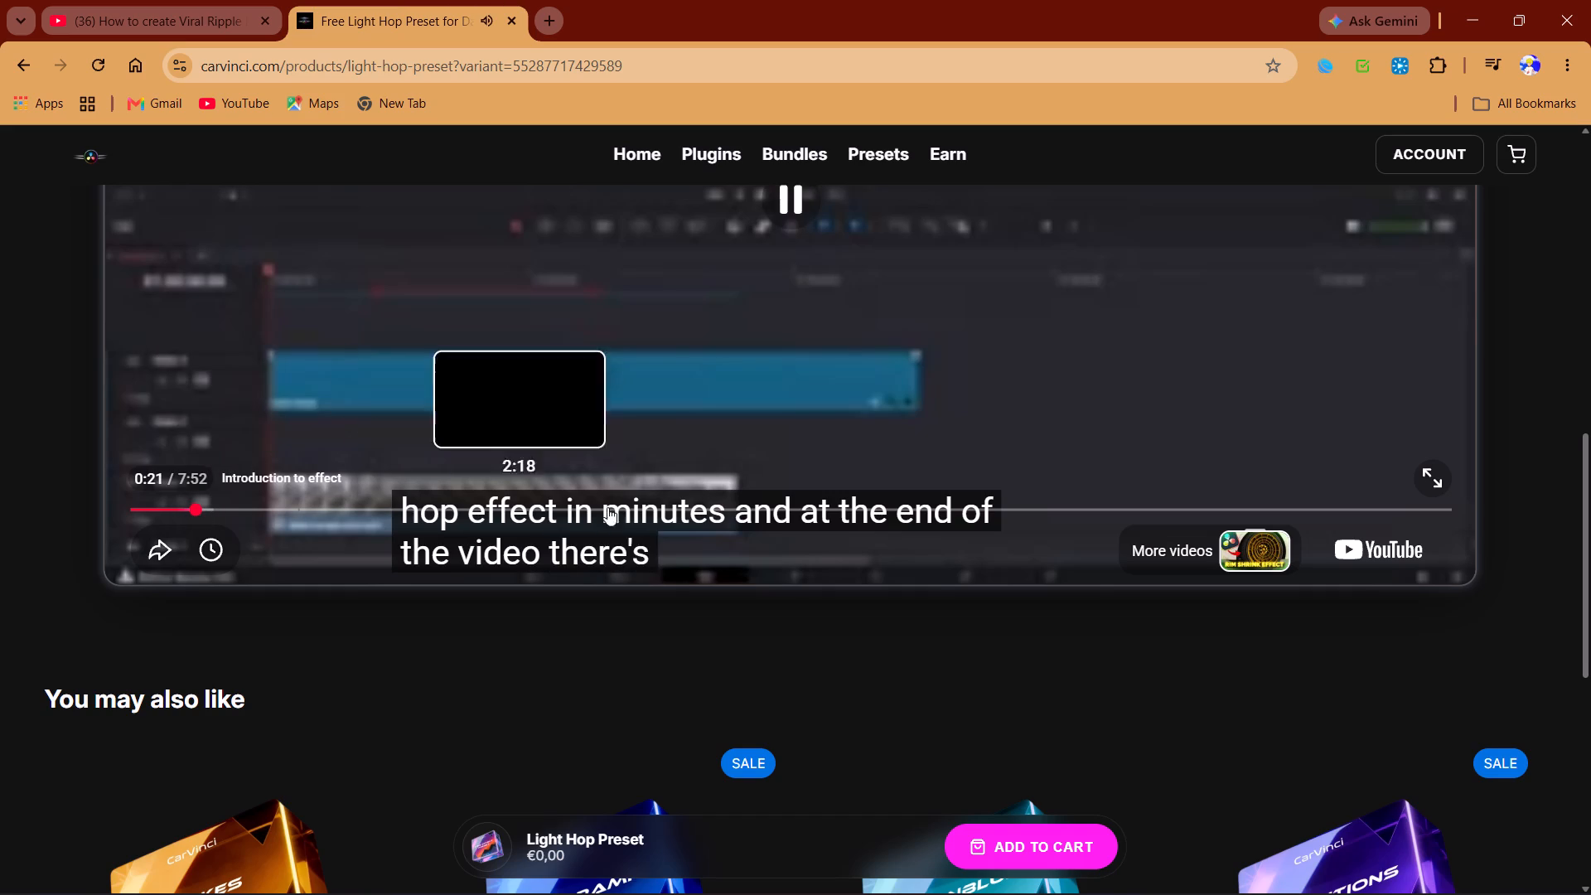
scroll(781, 508, up, 3)
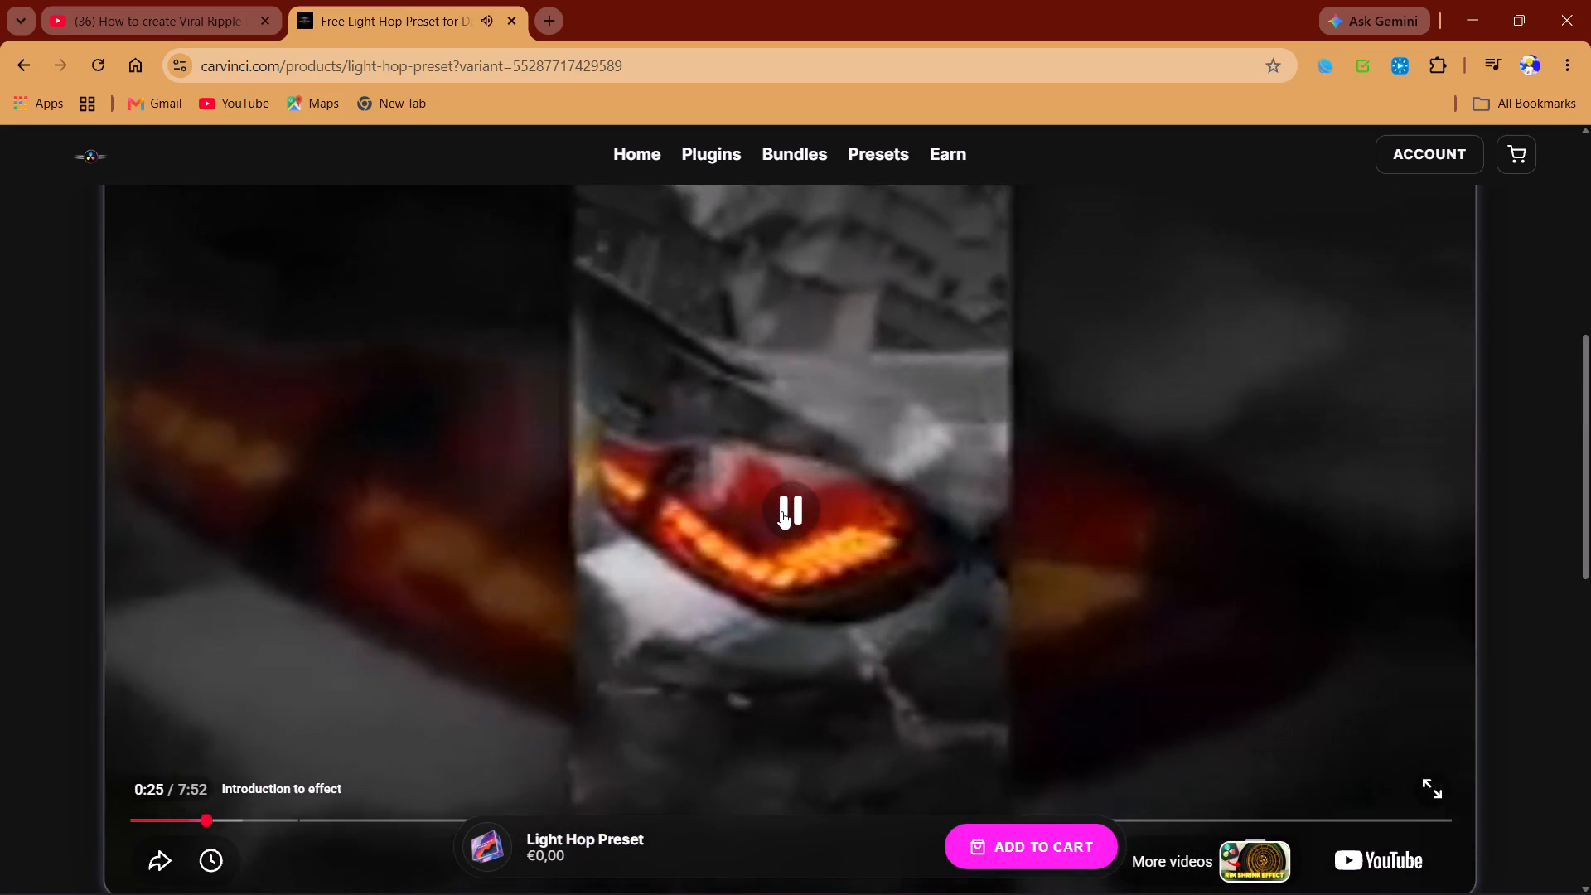
click(810, 498)
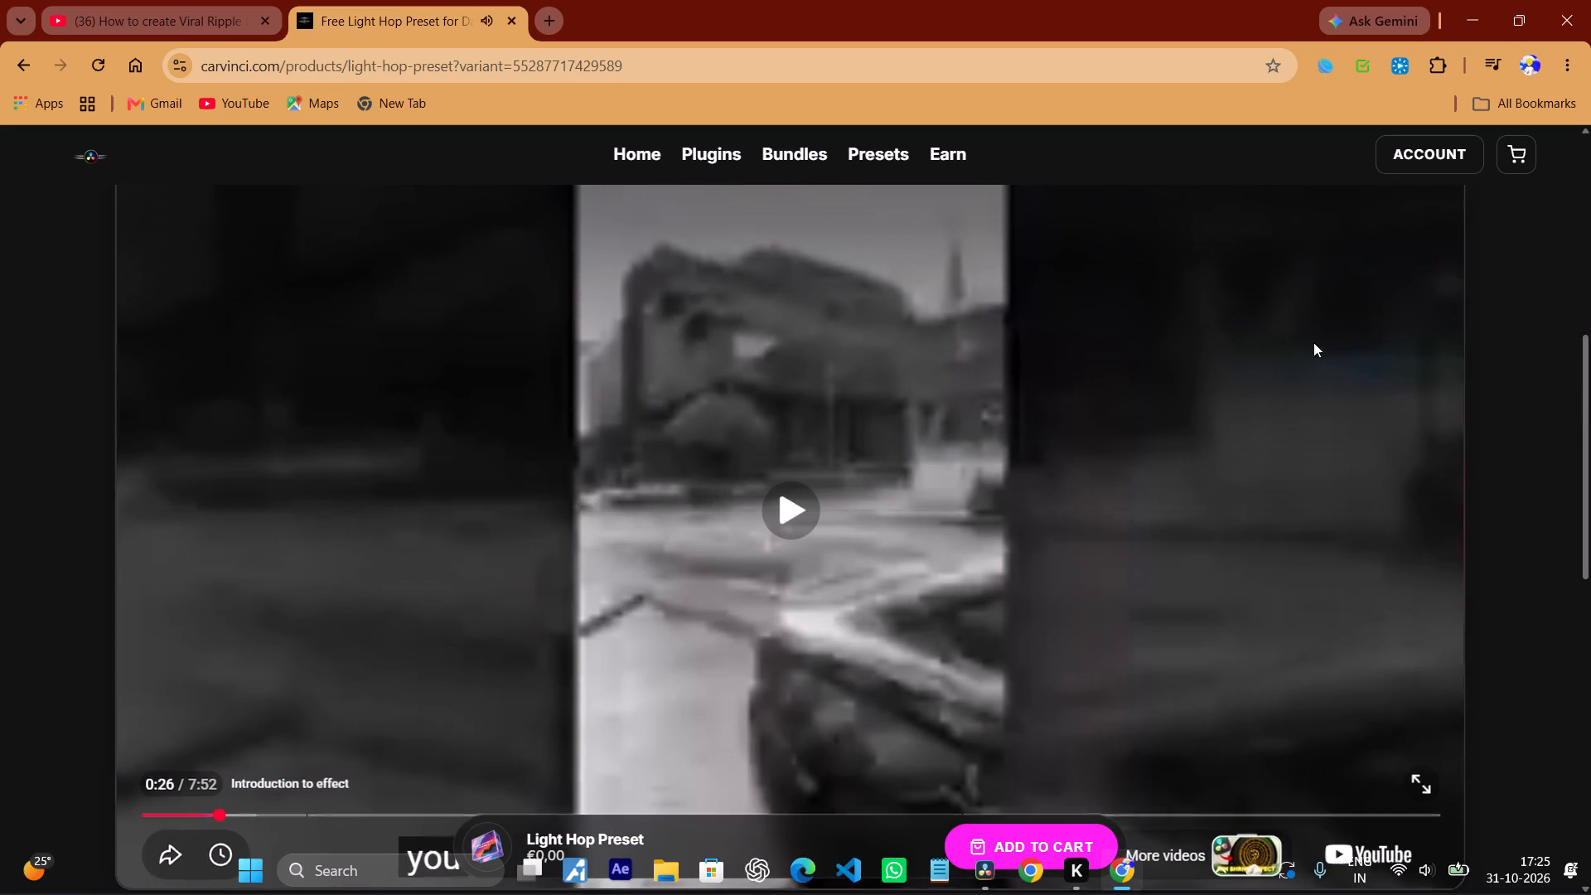
Switch to DaVinci Resolve and scrub through the V1 car shots from about 01:00:11:12 to 01:00:16:19 to look for preset candidates.
click(1462, 0)
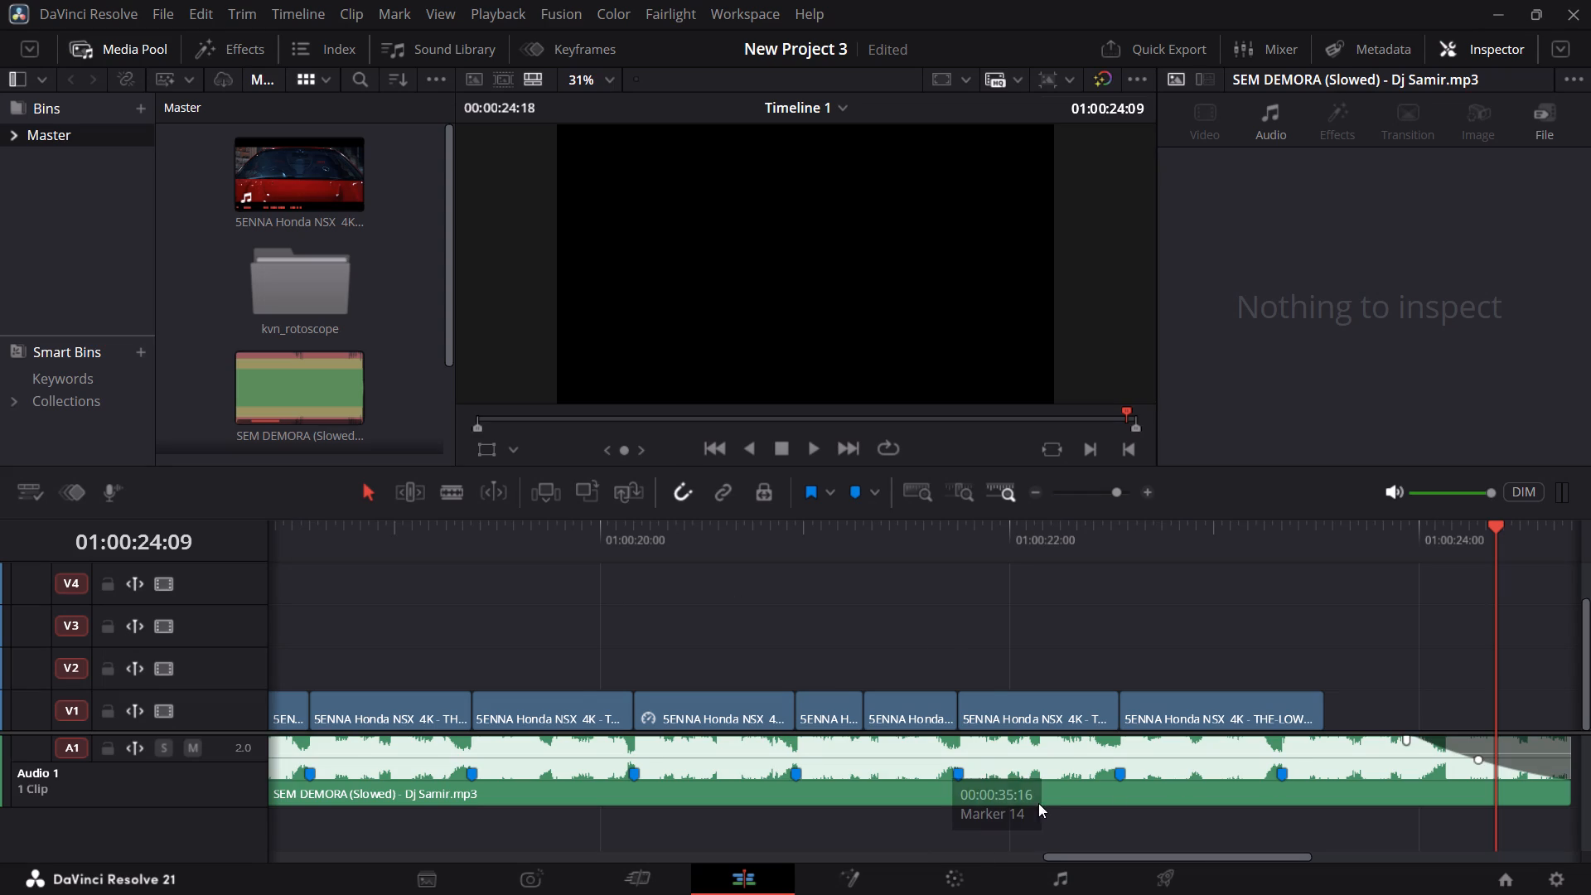
scroll(1042, 791, up, 5)
ctrl+scroll(967, 763, up, 14)
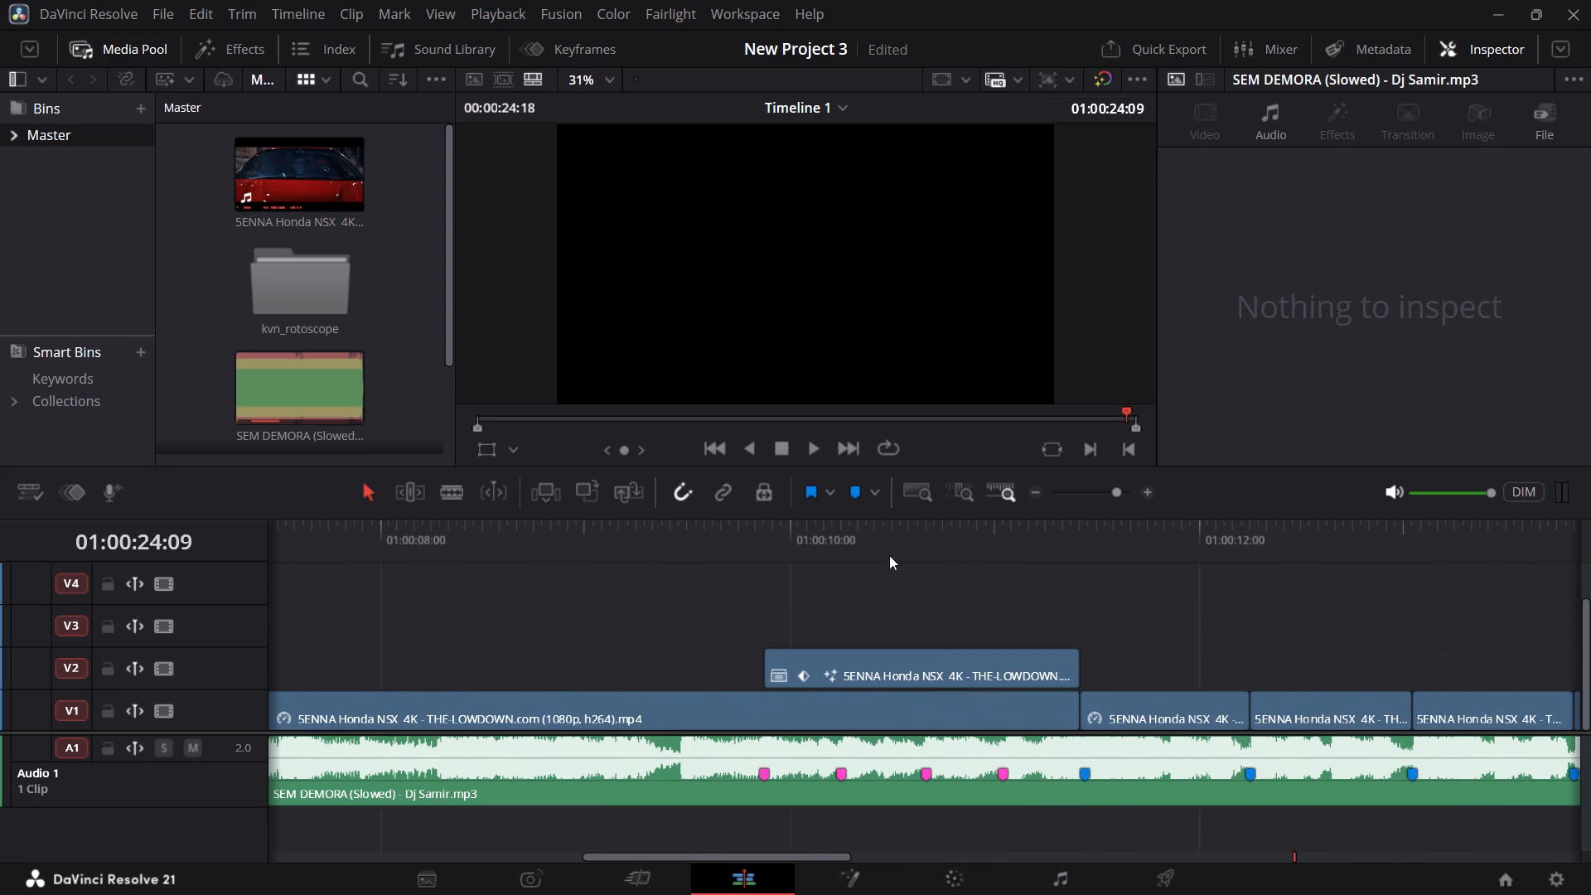
ctrl+scroll(988, 554, down, 4)
drag(597, 545, 601, 546)
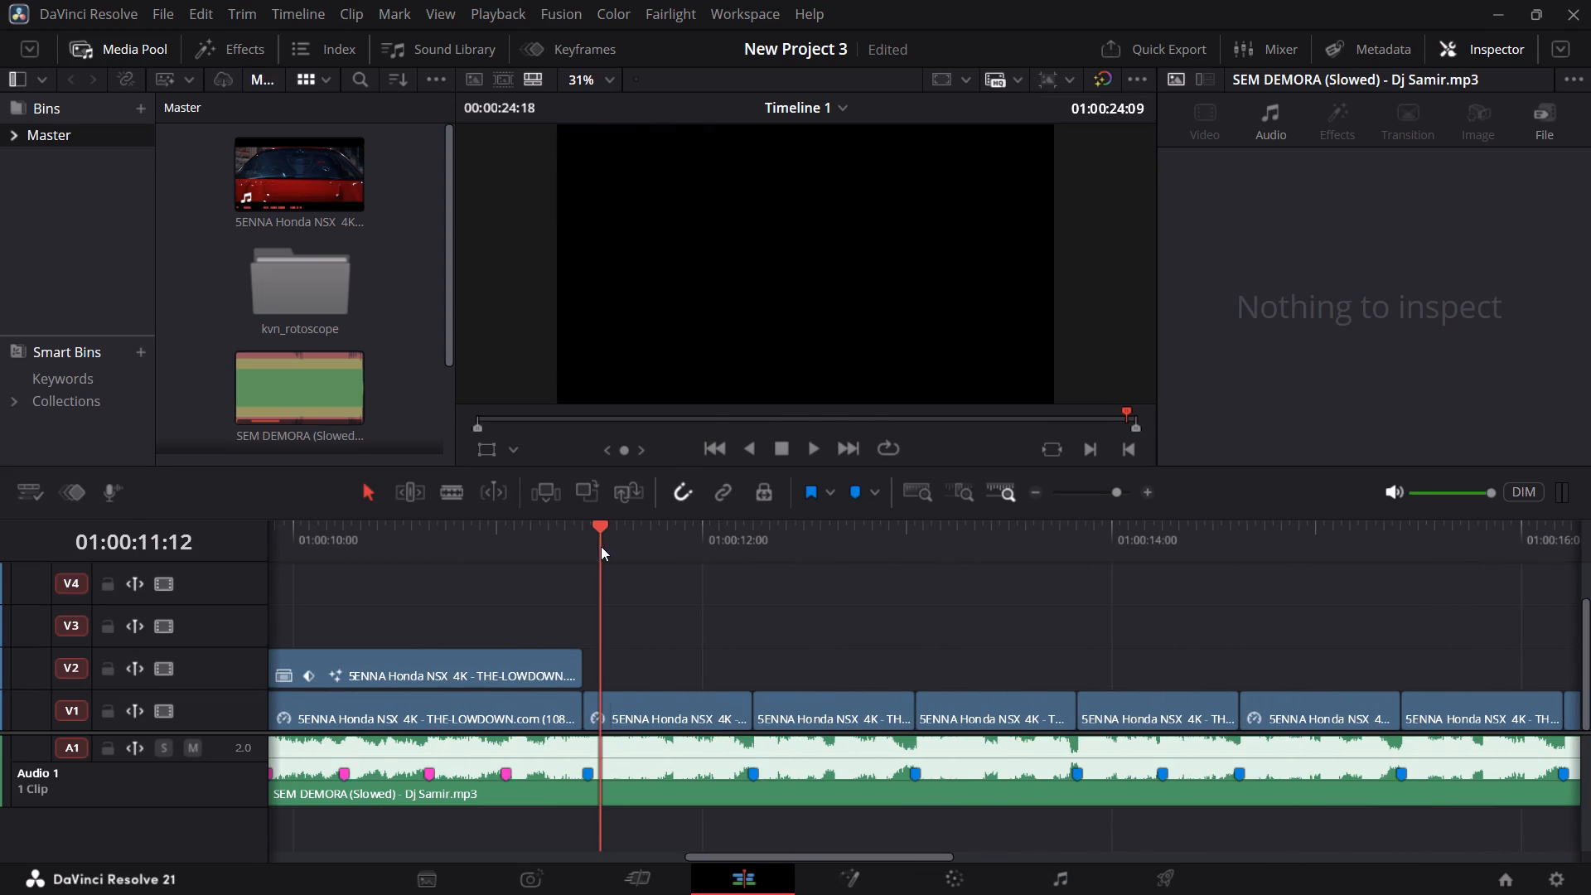
drag(601, 546, 1118, 587)
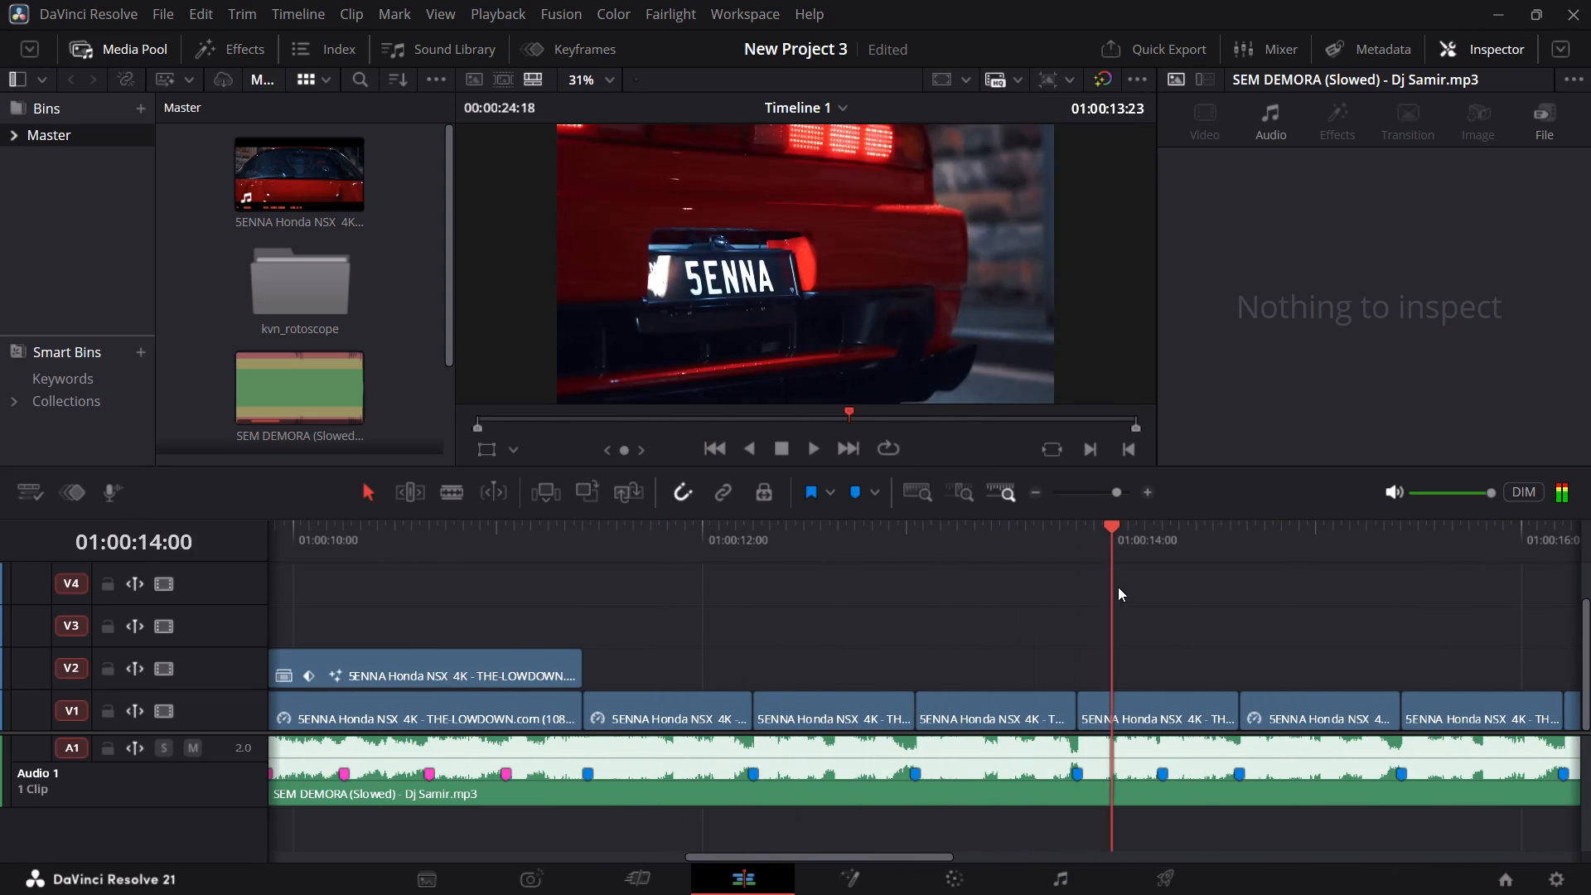
drag(1118, 587, 1263, 592)
ctrl+scroll(1260, 594, down, 5)
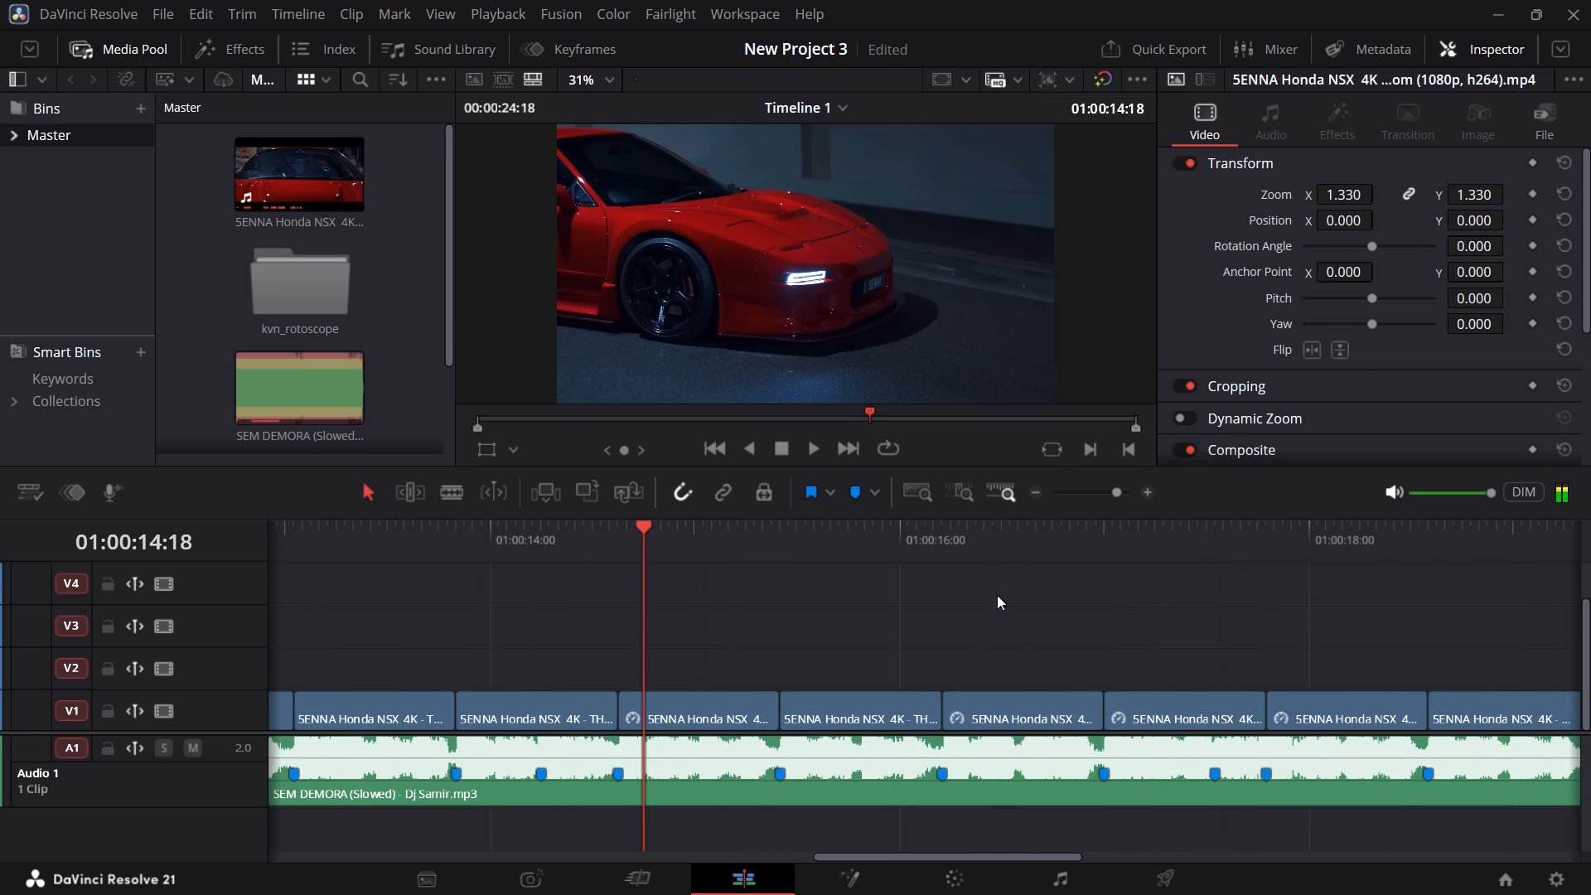
drag(655, 529, 1055, 568)
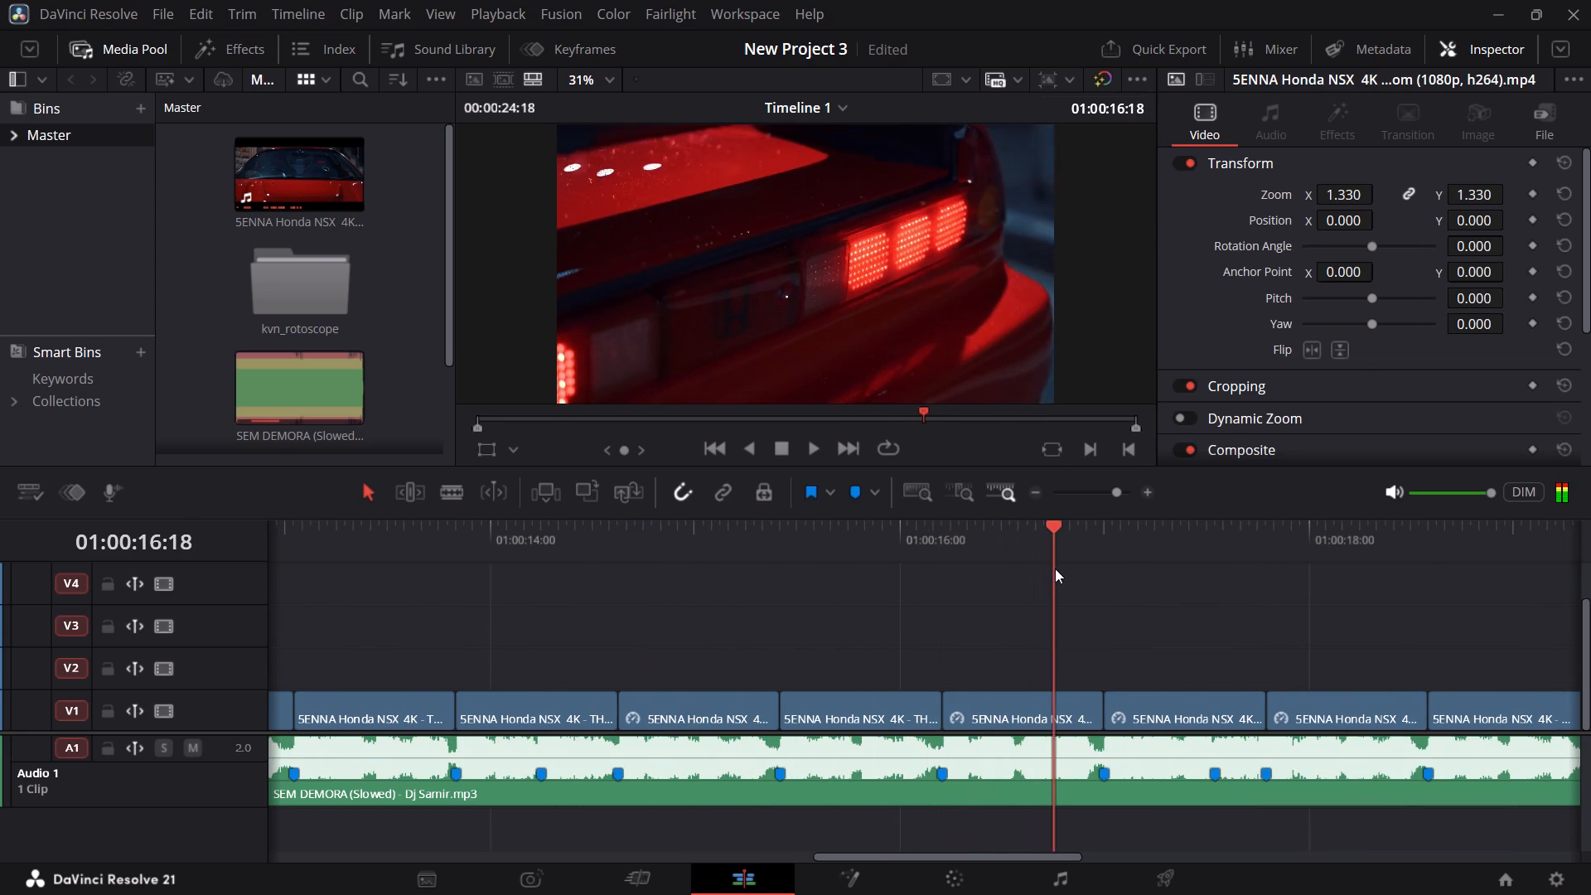
drag(1055, 568, 1066, 568)
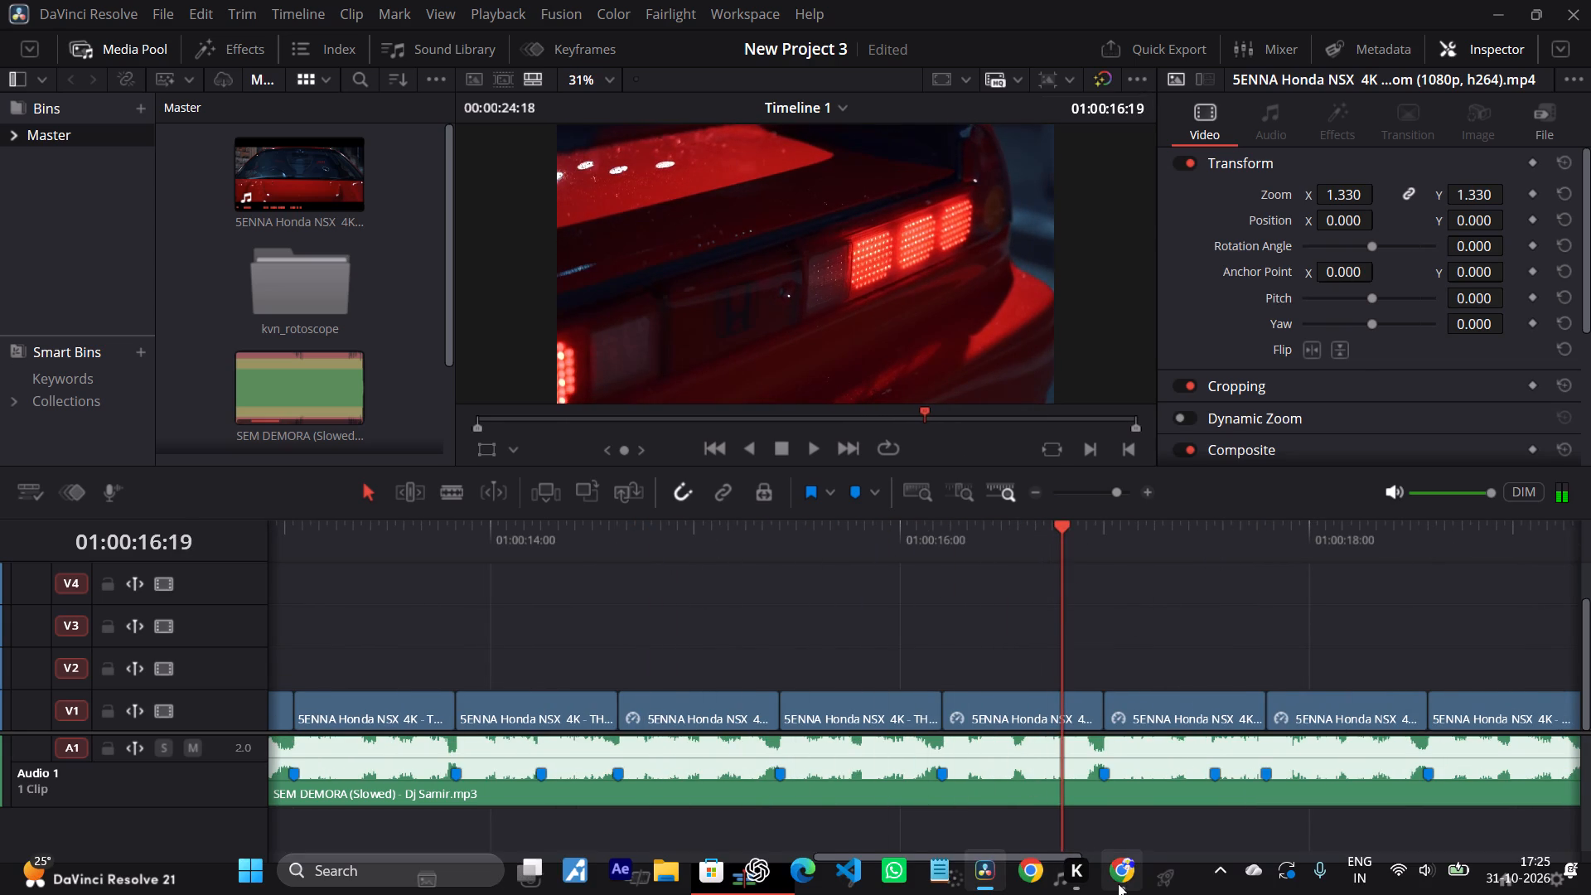
Switch to Chrome, add the Light Hop Preset to the cart and return to the presets list.
click(1118, 883)
scroll(799, 598, down, 6)
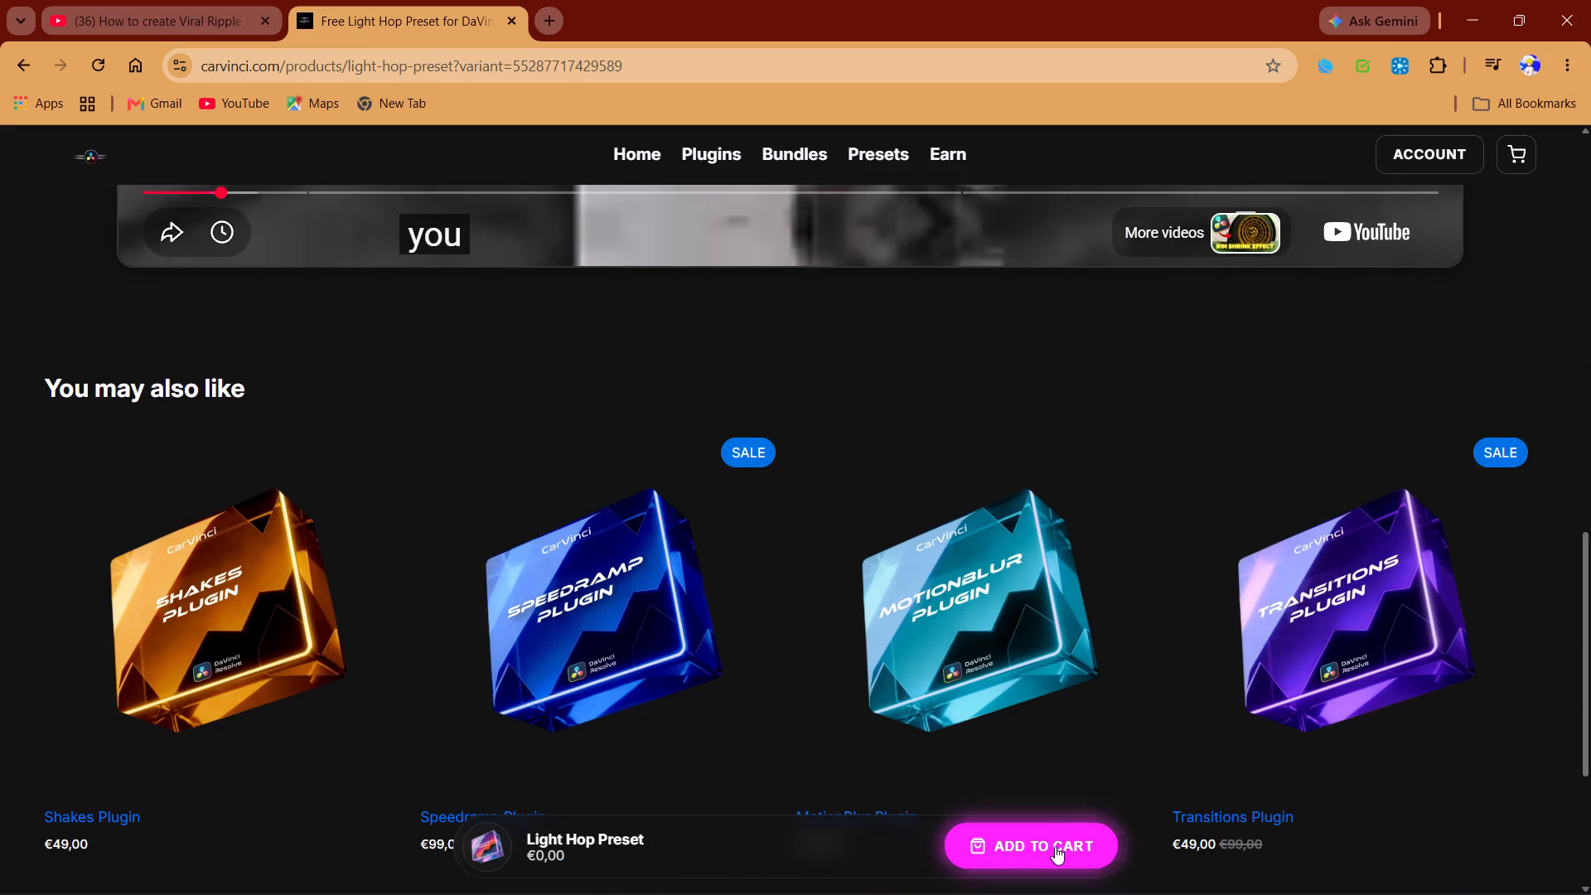
click(1054, 846)
click(170, 250)
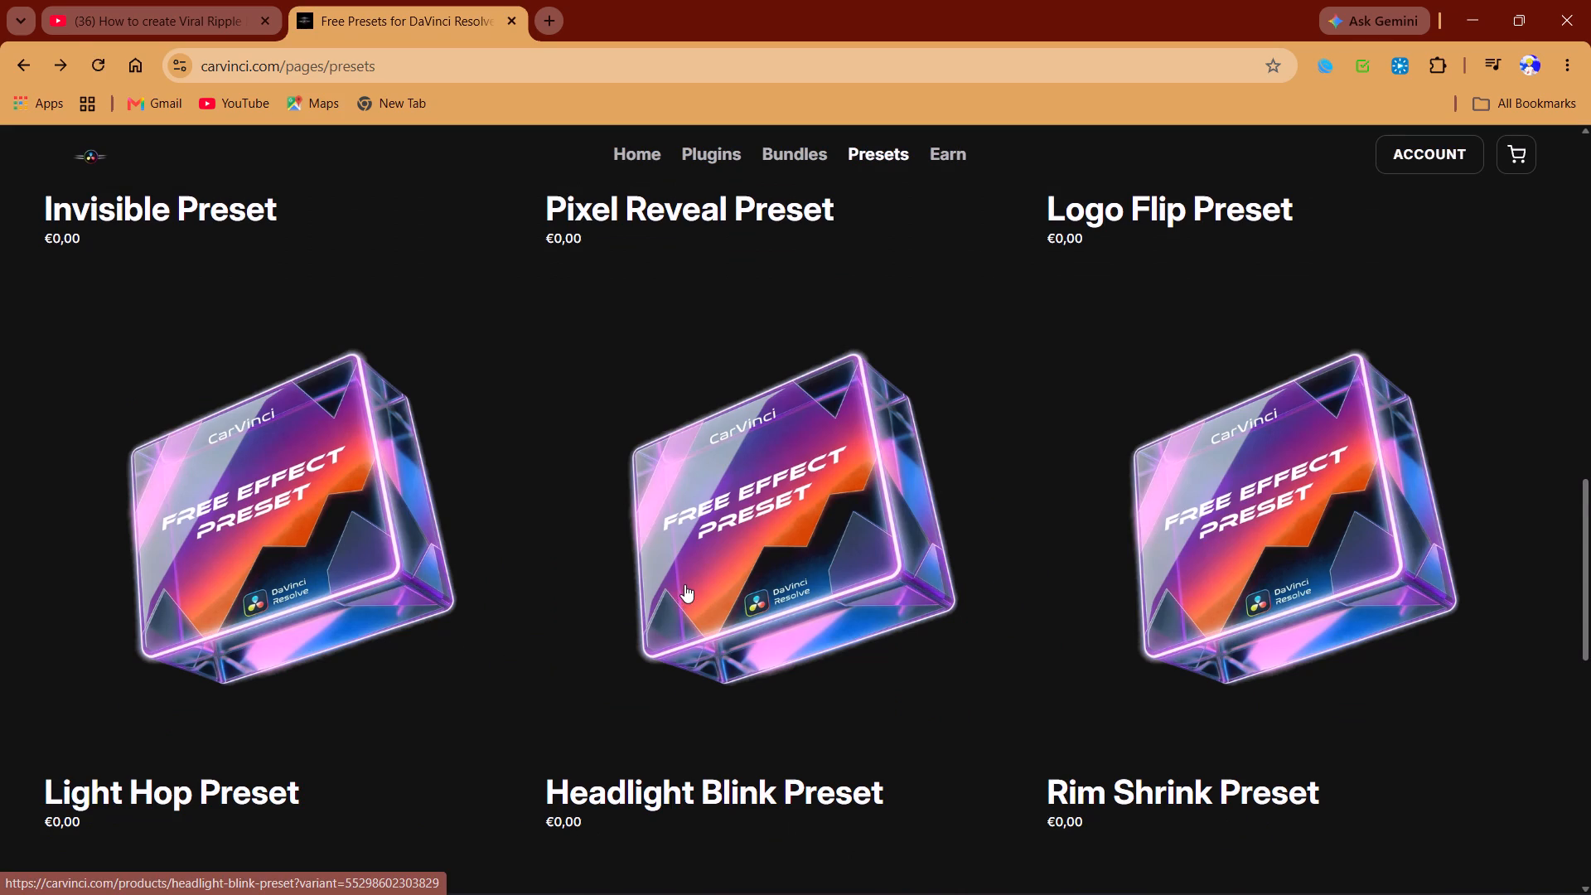
scroll(687, 584, down, 1)
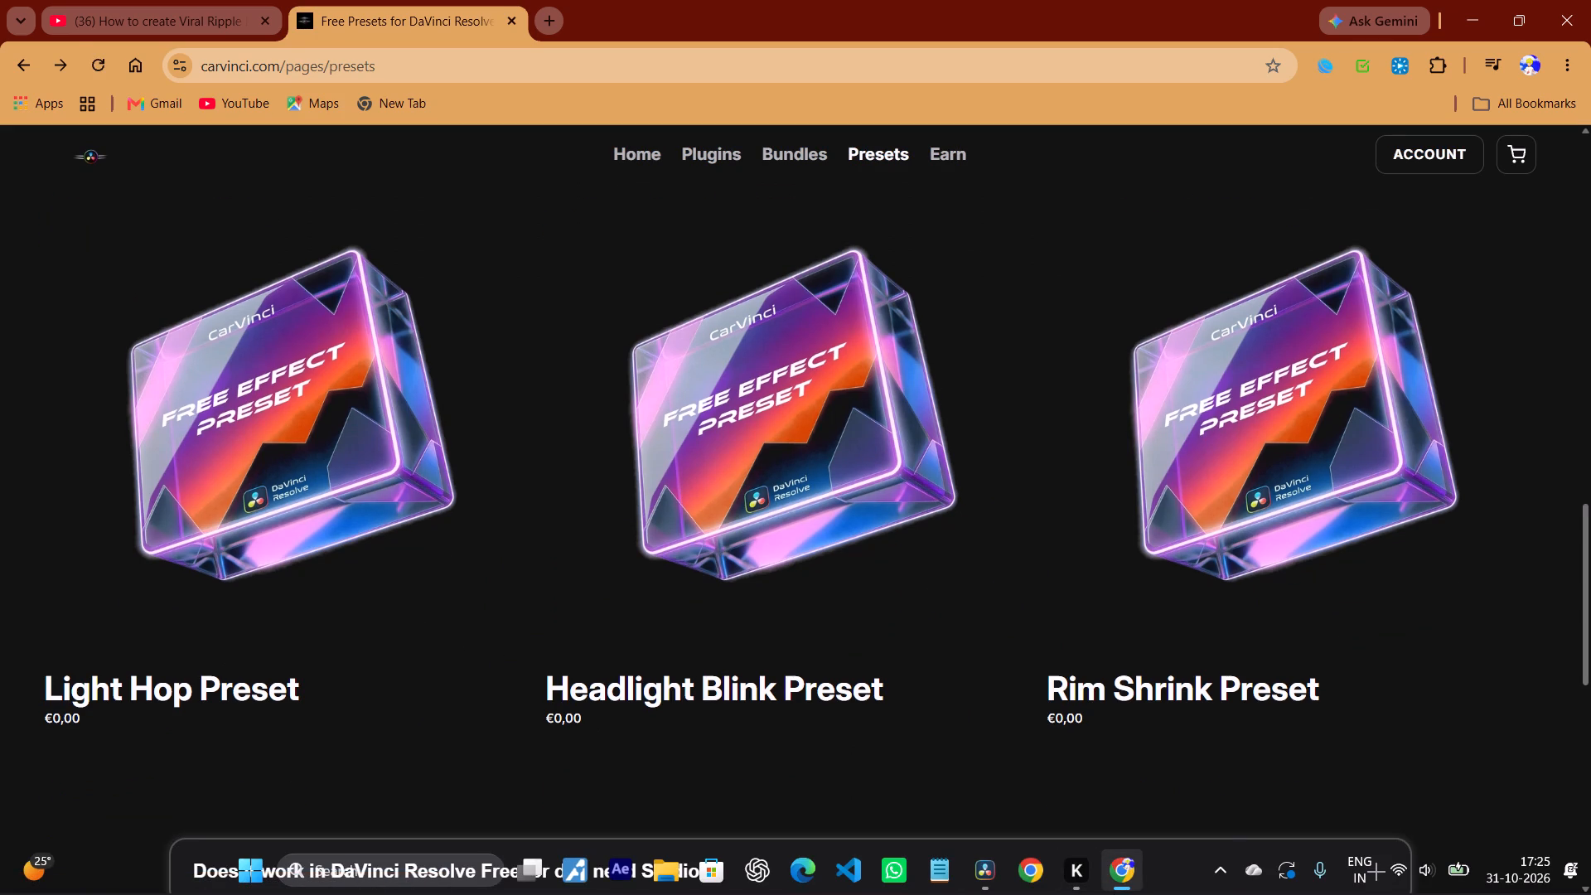
Switch to DaVinci Resolve and scrub through the car shots from about 01:00:16:20 to 01:00:17:19.
click(989, 870)
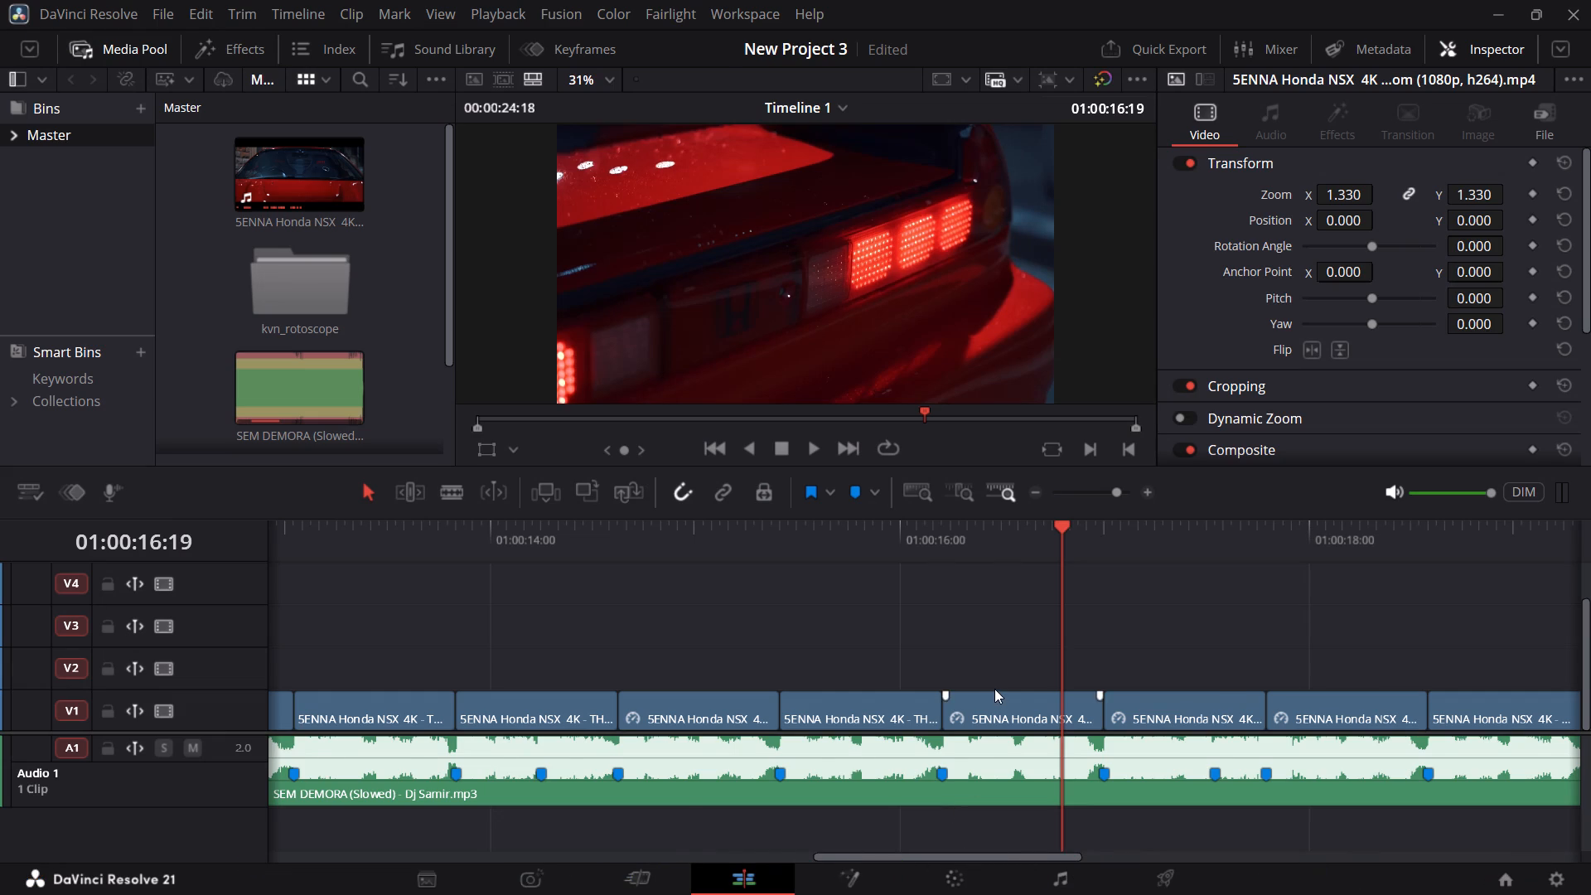
ctrl+scroll(994, 689, down, 3)
drag(1049, 548, 685, 546)
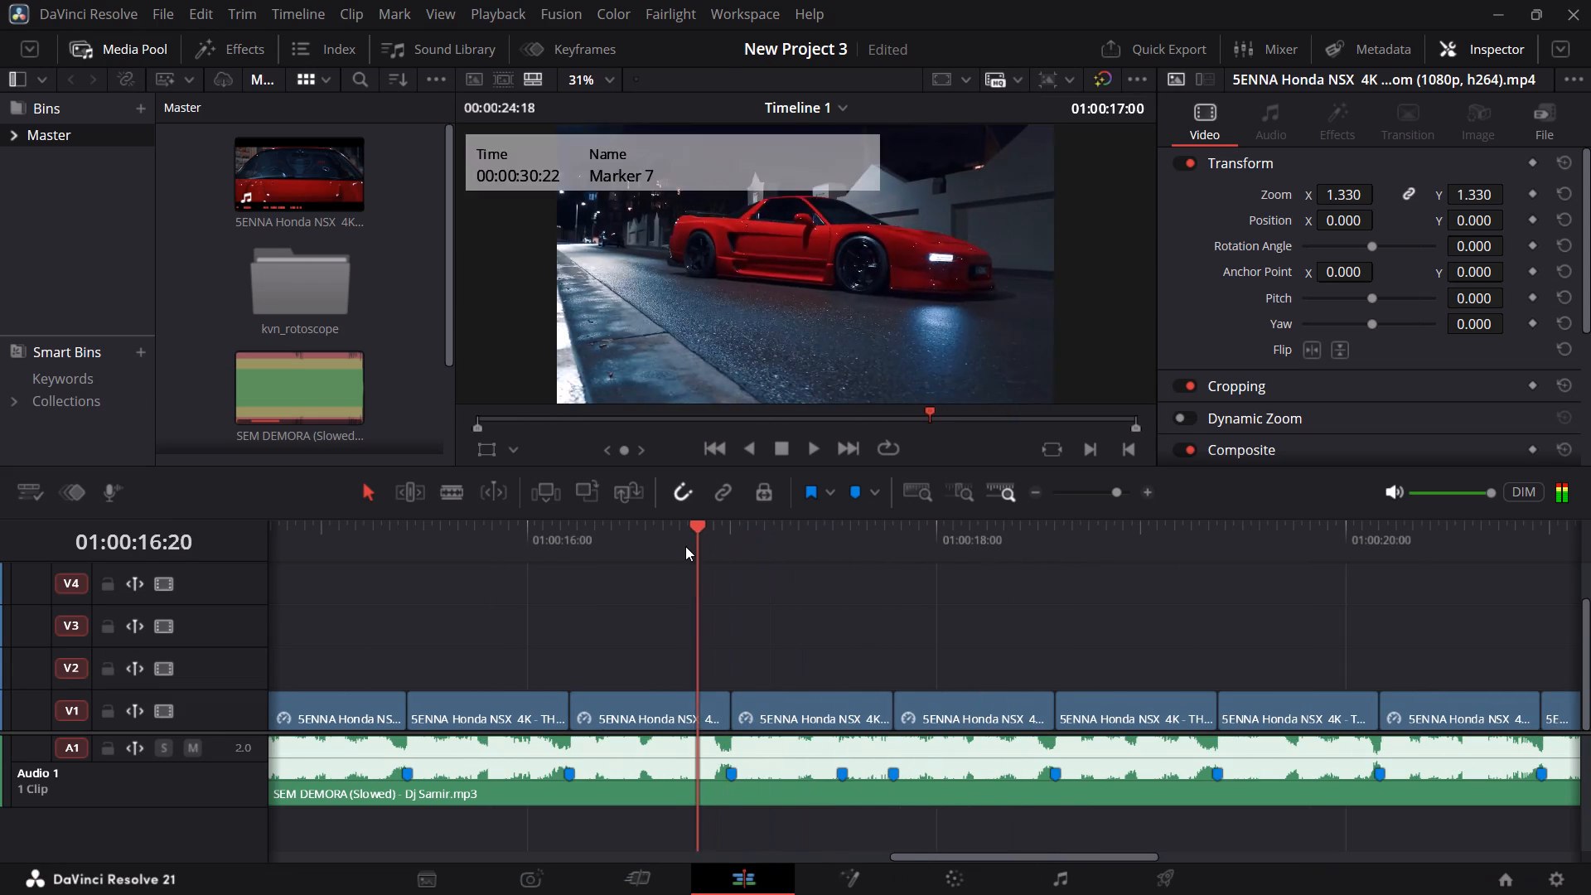
drag(685, 546, 758, 547)
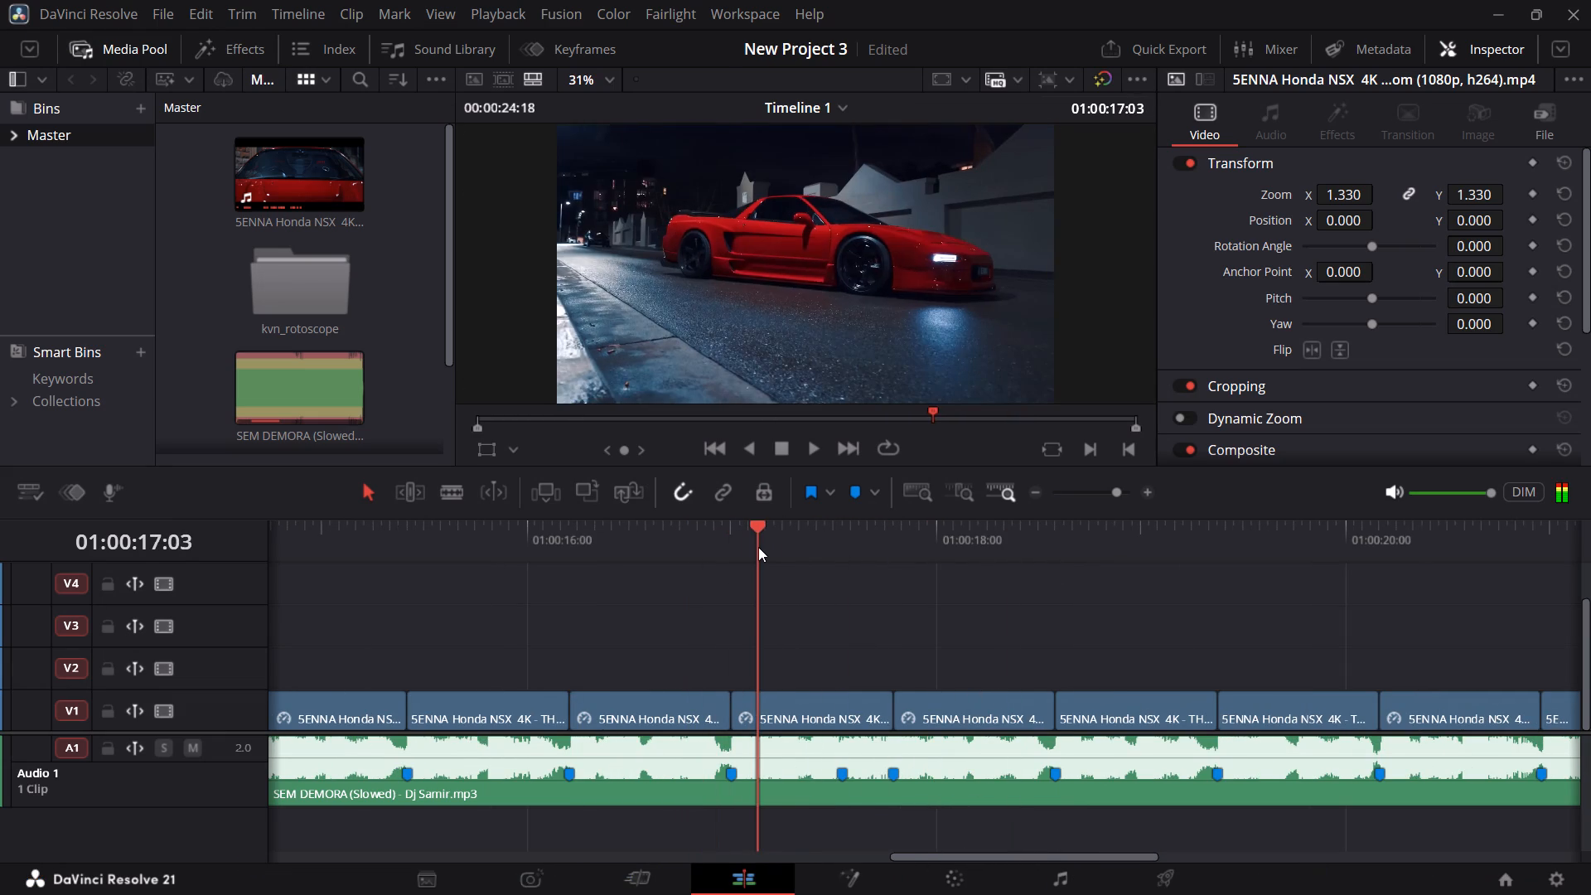
drag(758, 547, 882, 558)
Switch to Chrome, open the Rim Shrink Preset page and add the preset to the cart.
click(1129, 878)
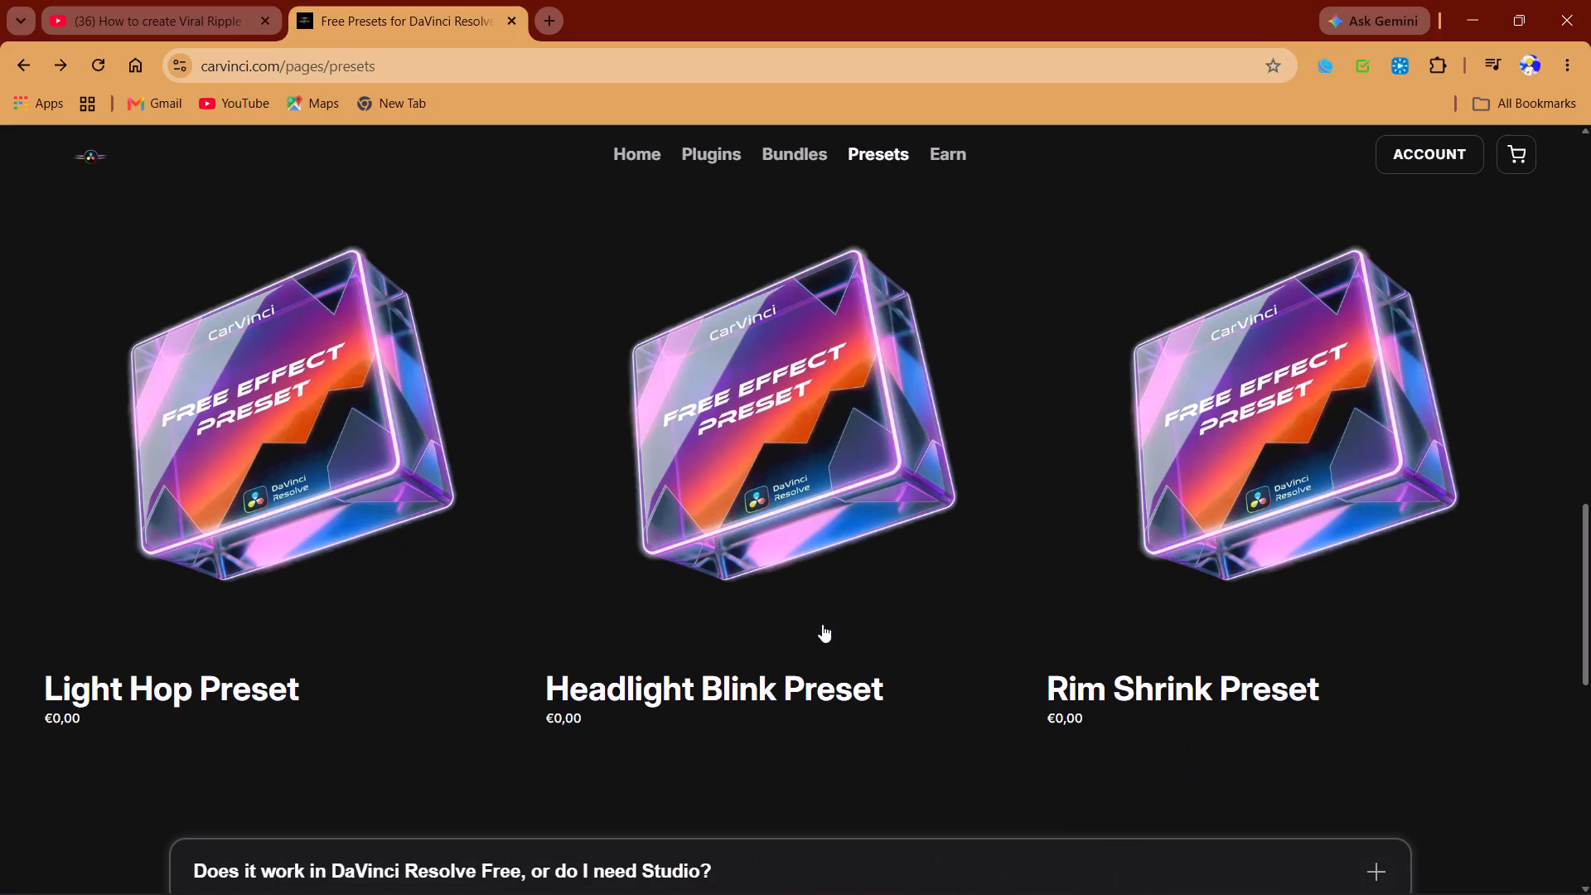
click(1221, 542)
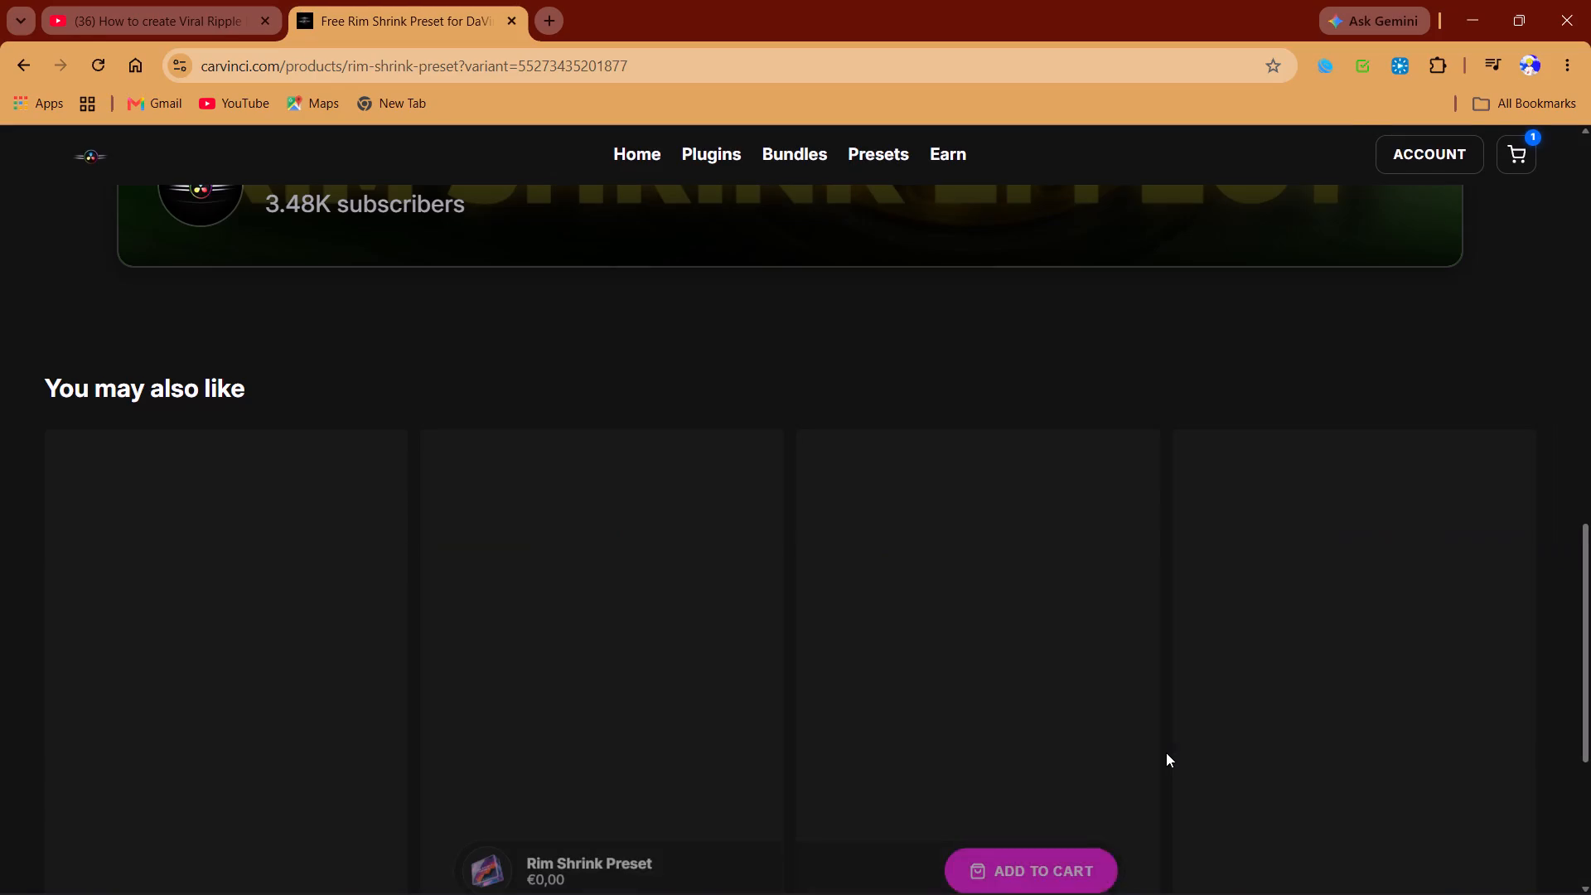
click(1044, 839)
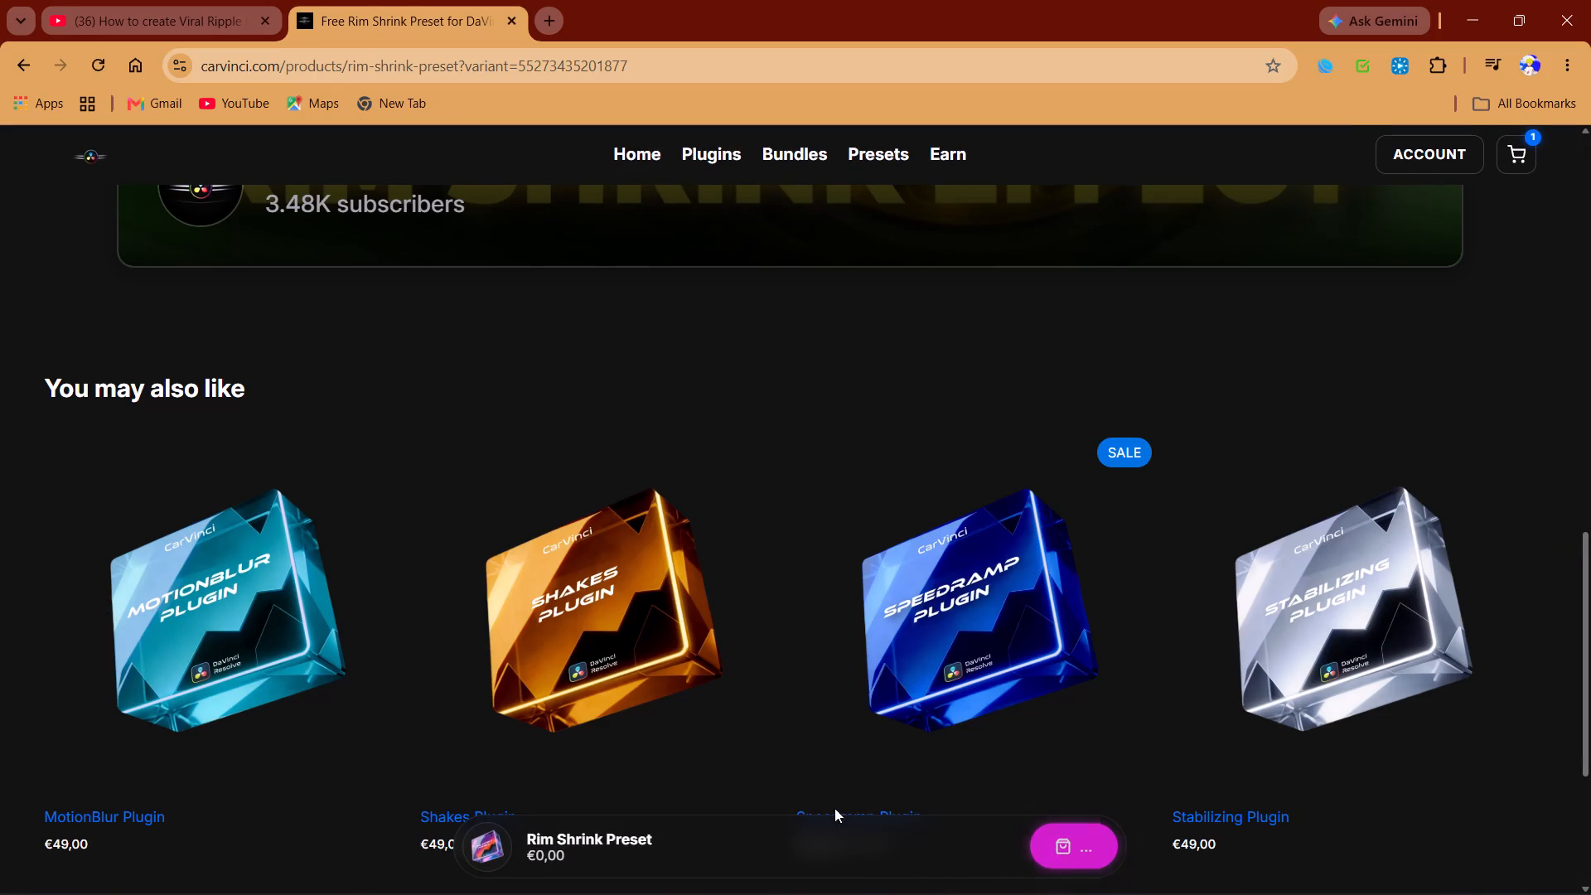
Switch to DaVinci Resolve and scrub through the car shots from about 01:00:15:10 to 01:00:18:06.
click(983, 871)
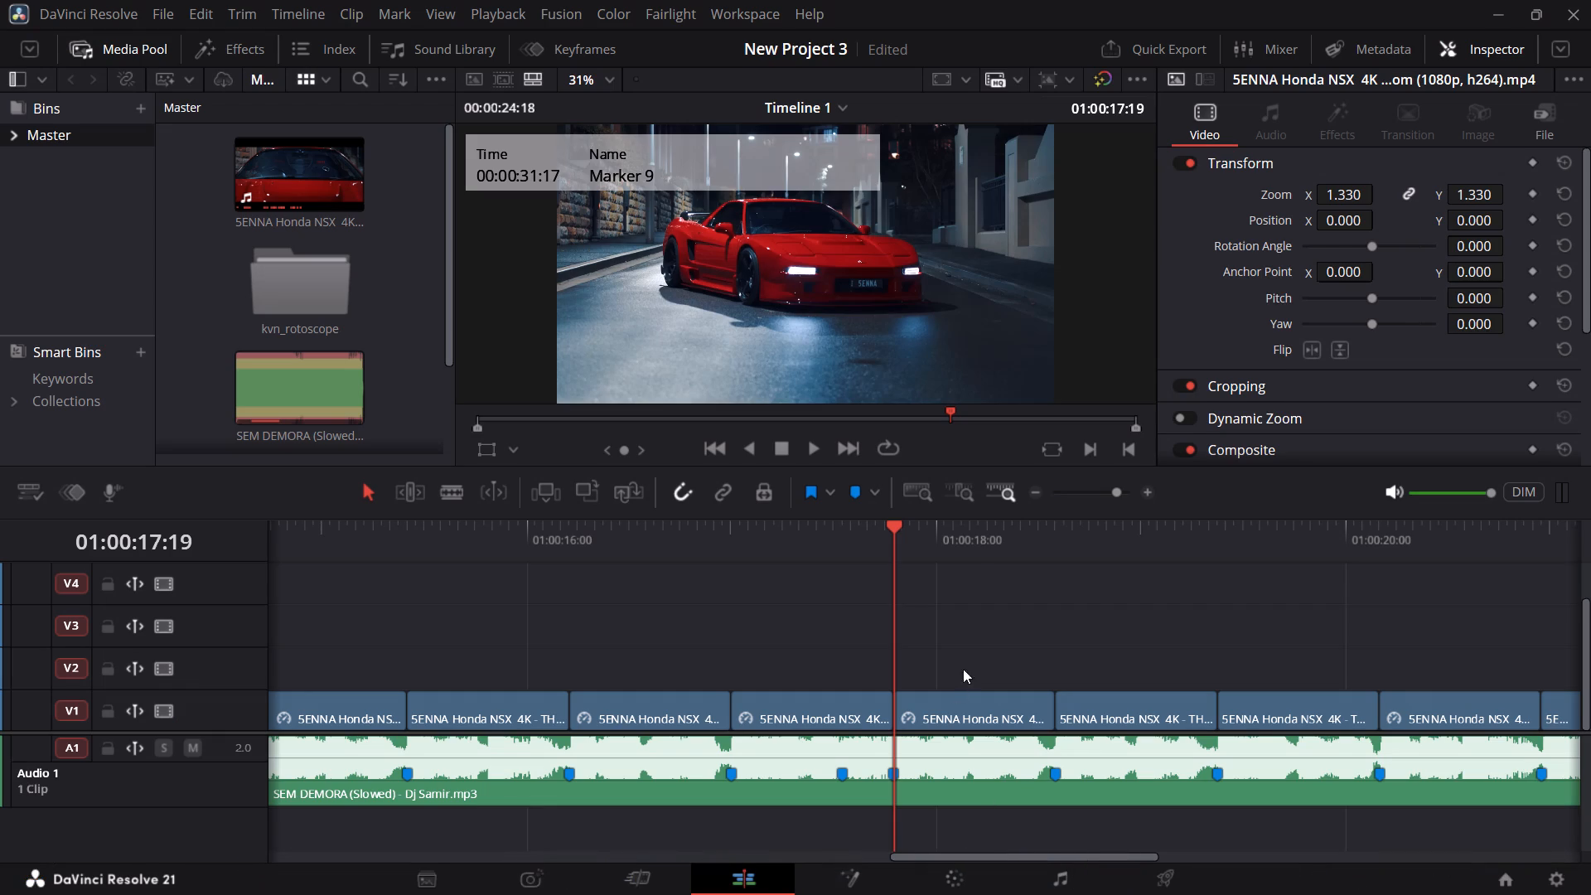
ctrl+scroll(942, 566, up, 3)
drag(898, 536, 776, 542)
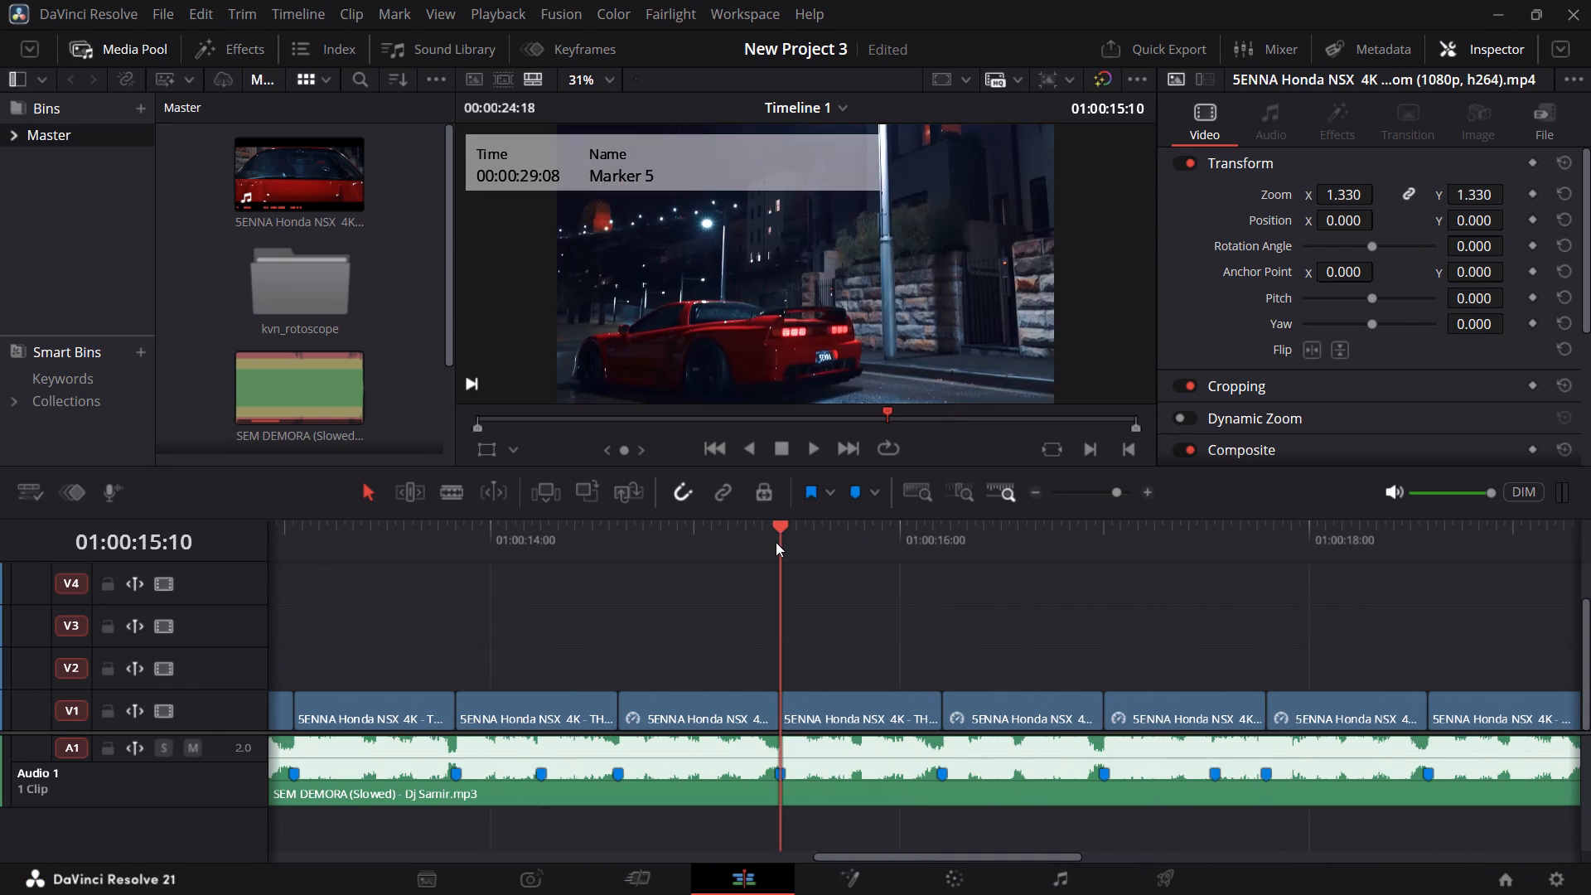
drag(776, 542, 1362, 565)
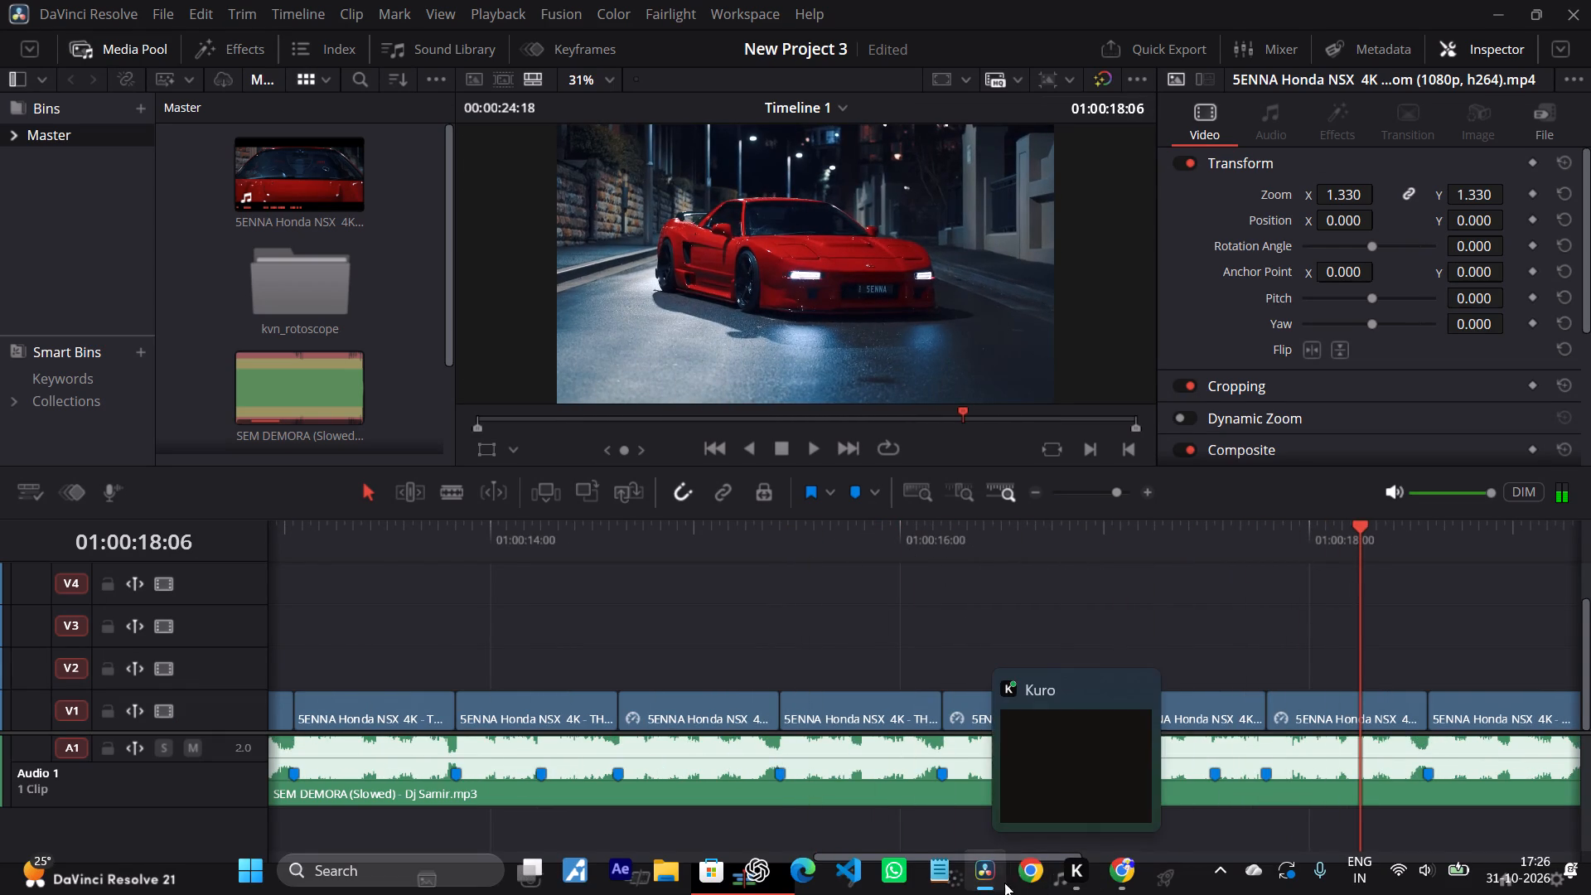
Switch to Chrome, add the Headlight Blink Preset from the presets list to the cart and return to the list.
click(1129, 880)
scroll(921, 697, up, 6)
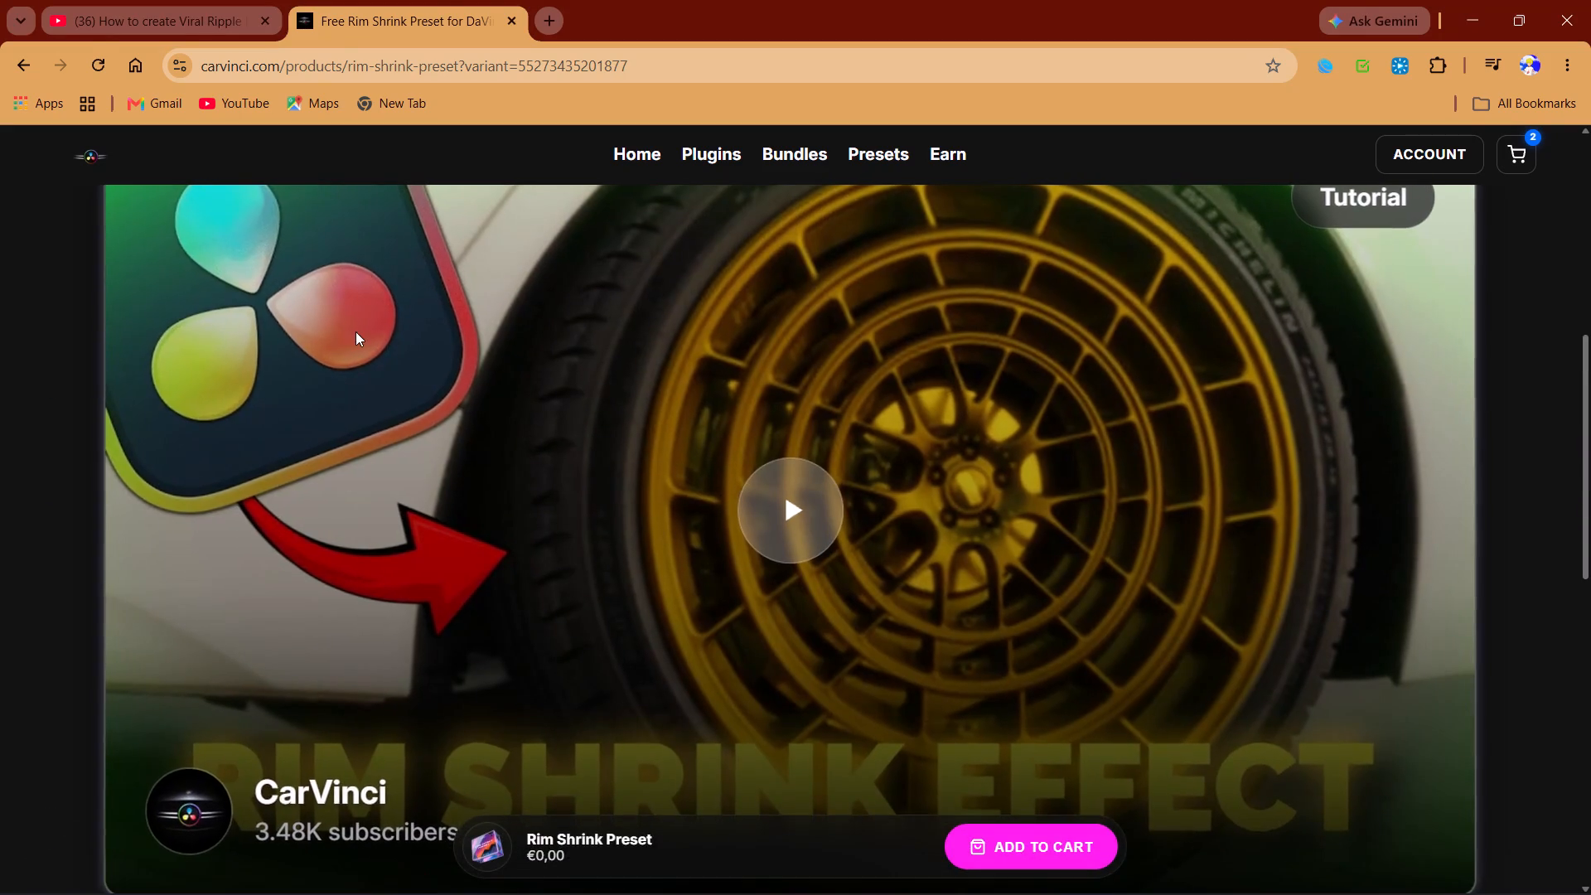
click(355, 331)
click(839, 498)
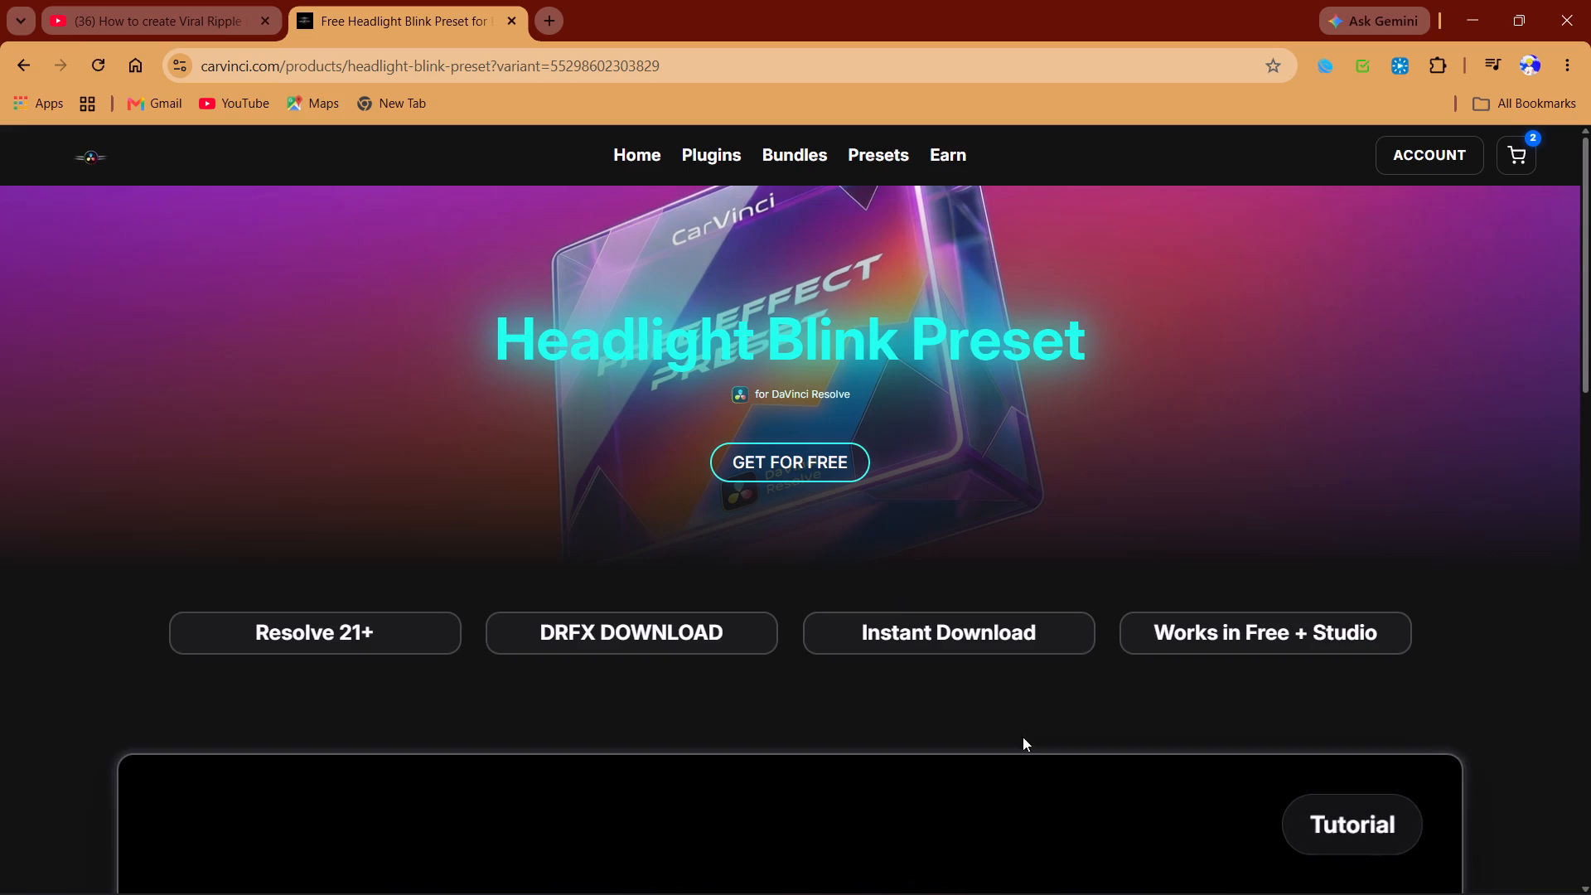
scroll(936, 716, down, 4)
click(1053, 849)
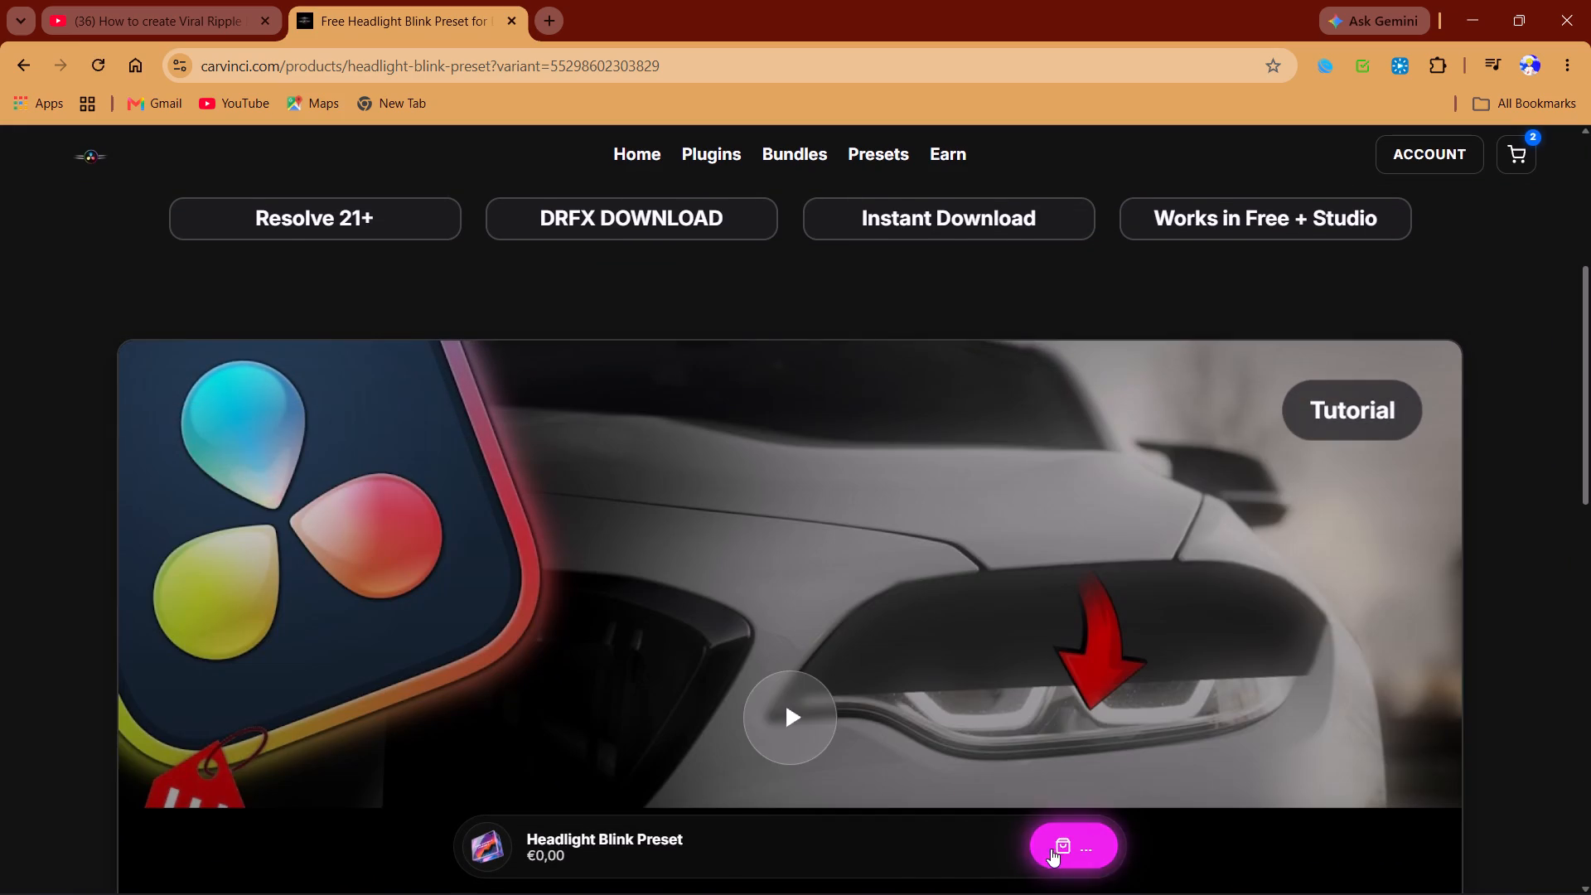
click(10, 74)
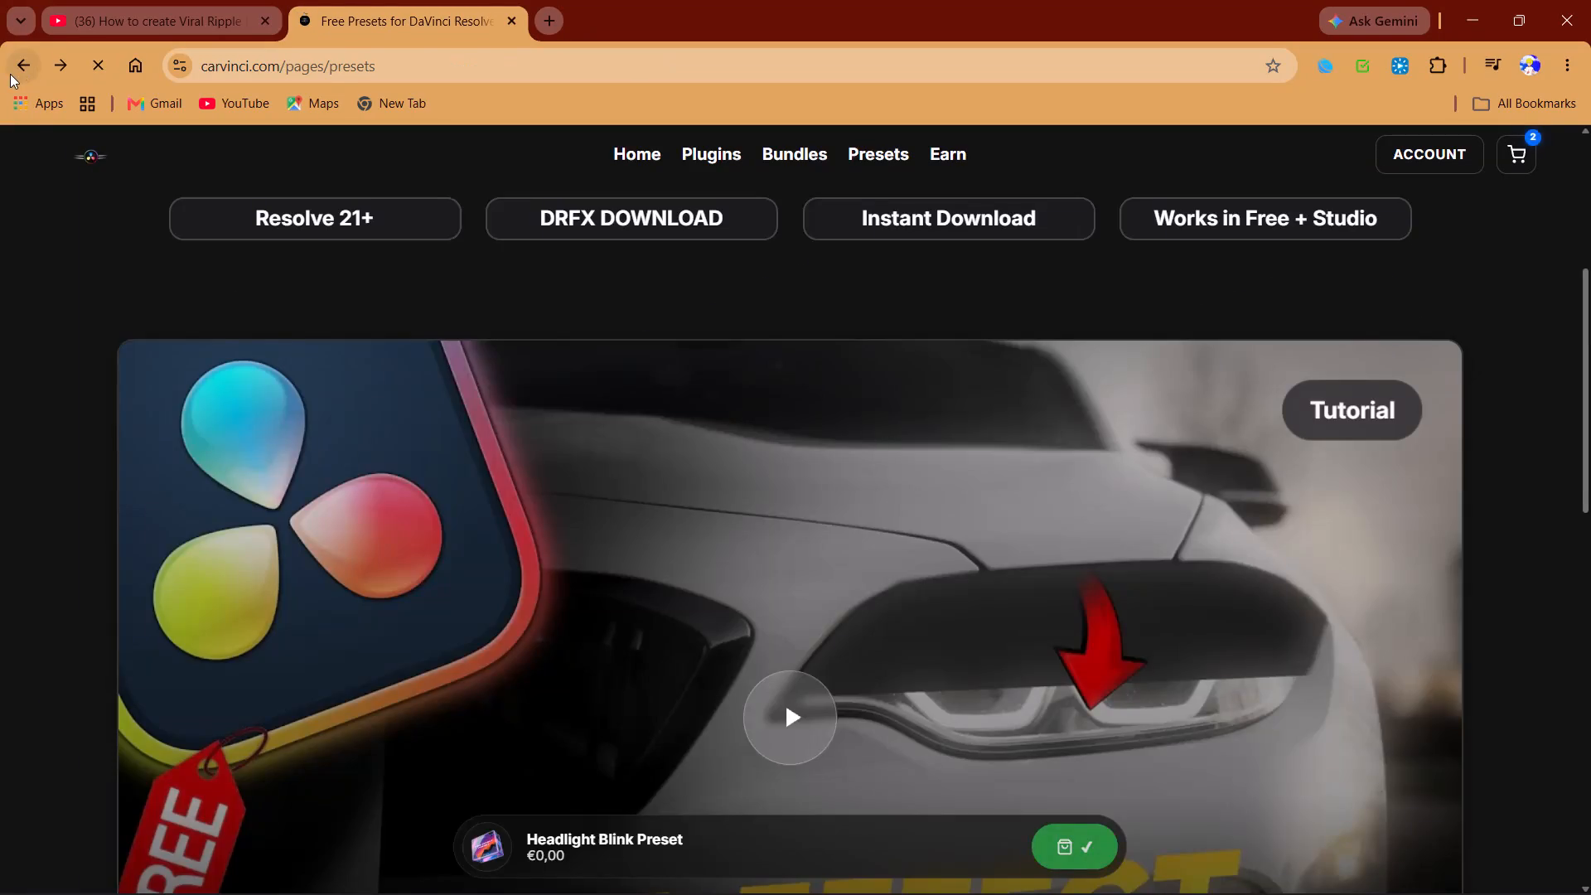
Find the Ripple Dissolve Preset in the presets list, add it to the cart and return to the list.
scroll(737, 667, up, 5)
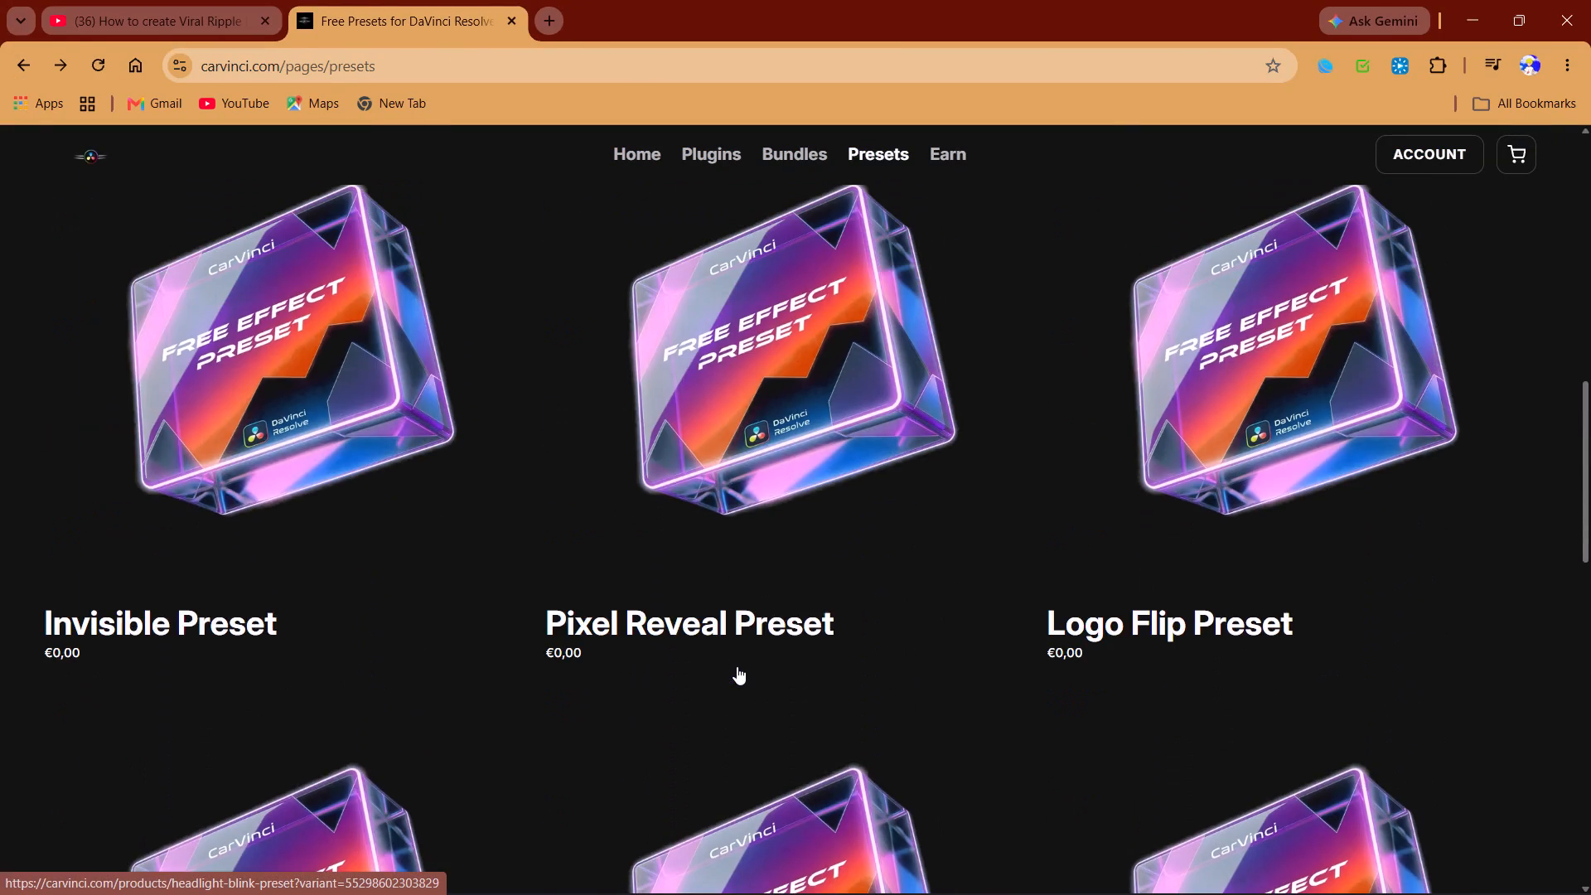
scroll(737, 666, up, 7)
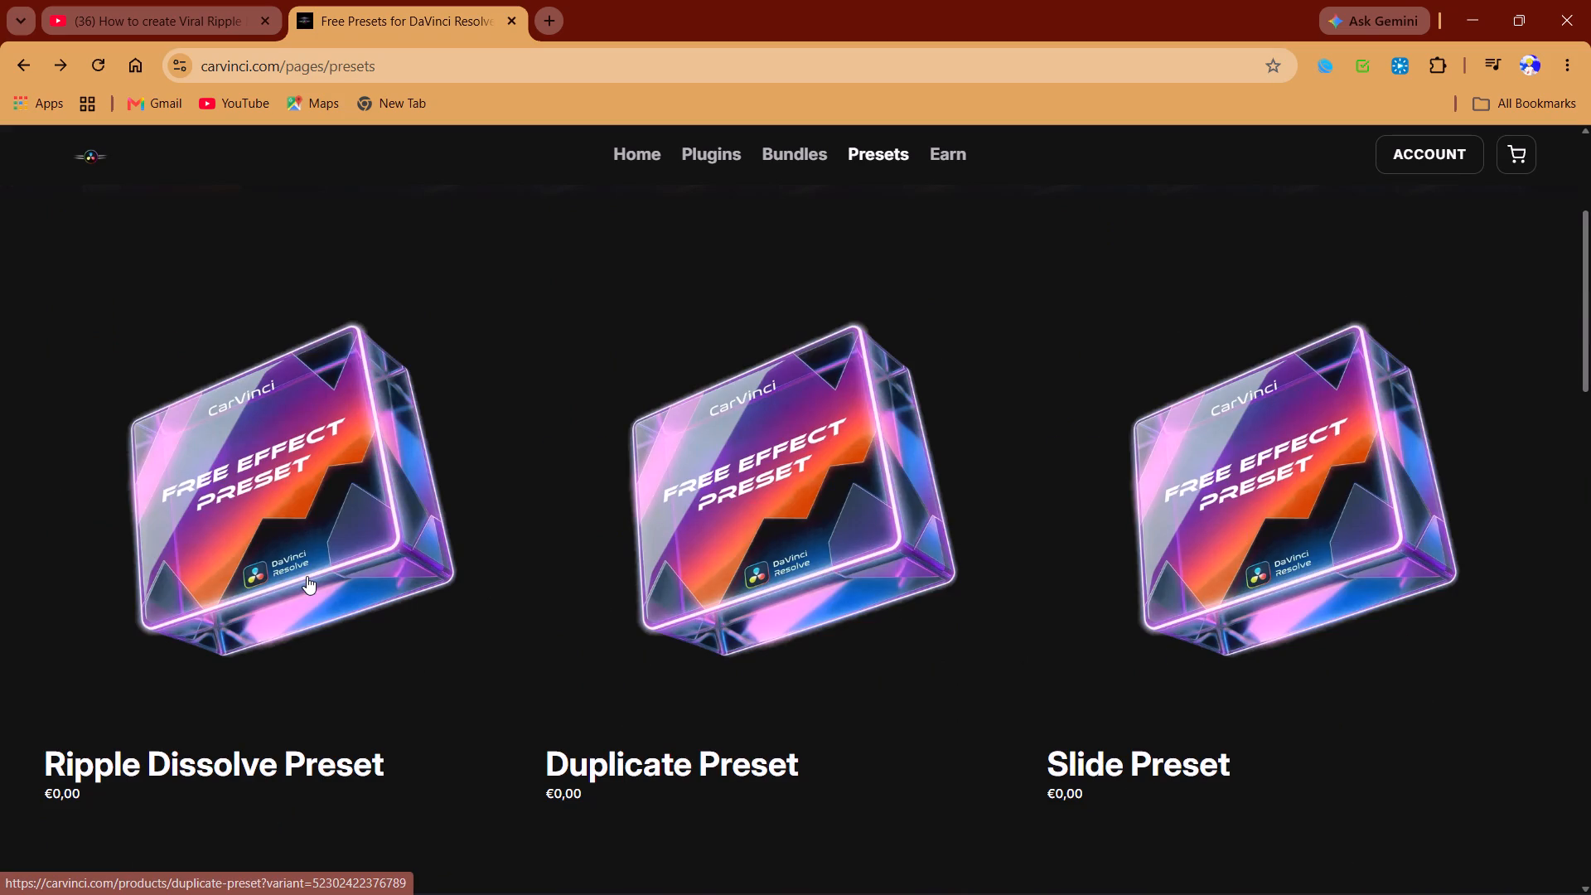
click(230, 588)
scroll(931, 693, down, 4)
click(1023, 822)
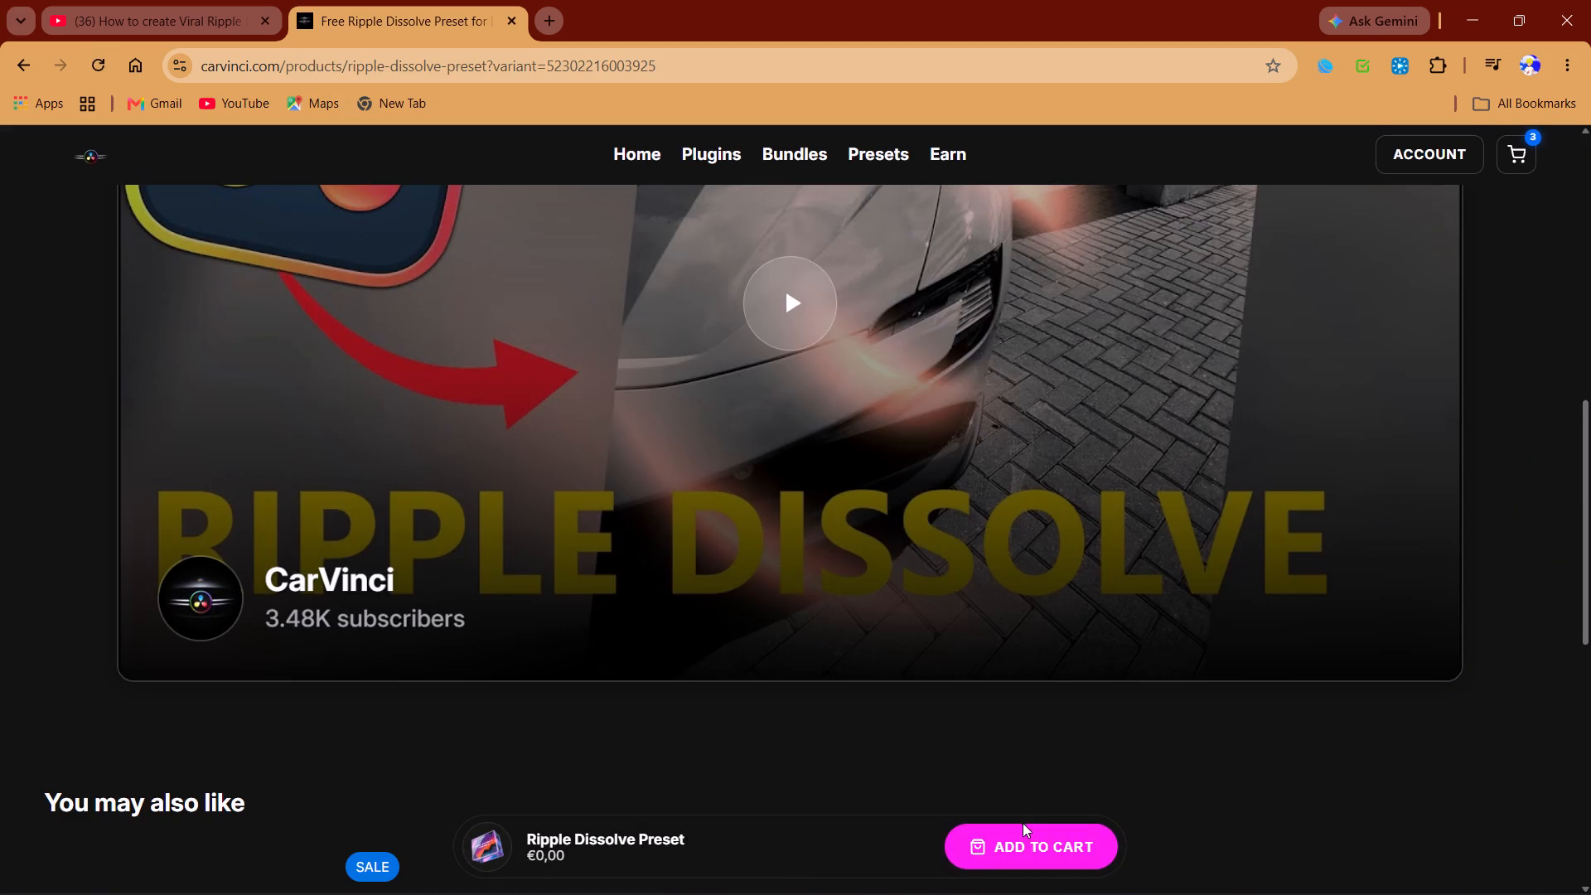
click(1027, 838)
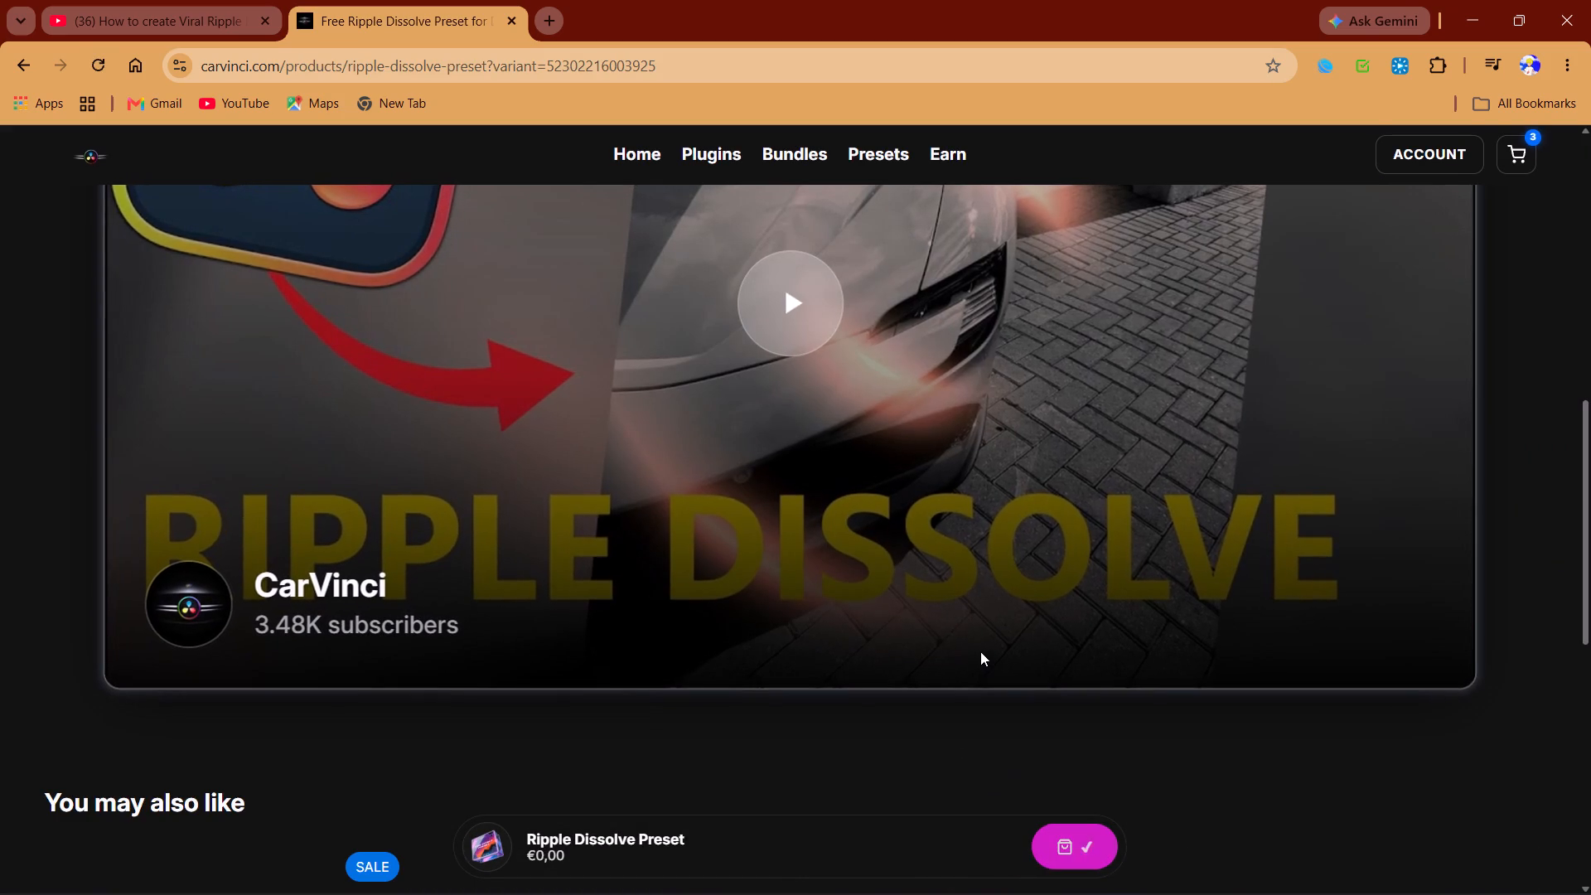
click(980, 651)
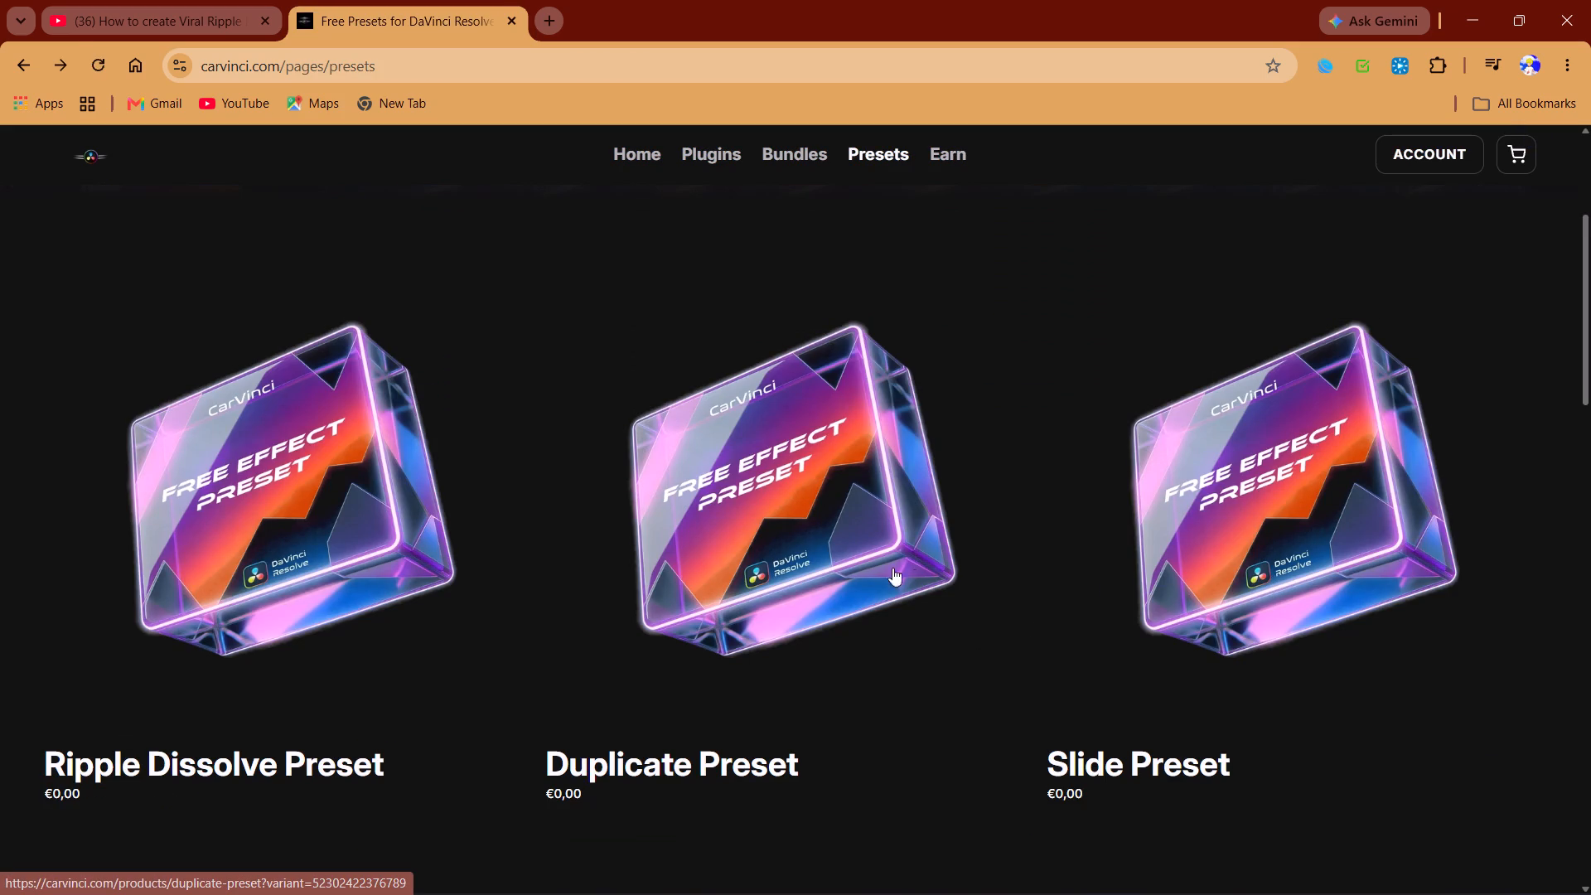
Open the Duplicate Preset page, start its tutorial video and add the preset to the cart.
click(835, 554)
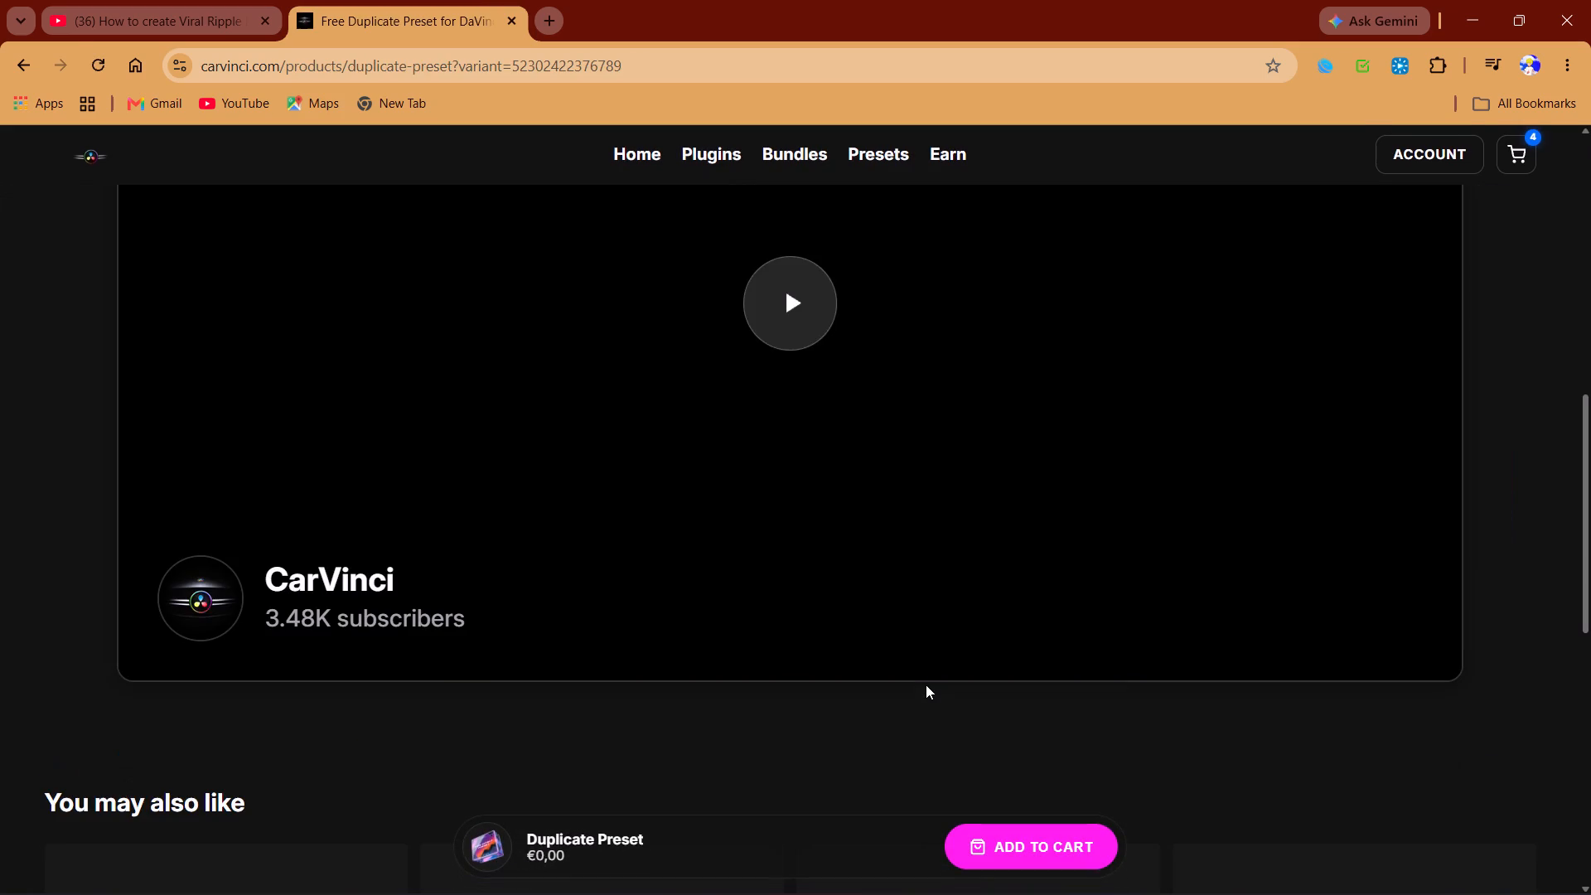
scroll(795, 545, up, 4)
scroll(811, 678, down, 2)
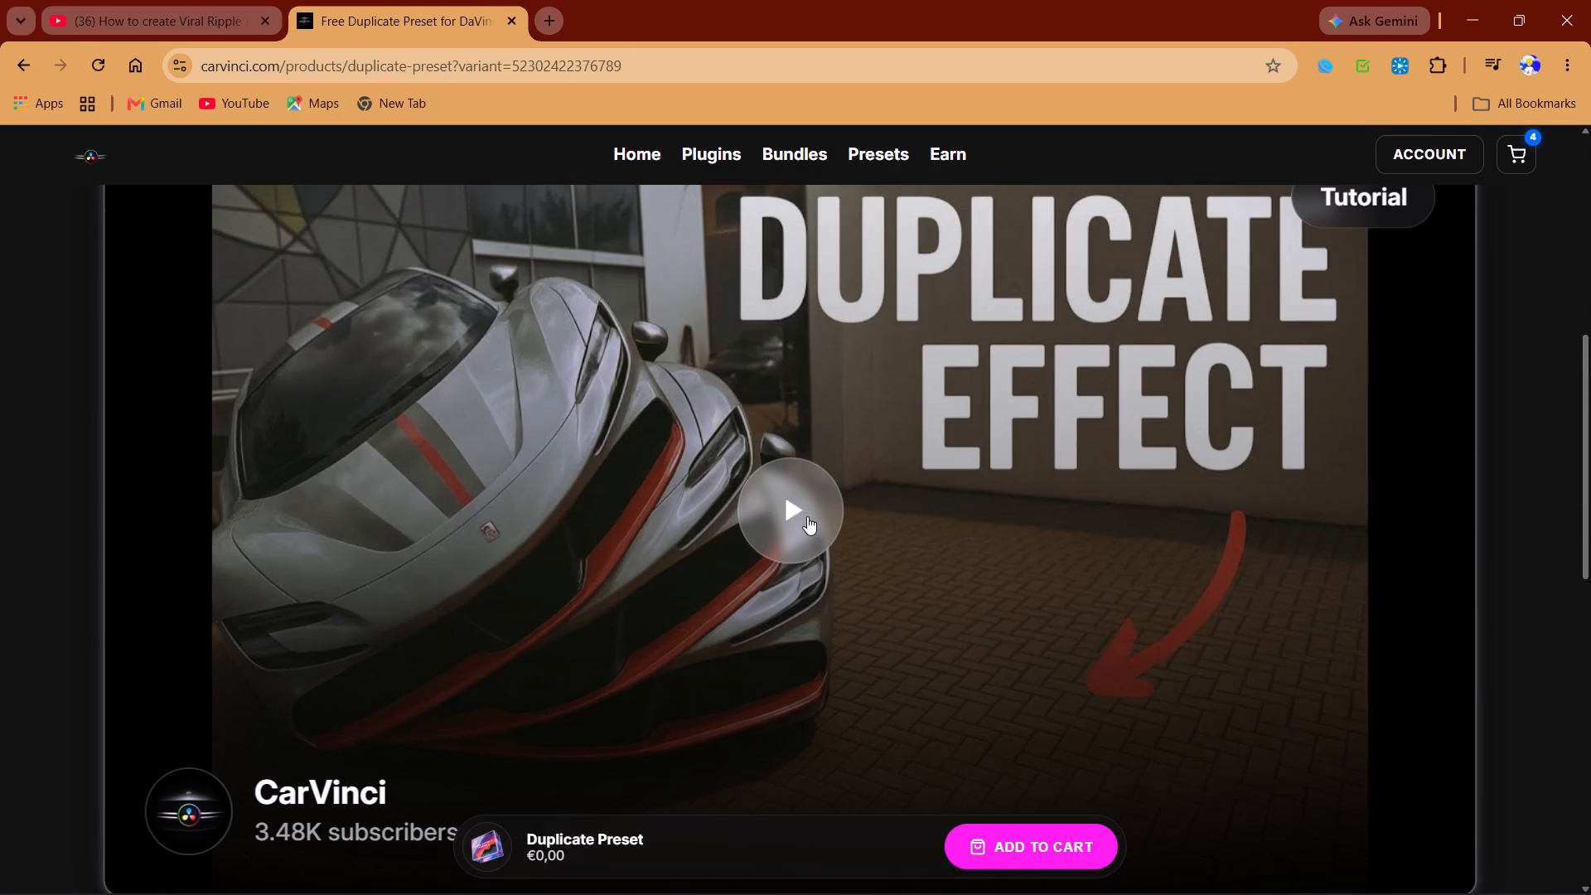
click(807, 516)
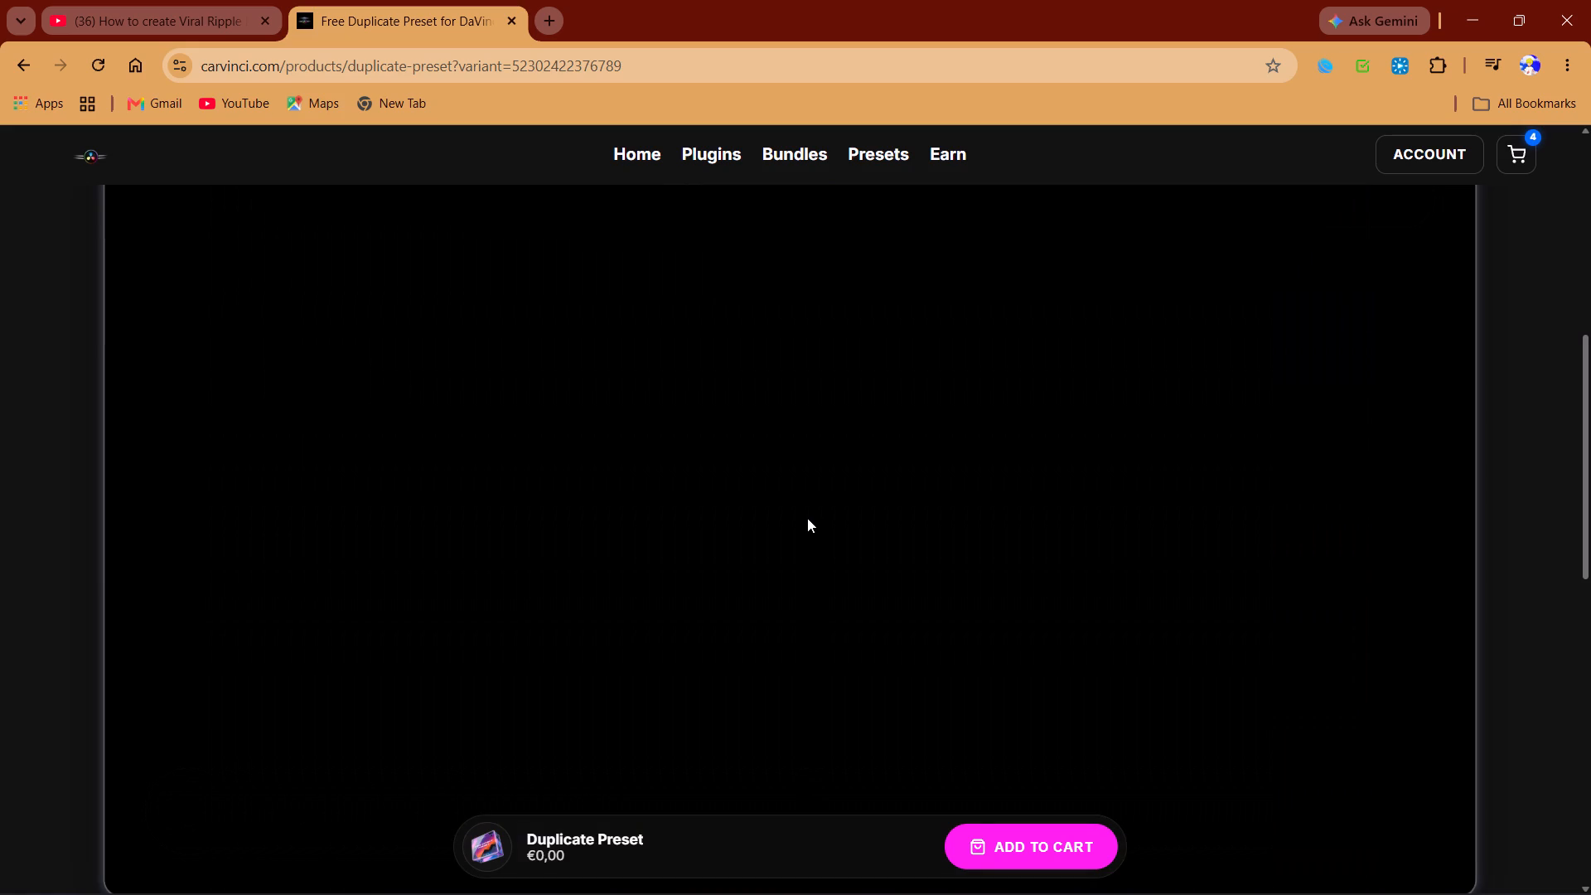
click(968, 841)
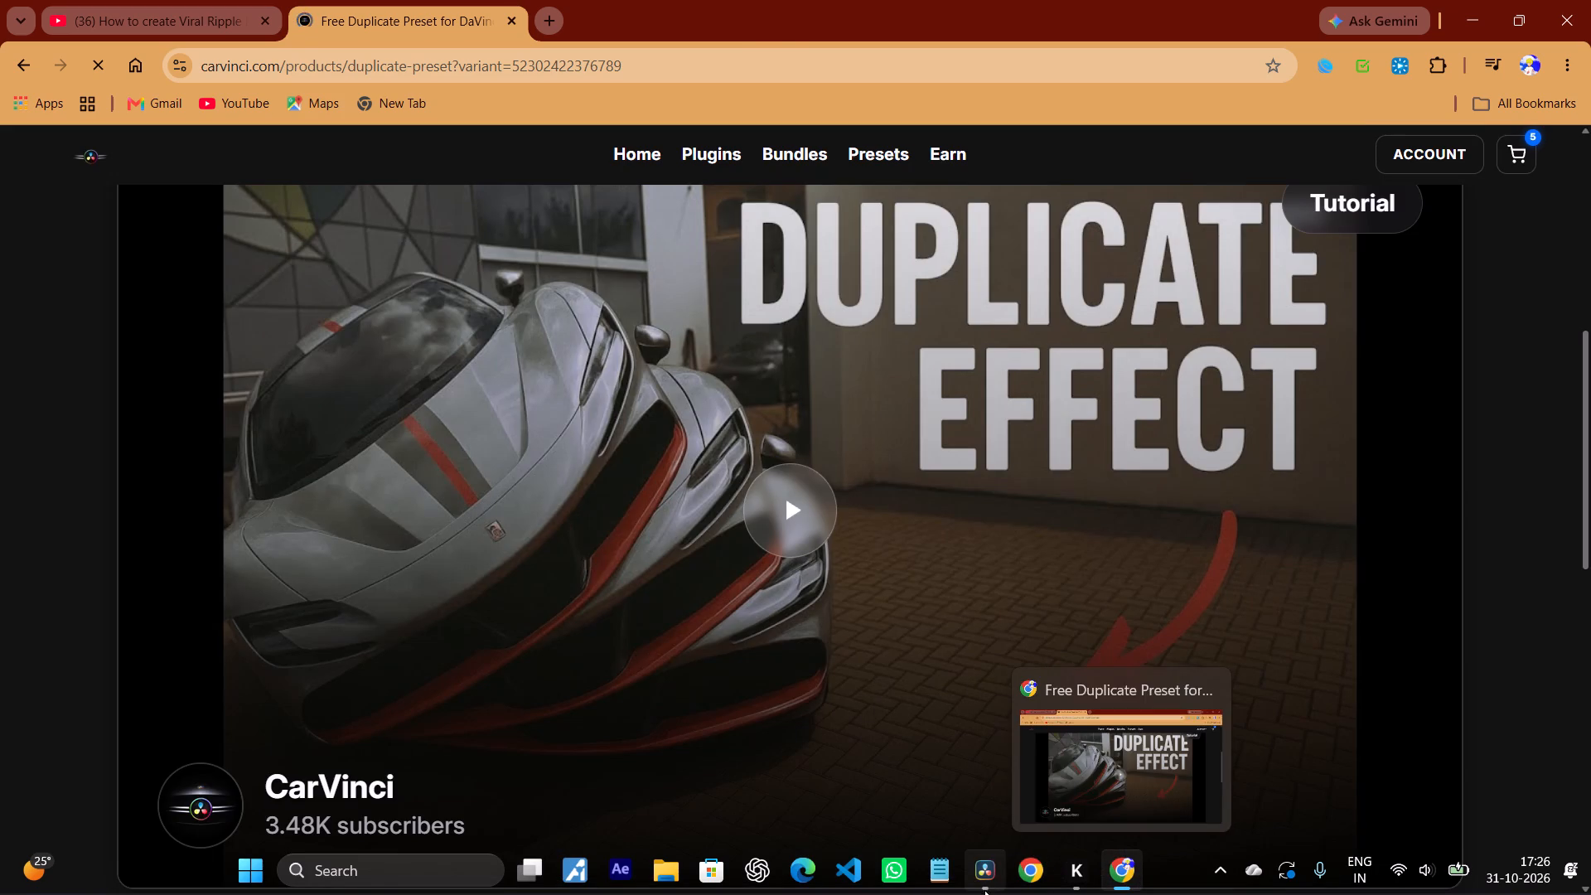
Switch to DaVinci Resolve and scrub through the car shots between about 01:00:17:06 and 01:00:21:04.
click(984, 889)
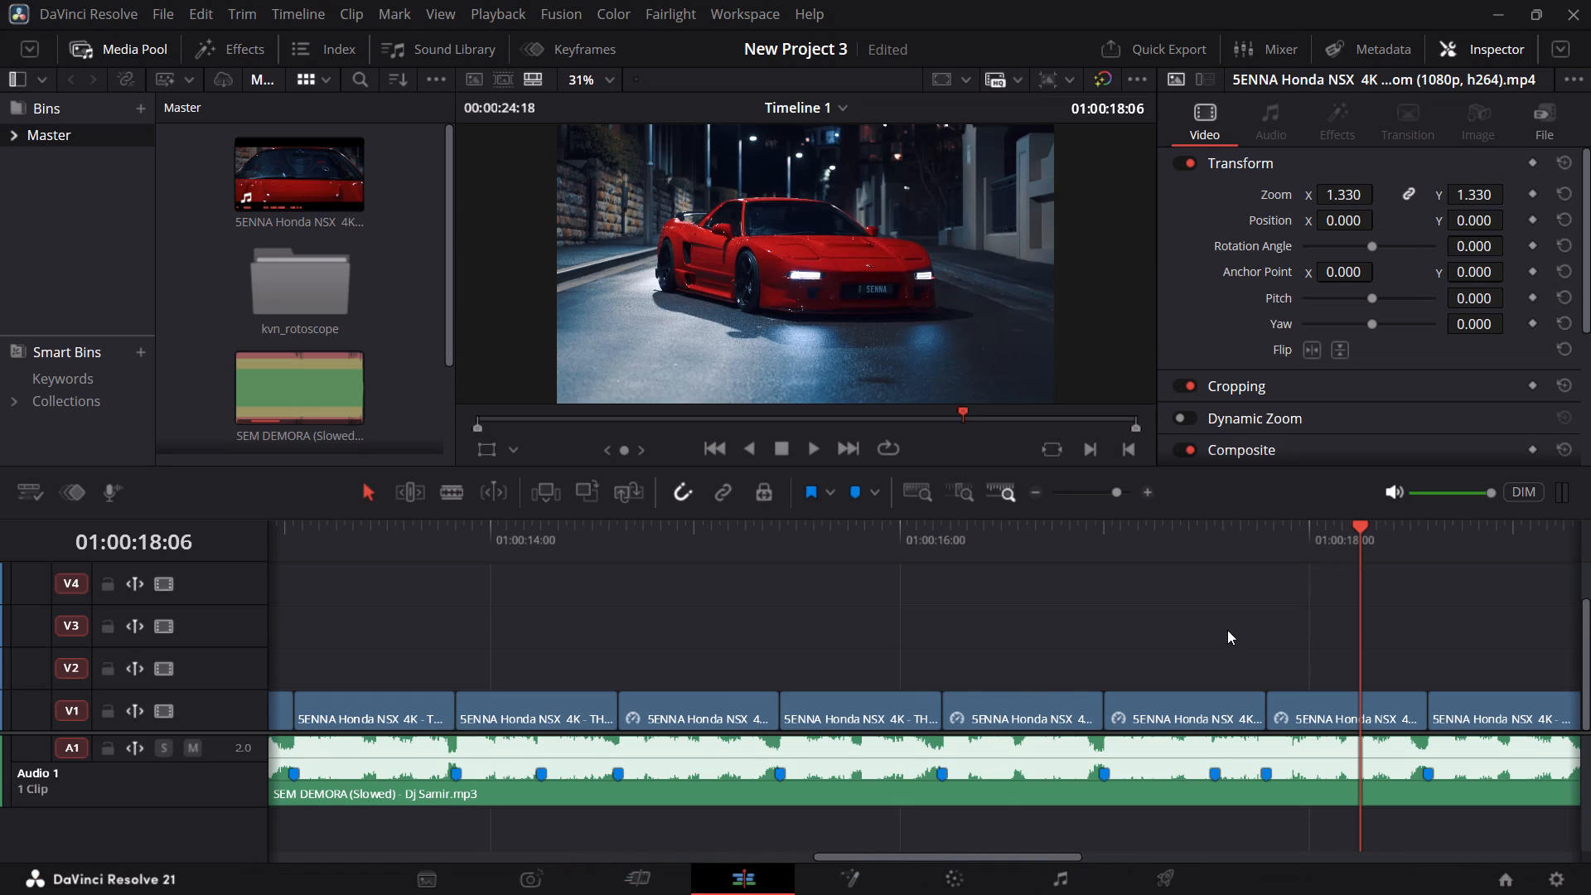
drag(1260, 551, 1158, 553)
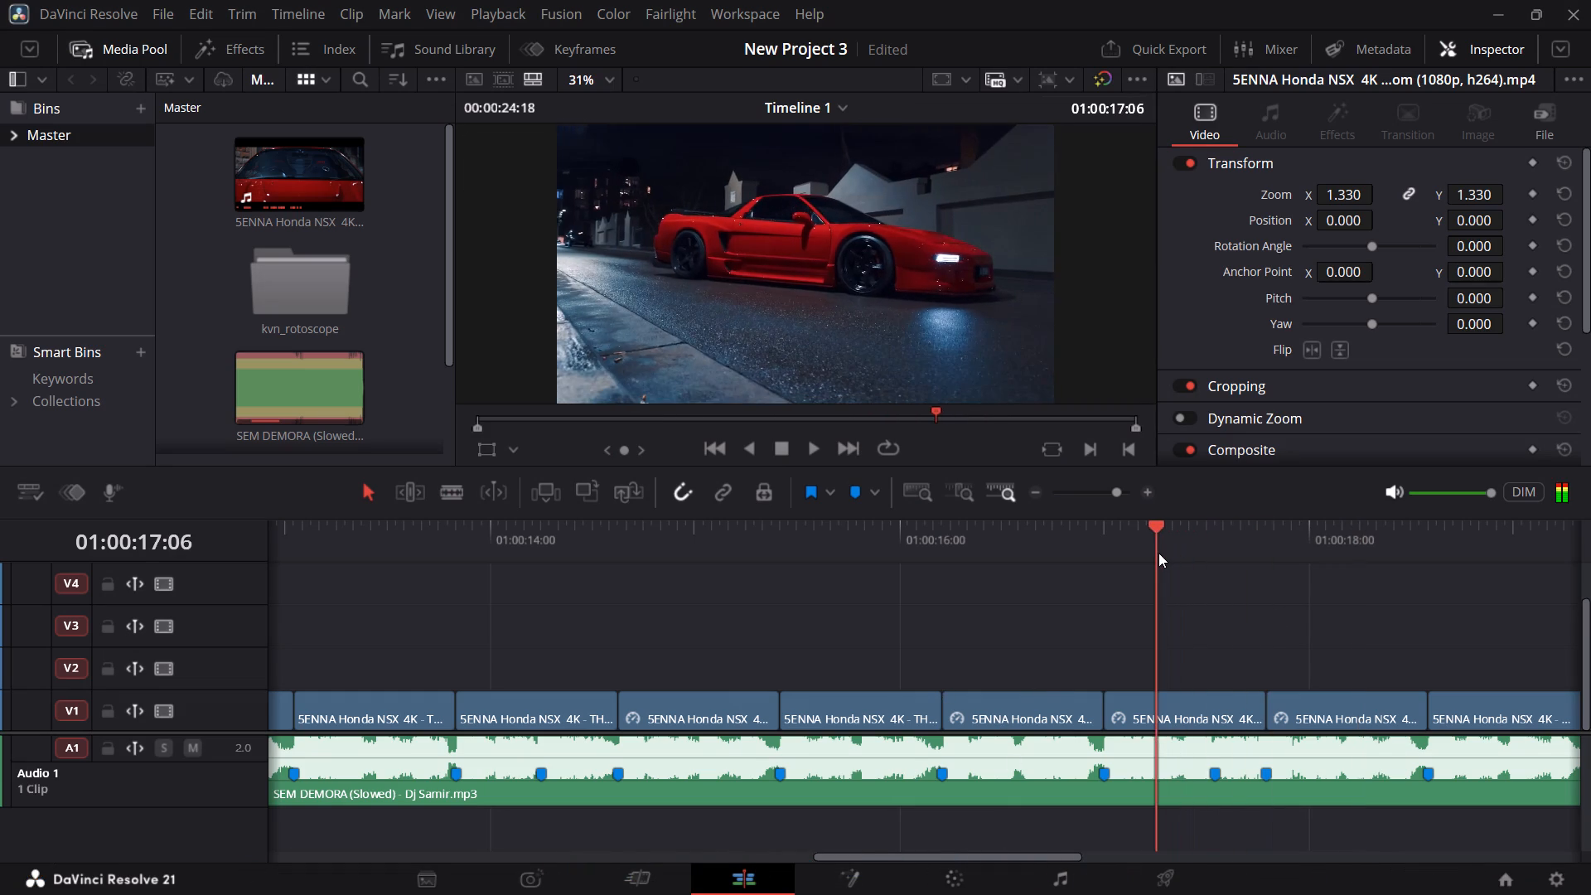
drag(1158, 553, 1561, 568)
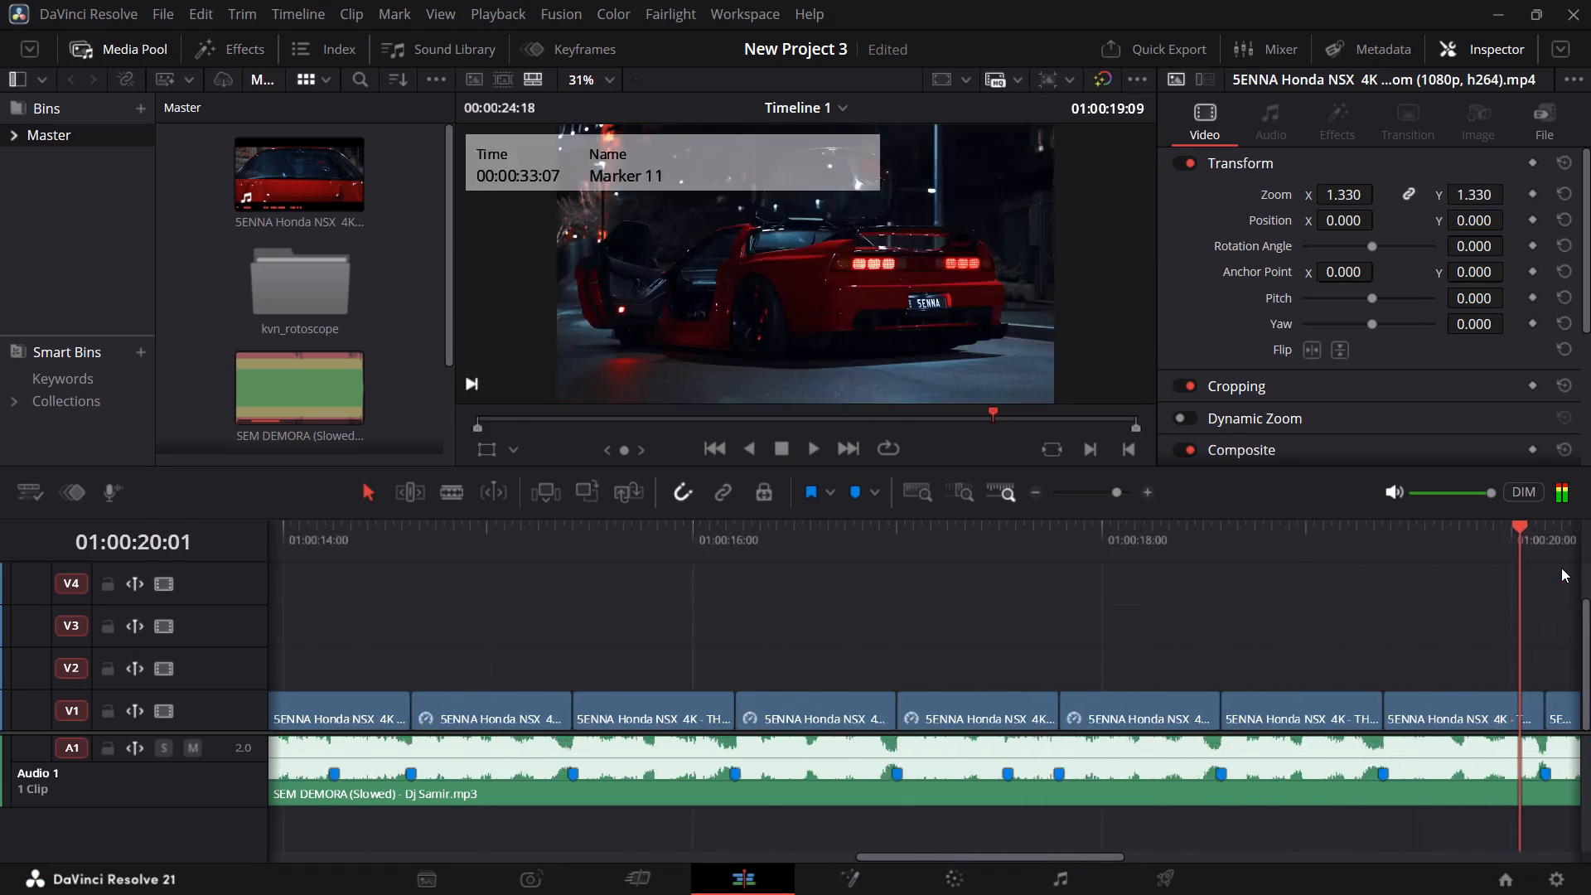
drag(1561, 568, 1547, 588)
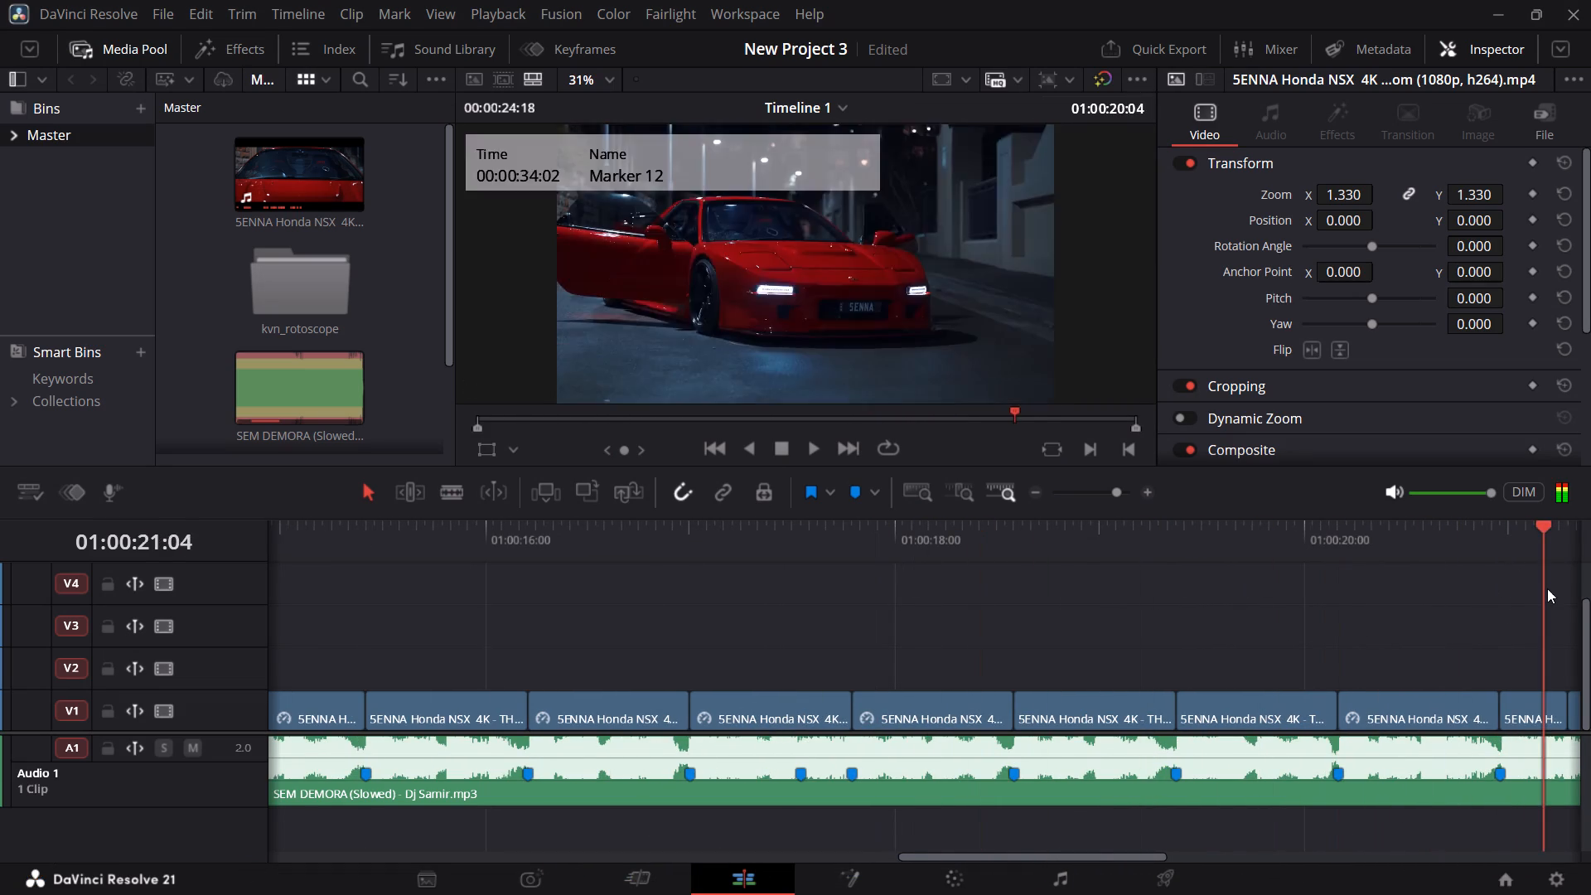
drag(1547, 588, 1486, 588)
Switch to Chrome, start the Duplicate Preset tutorial video and return to the presets list.
click(1124, 880)
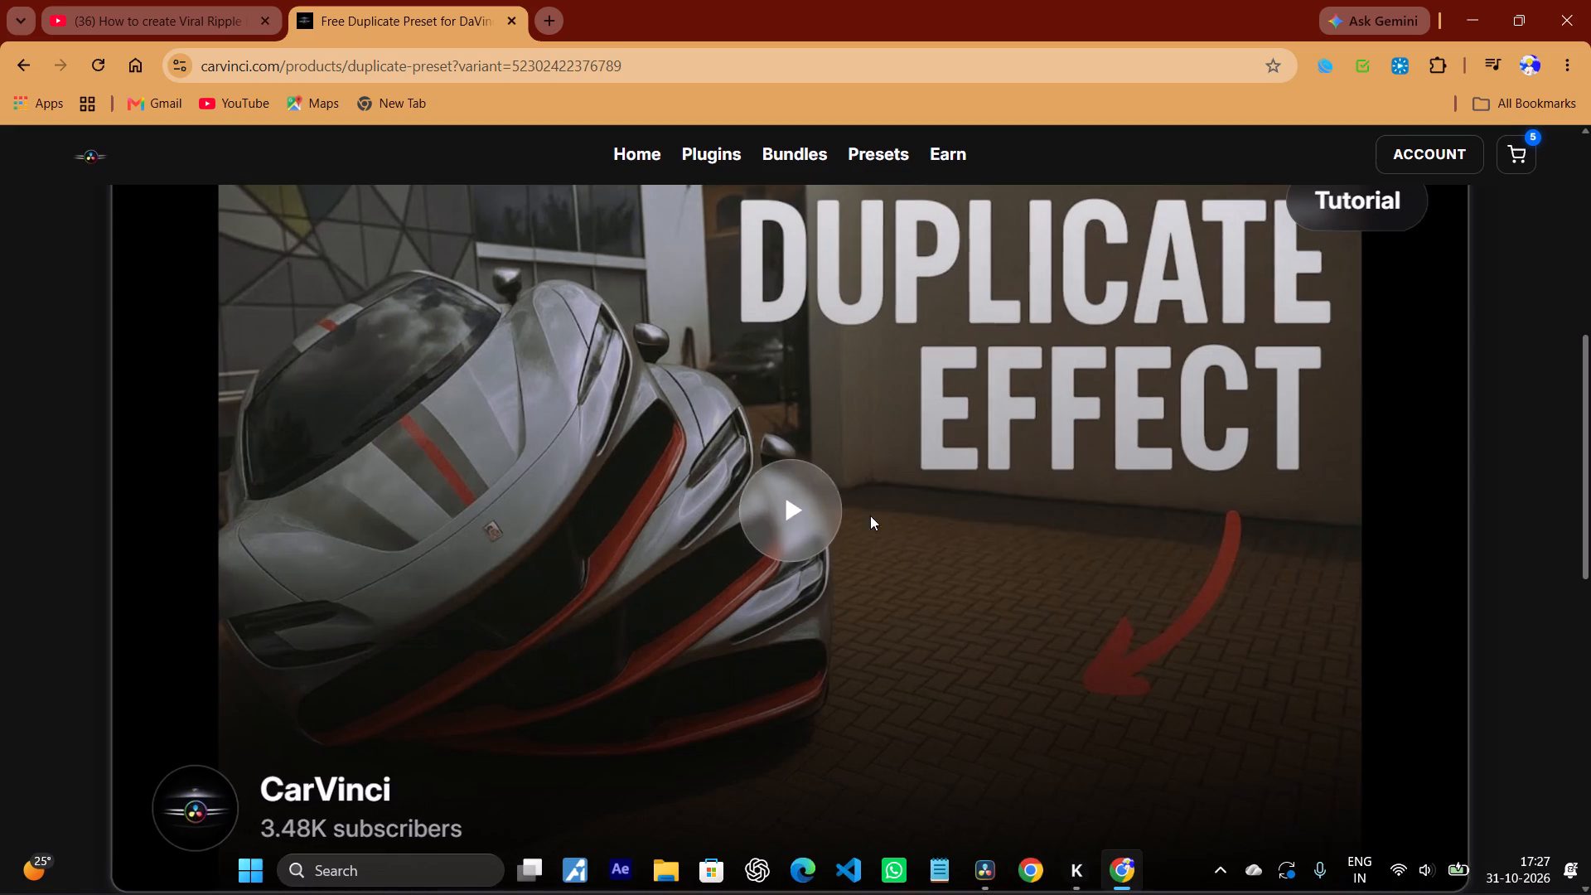
click(798, 523)
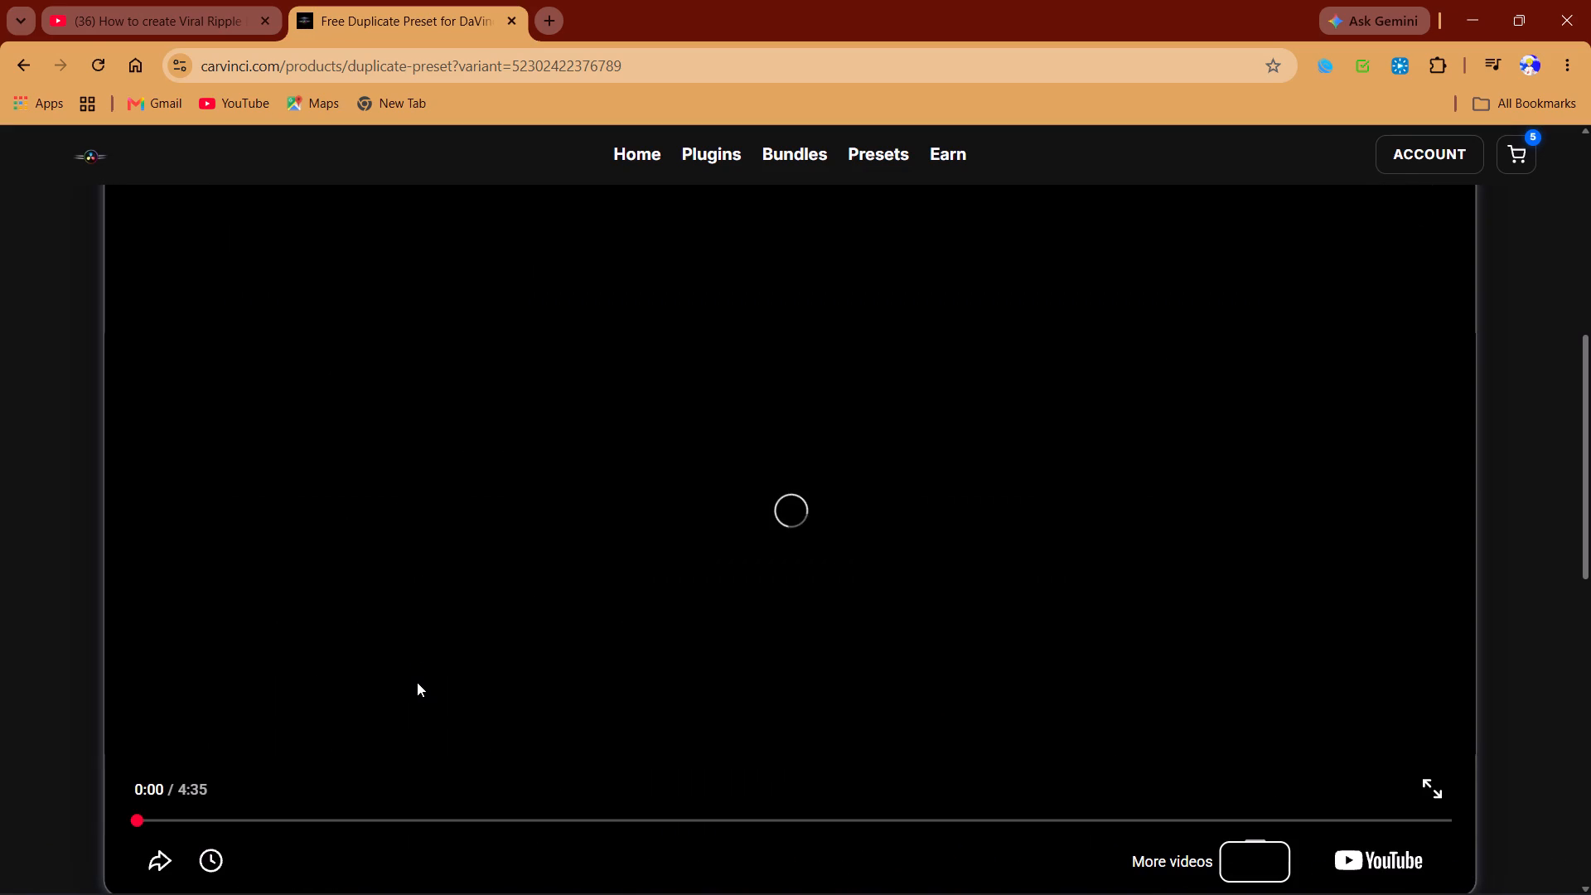
drag(420, 681, 436, 665)
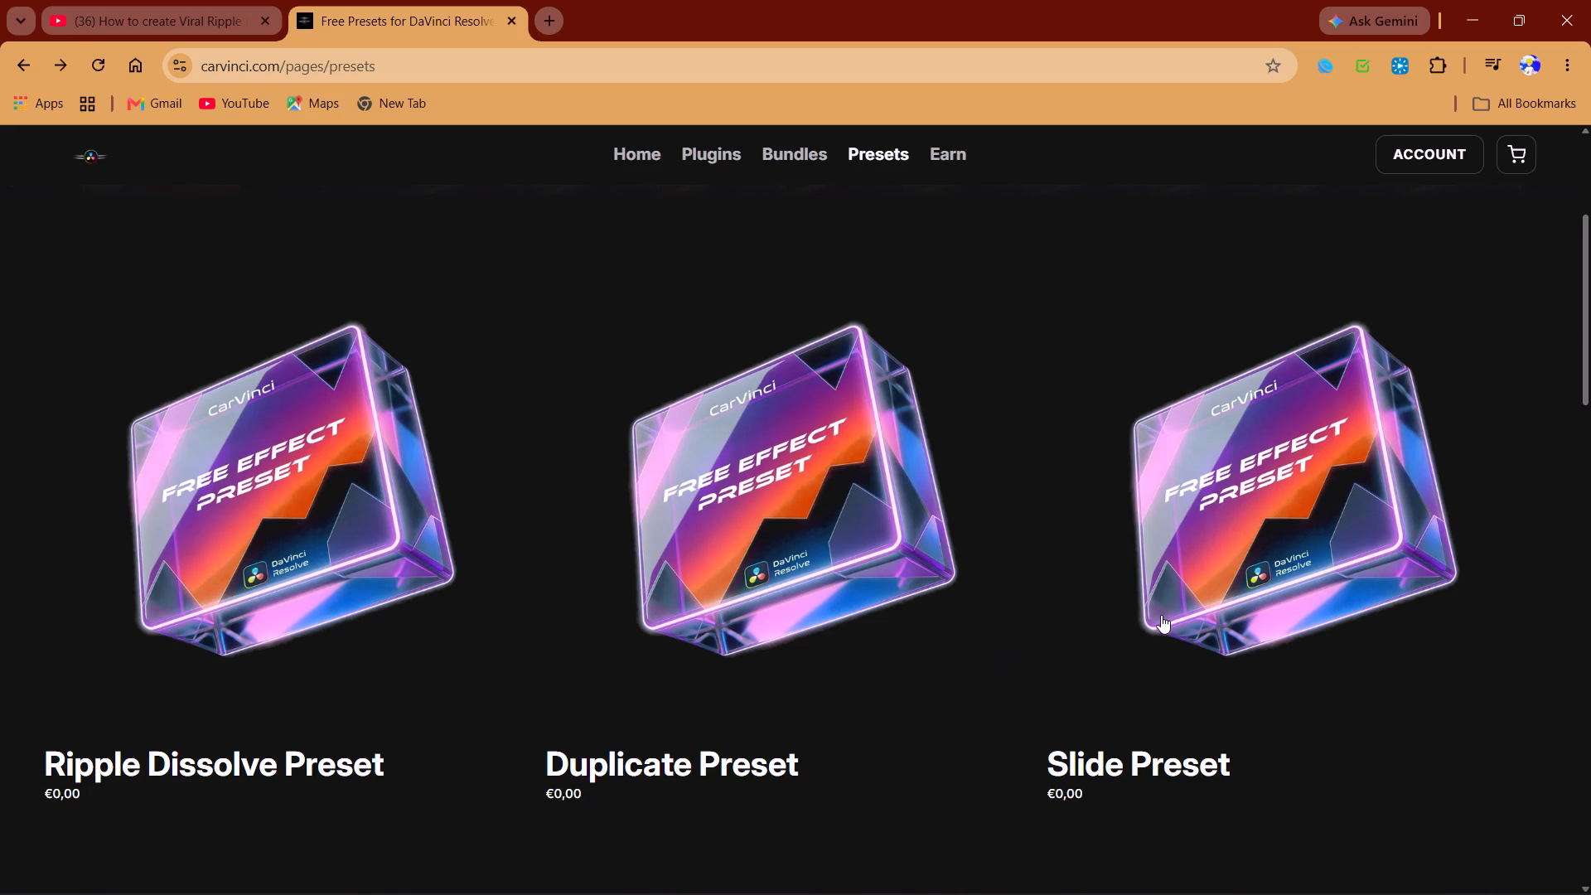
Open the Slide Preset page, watch the start of its tutorial, add the preset to the cart and return to the list.
click(1202, 601)
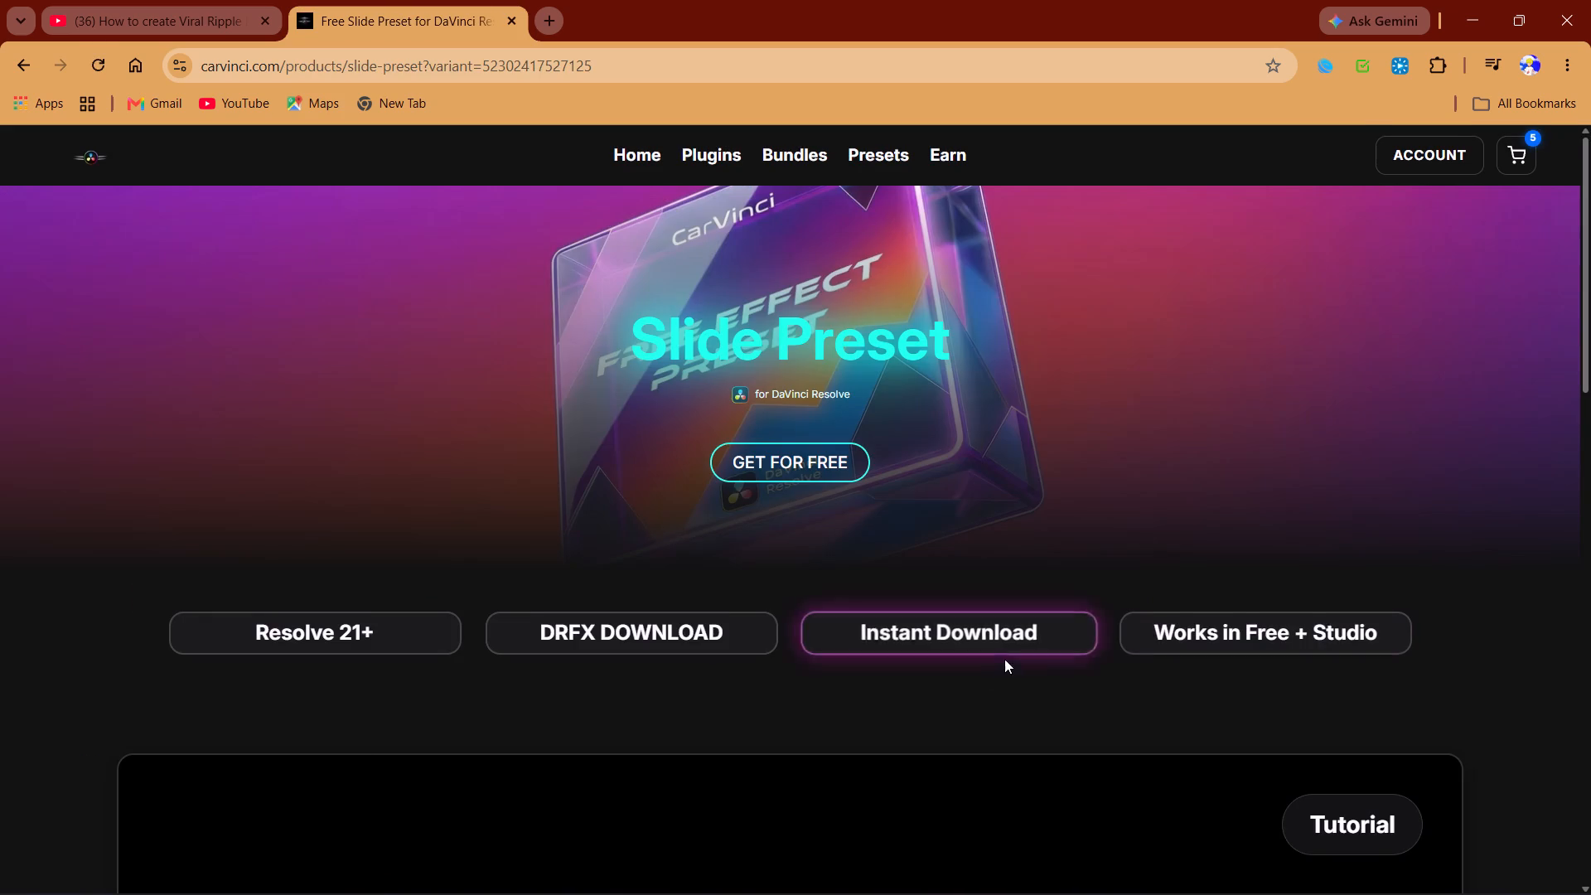
scroll(1002, 659, down, 6)
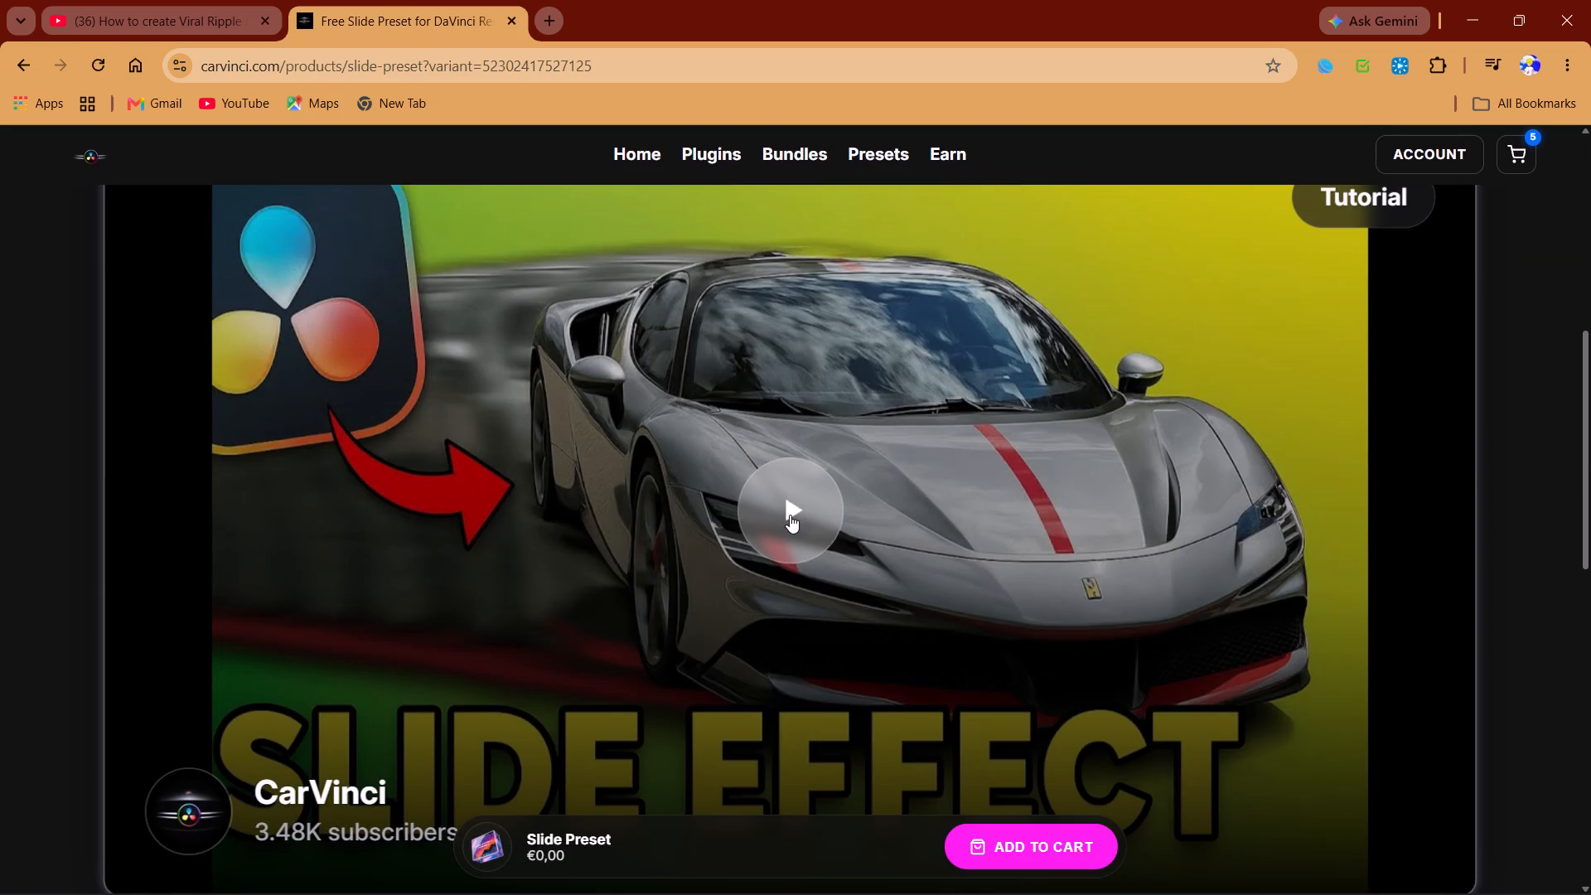
click(790, 515)
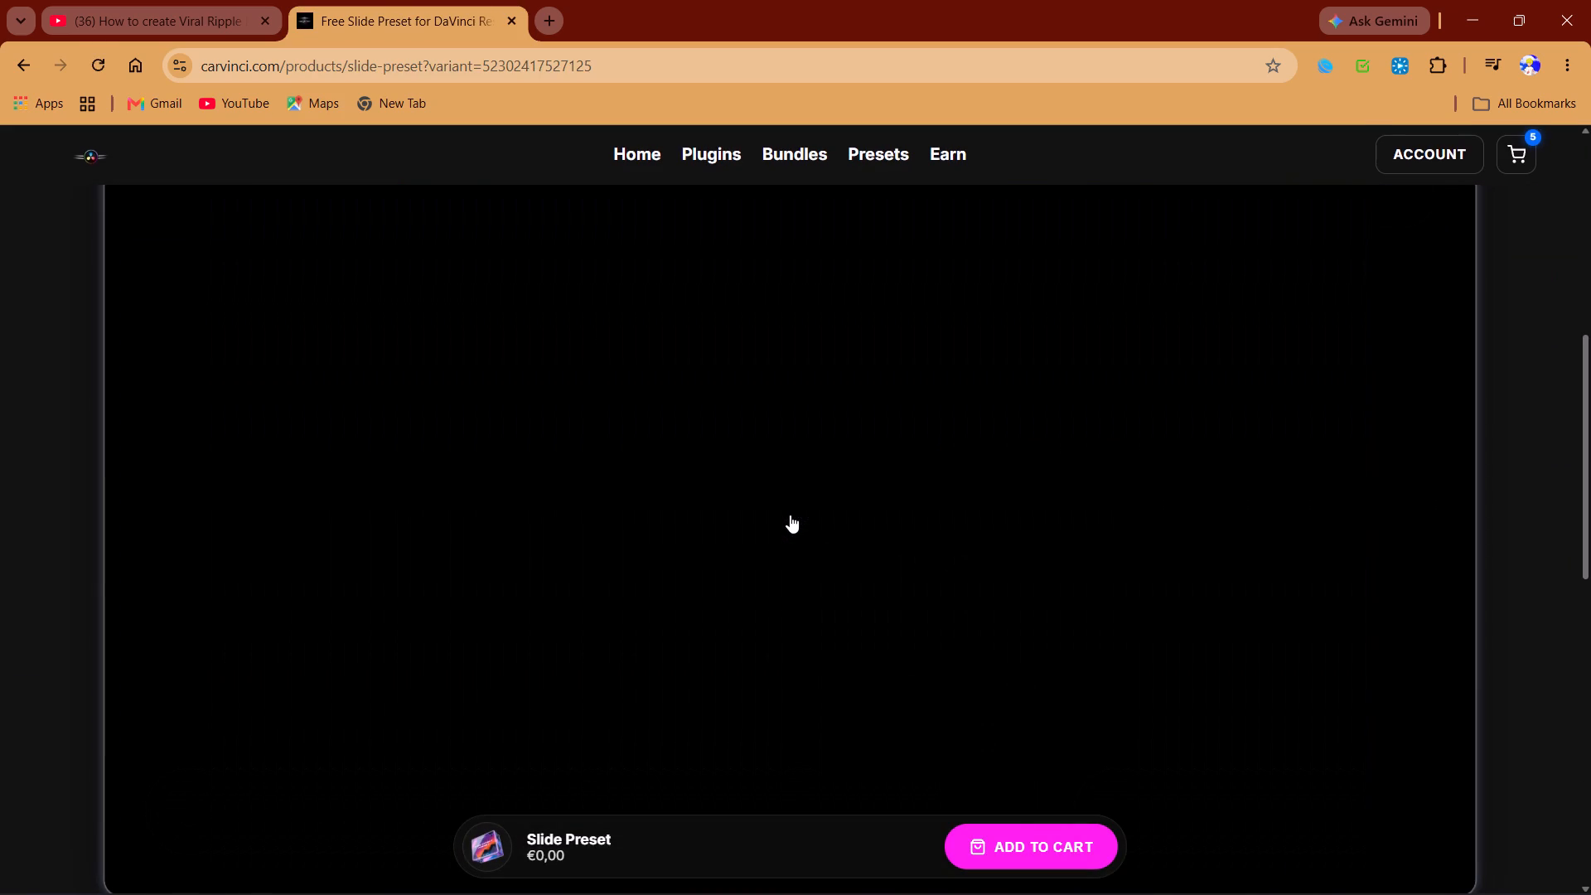
scroll(790, 515, down, 1)
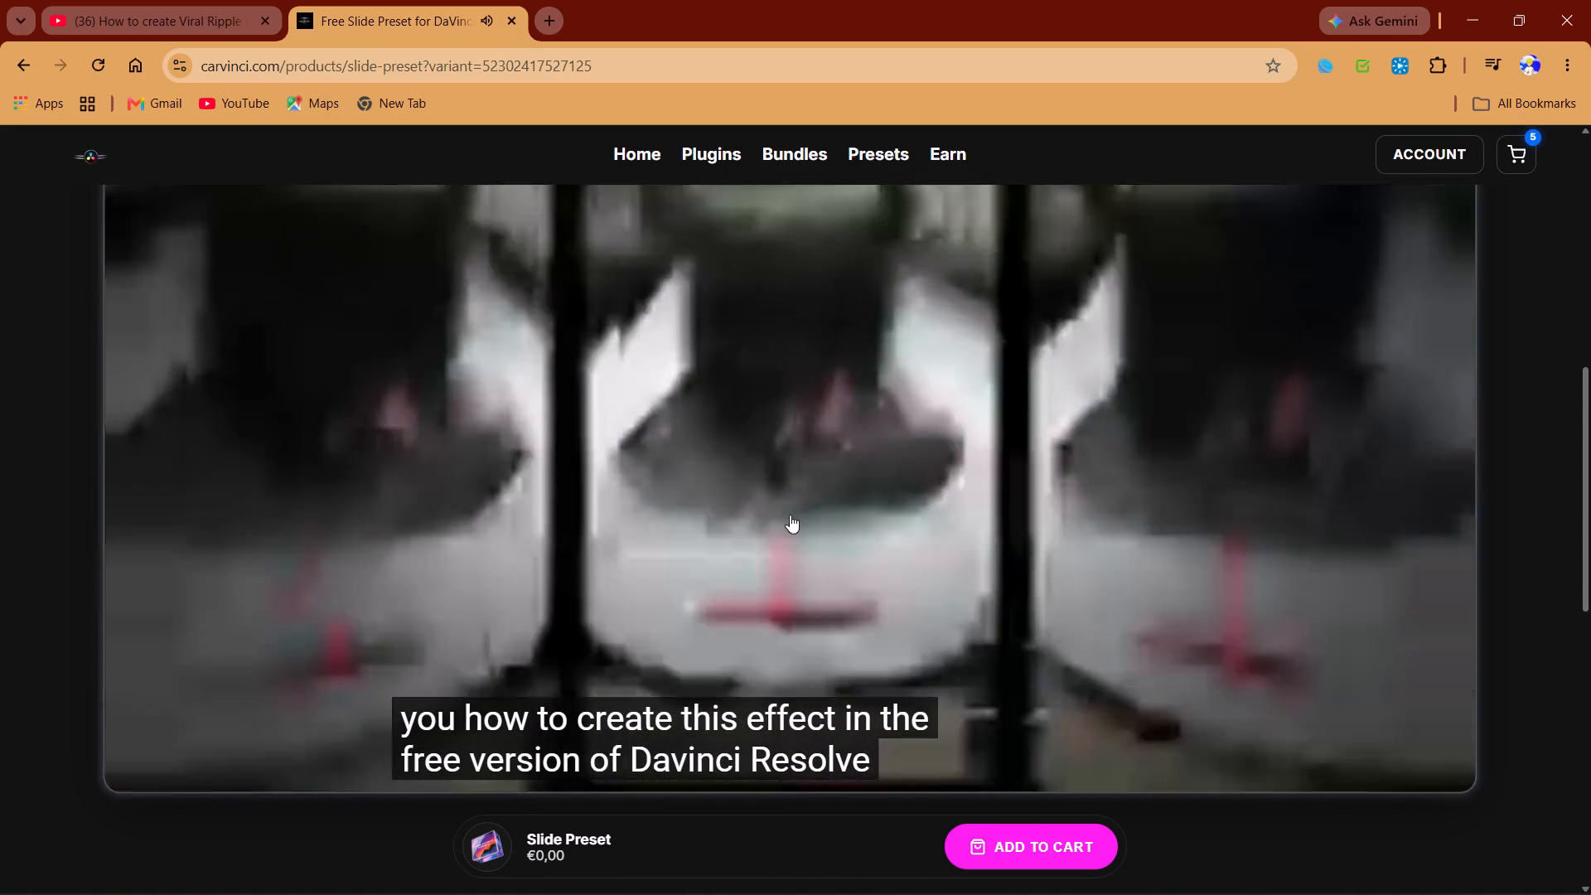
scroll(790, 515, down, 2)
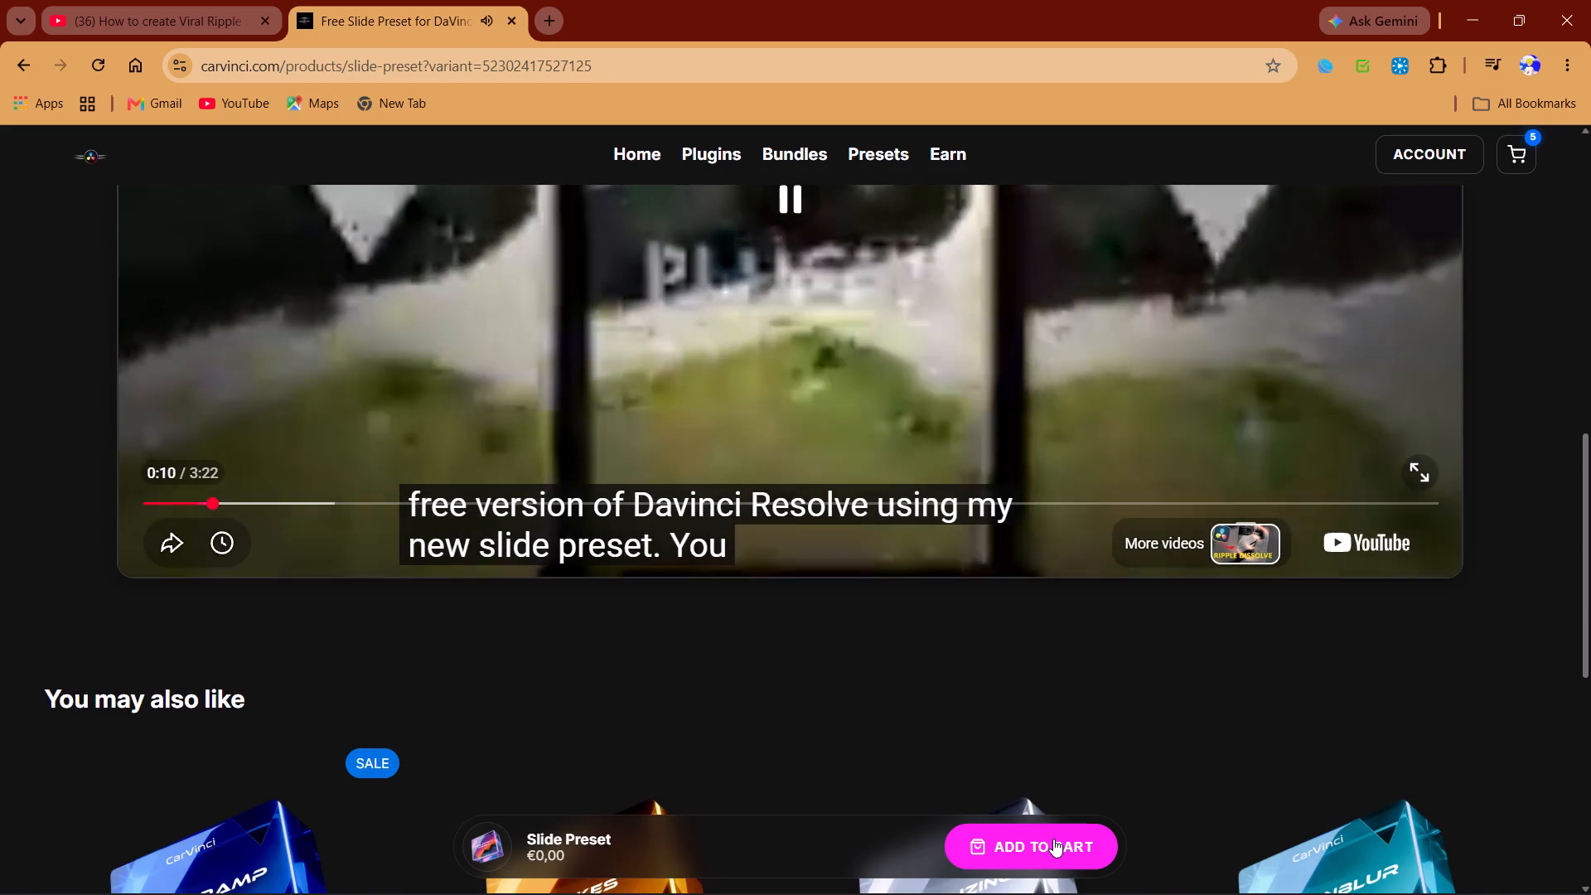
click(1053, 844)
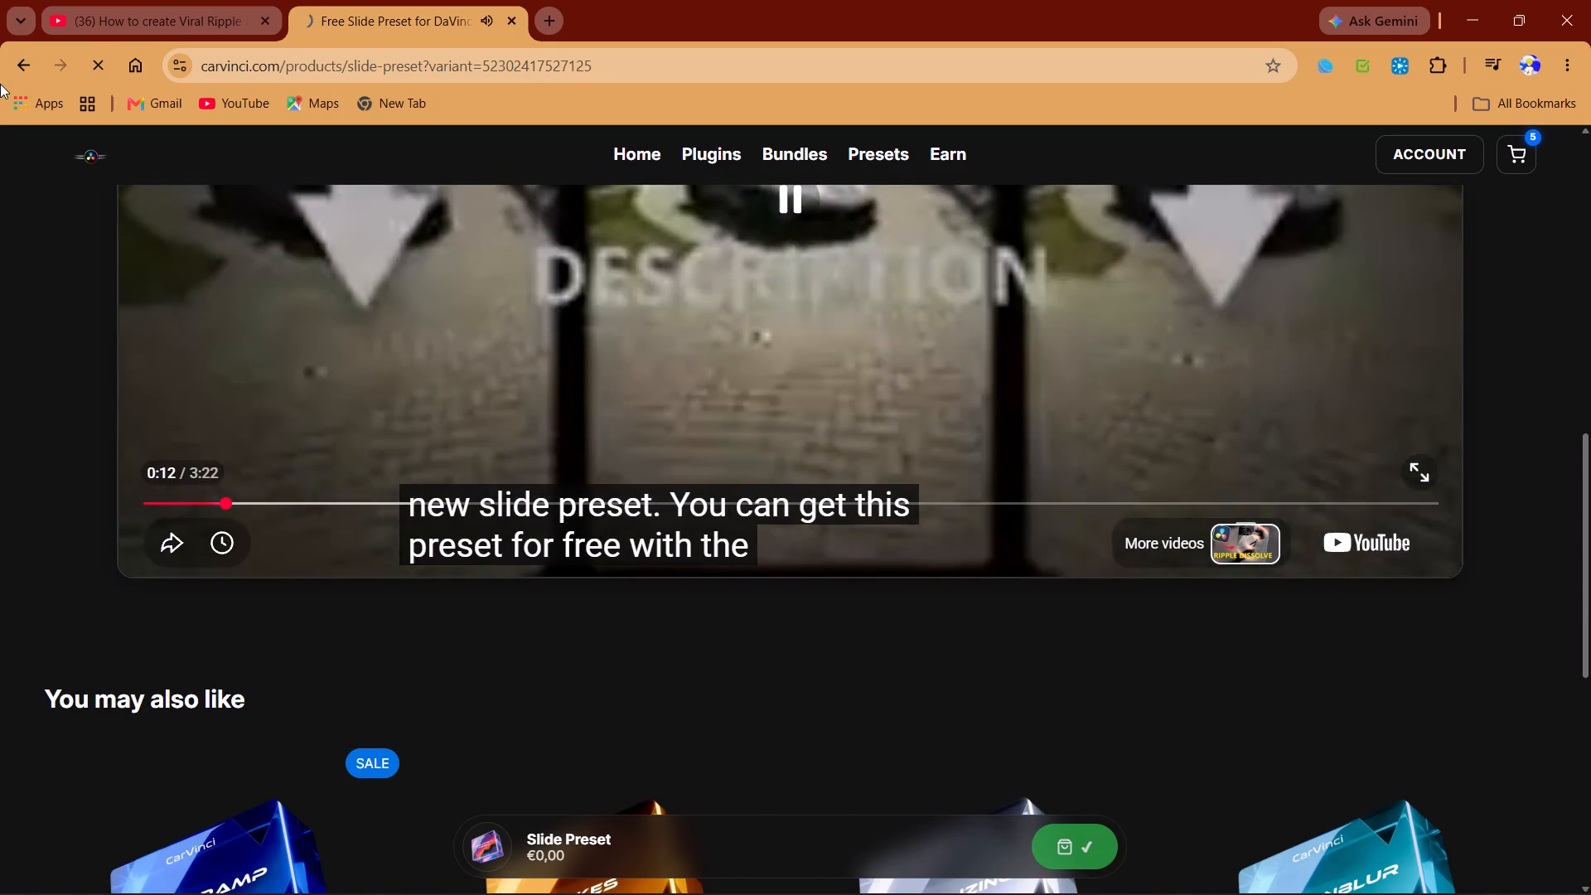
click(0, 84)
Find the Logo Flip Preset in the presets list, add it to the cart and return to the list.
scroll(1032, 774, down, 5)
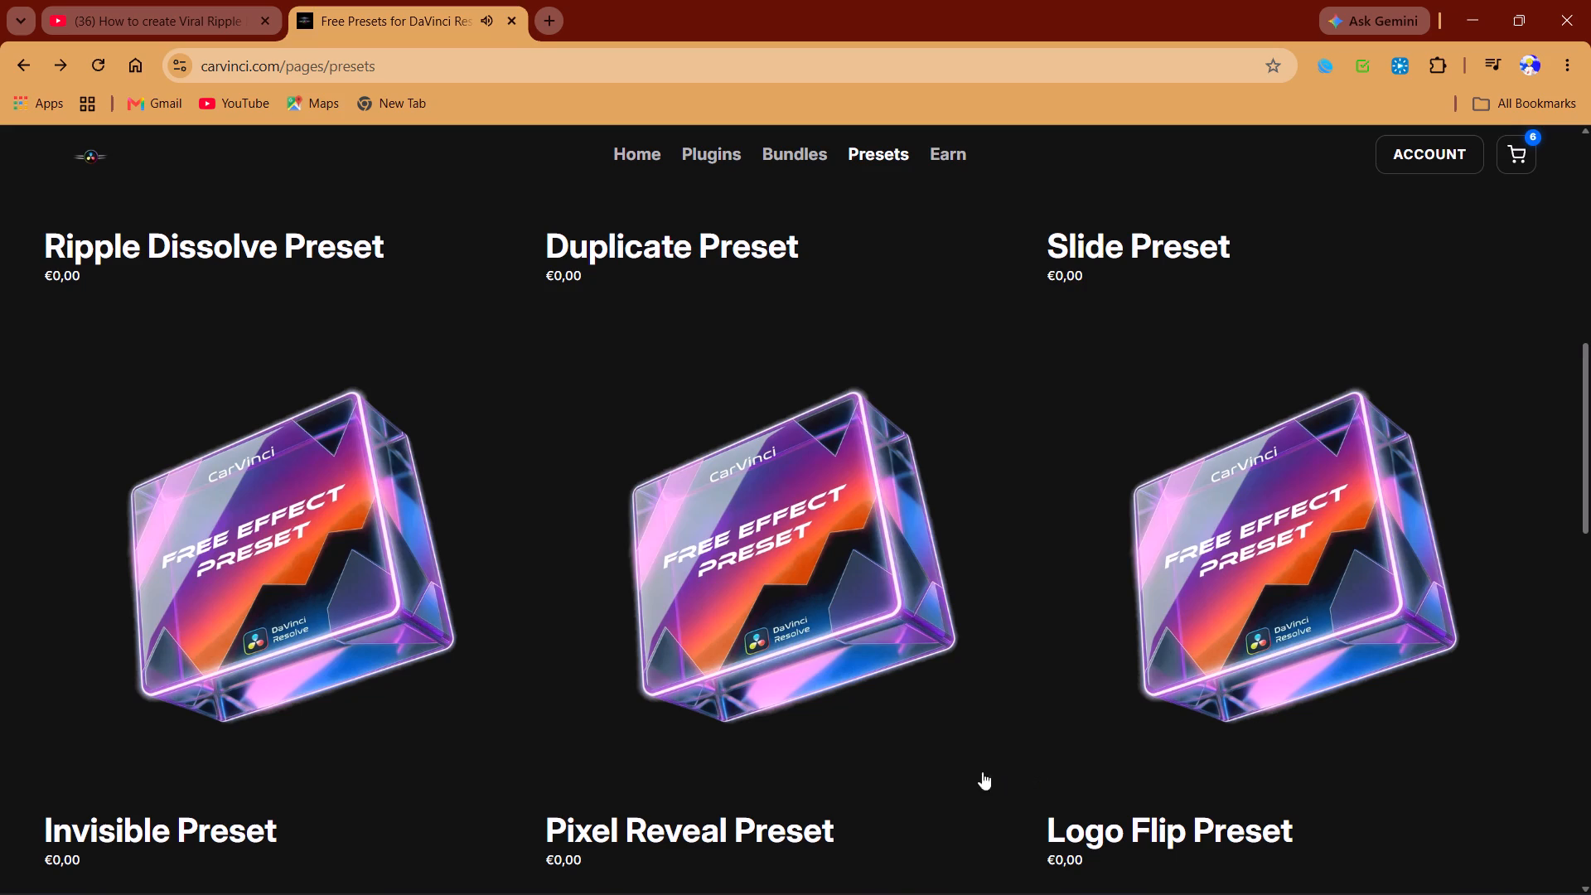
scroll(738, 722, down, 1)
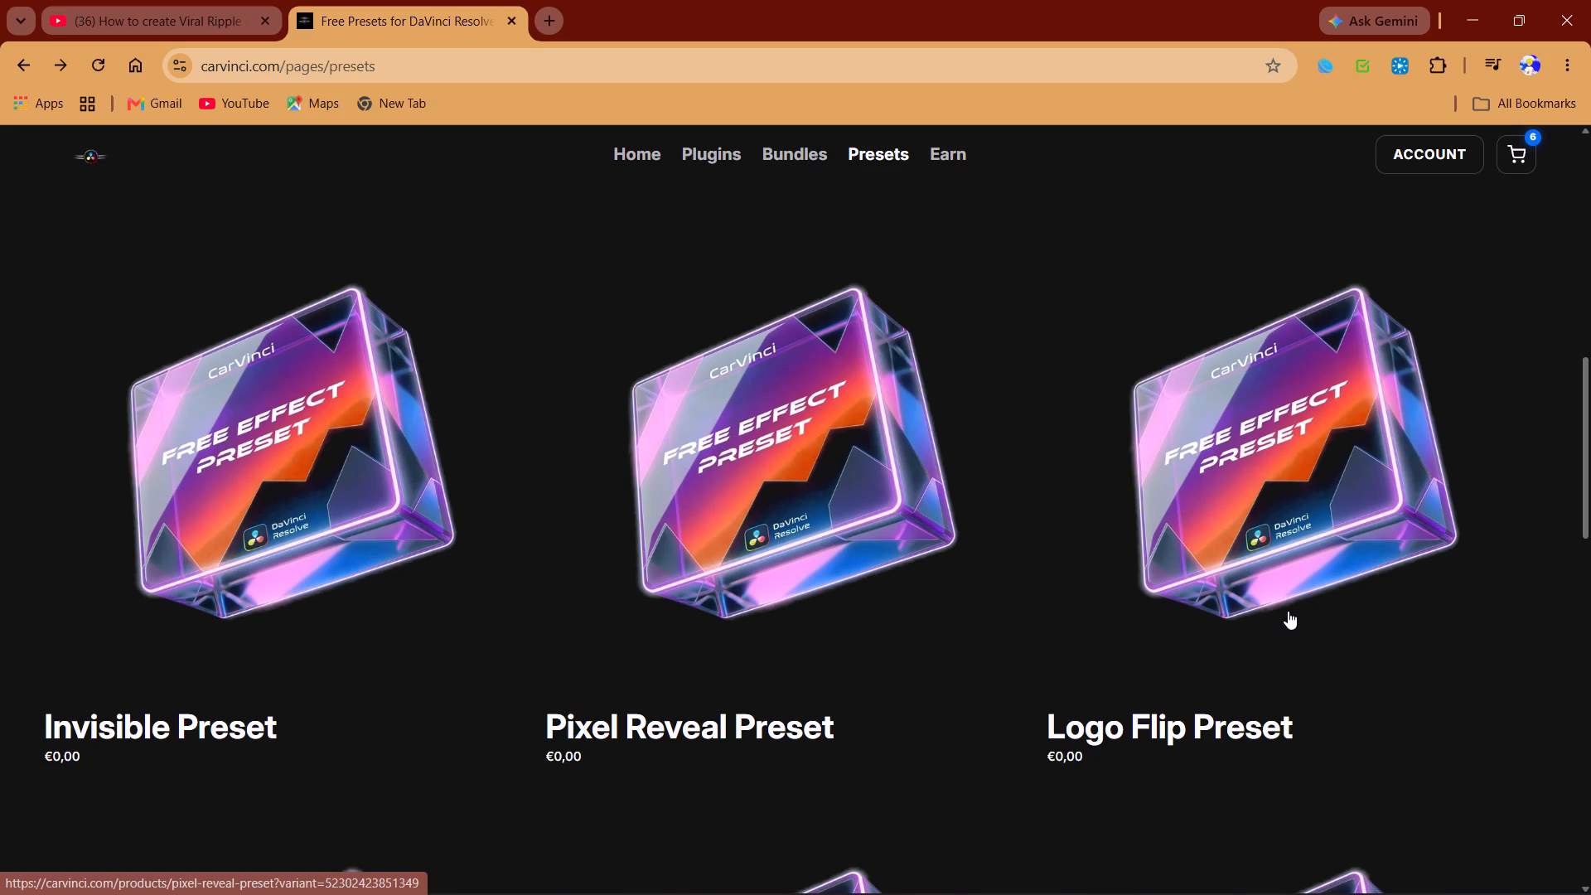
click(1273, 515)
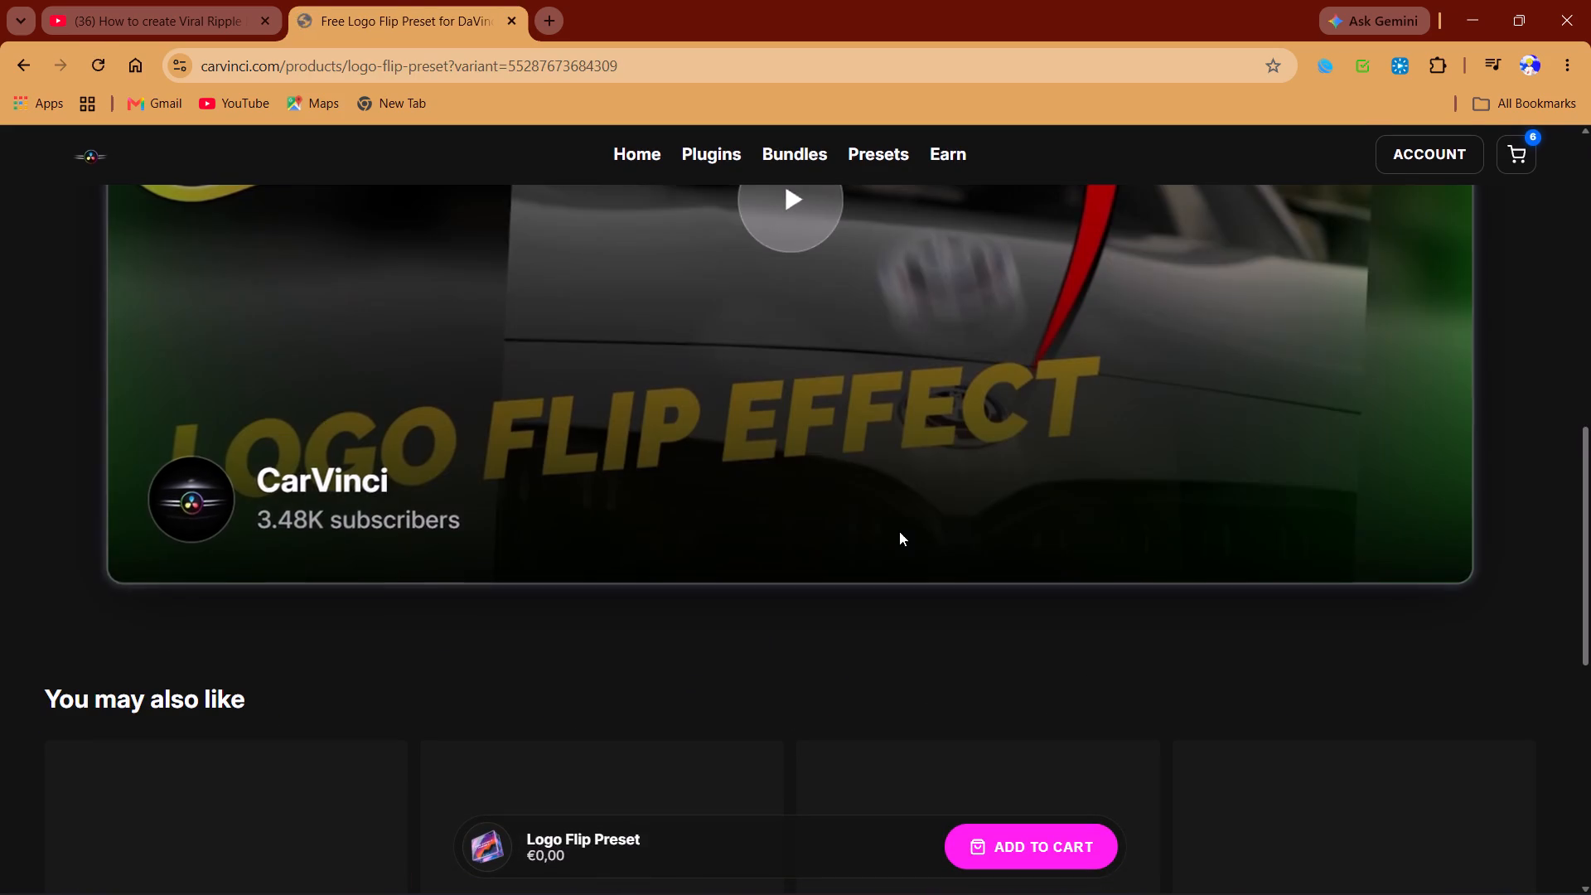
click(1040, 846)
click(26, 65)
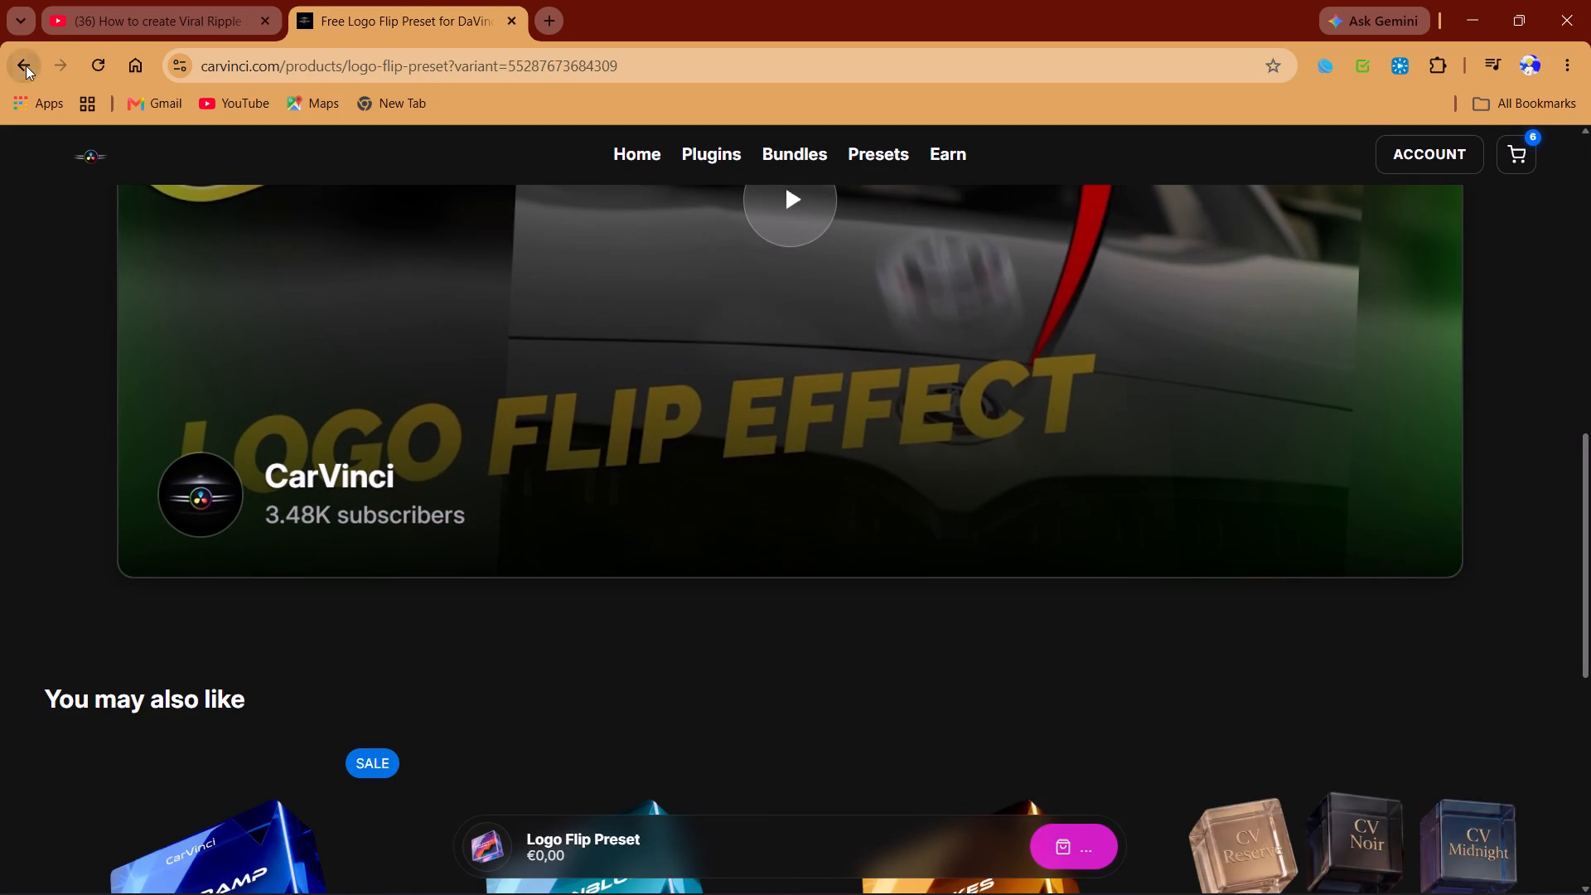
Open the Invisible Preset page, watch its tutorial video from the beginning and return to the presets list.
scroll(1085, 492, up, 5)
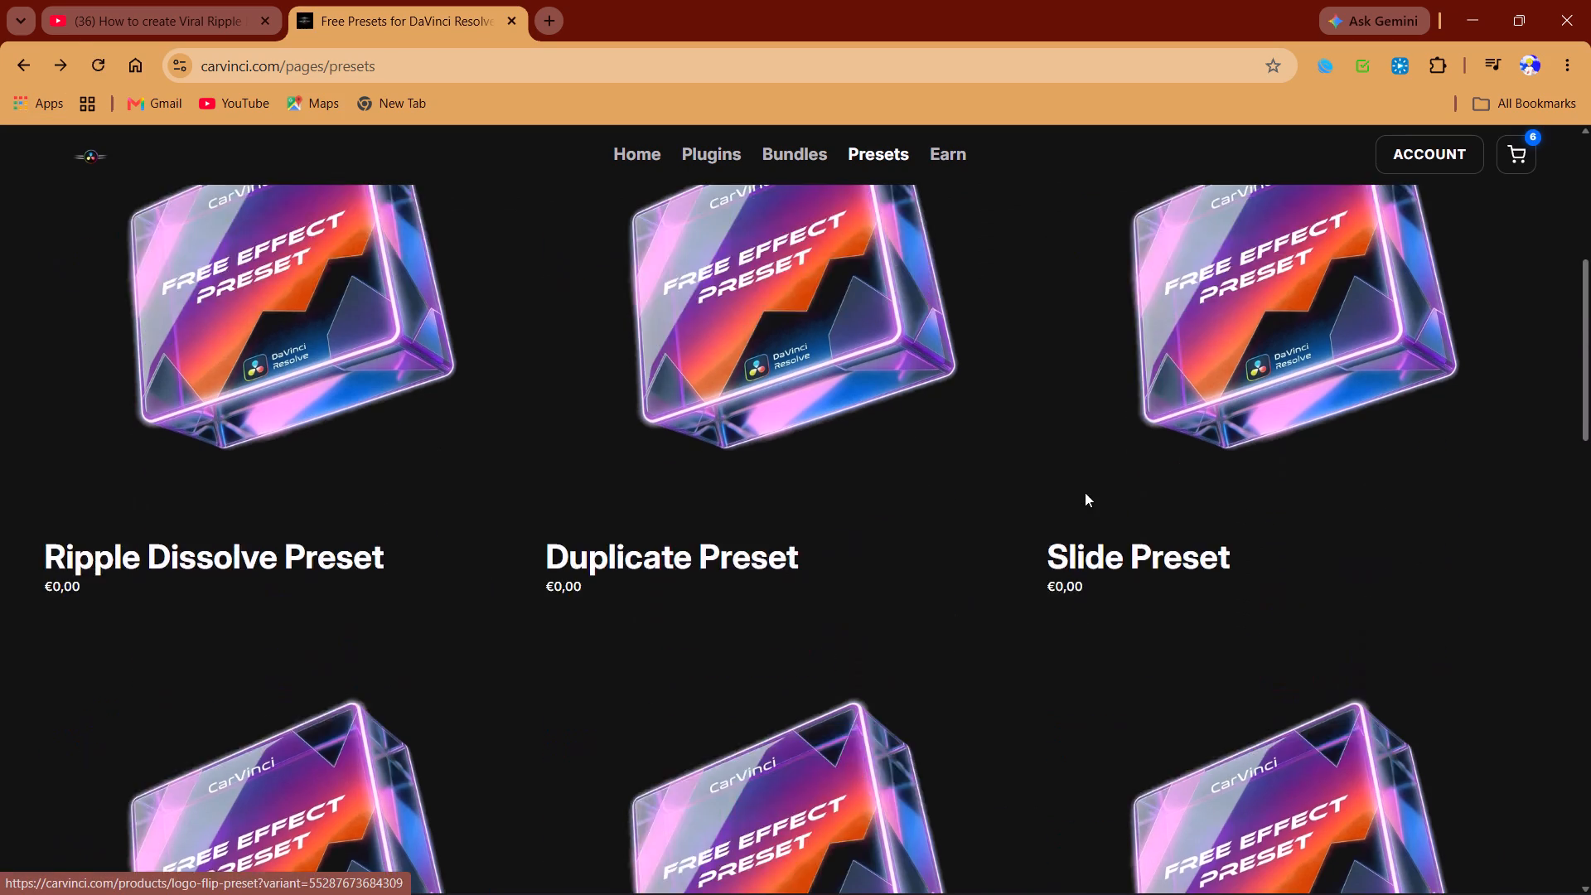
scroll(793, 588, down, 4)
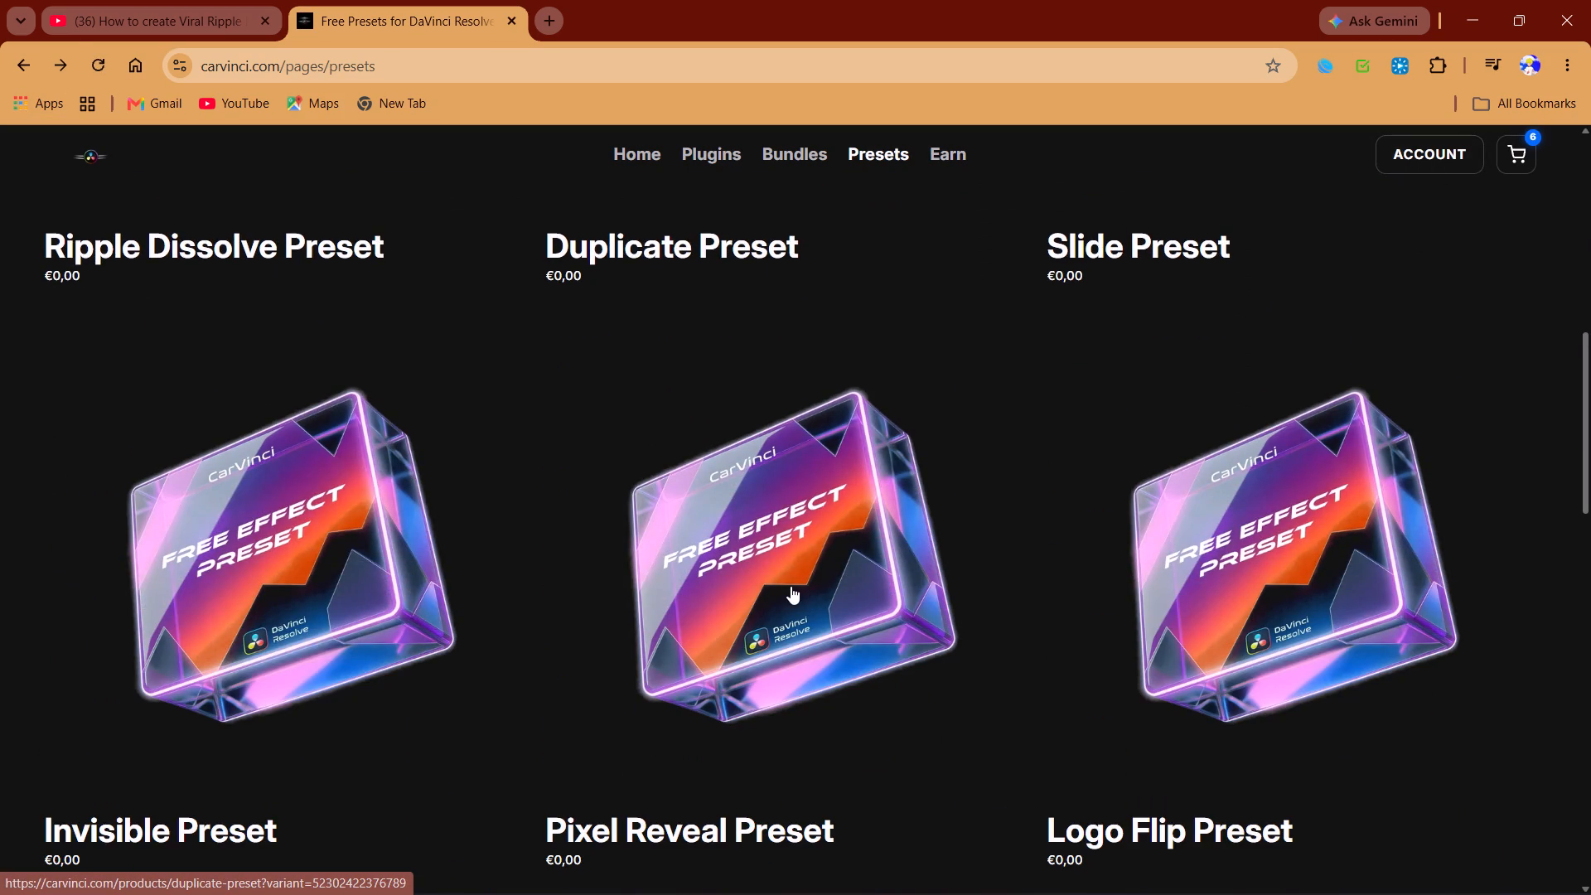
click(310, 600)
scroll(841, 595, down, 7)
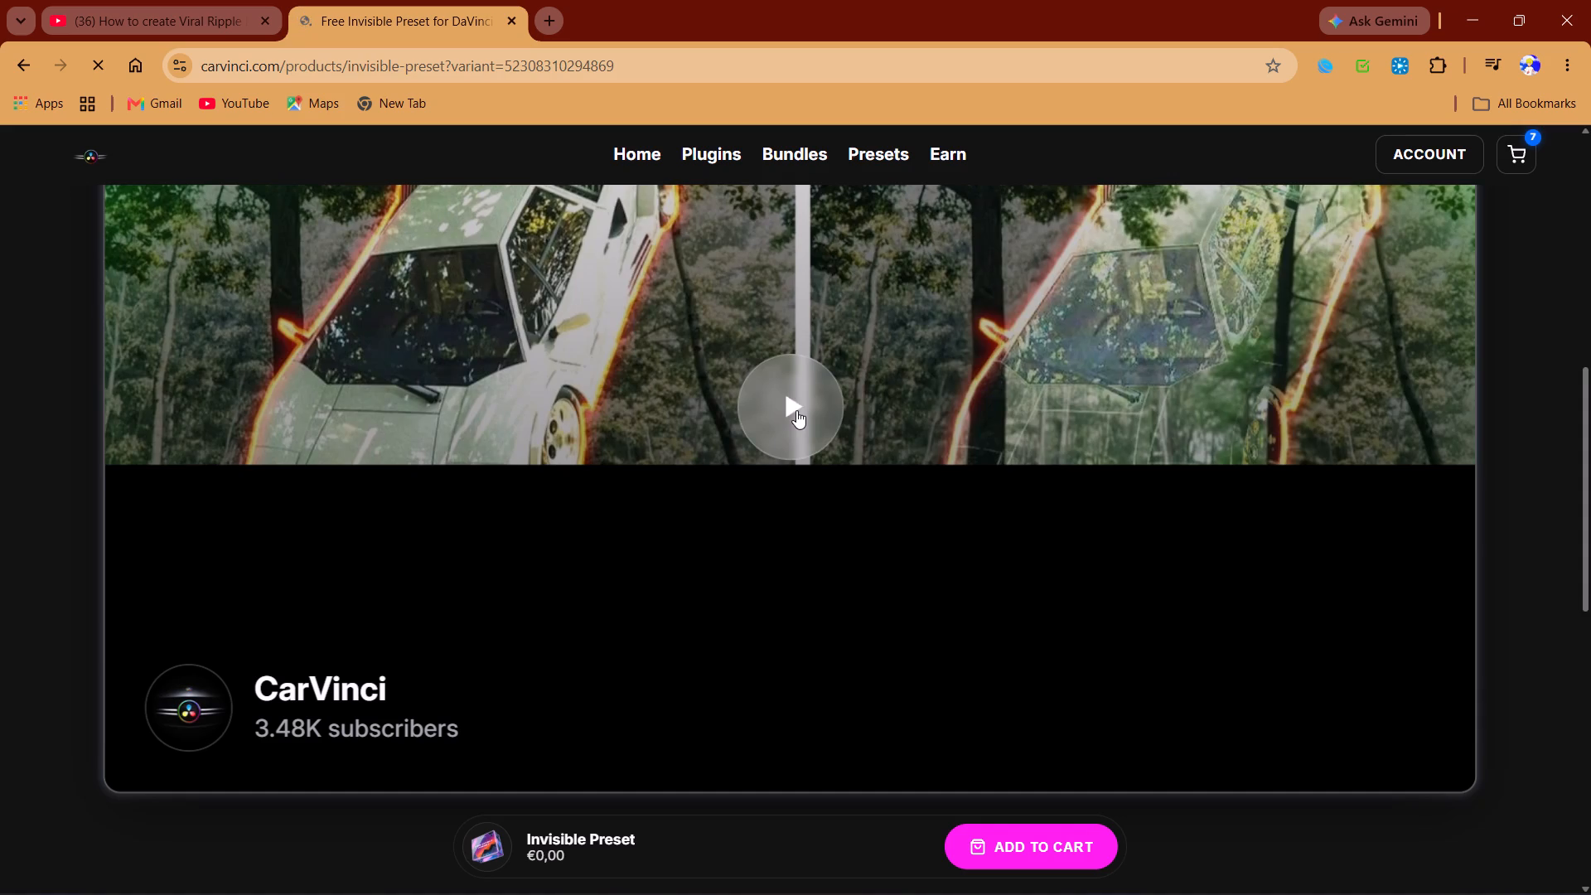
click(796, 410)
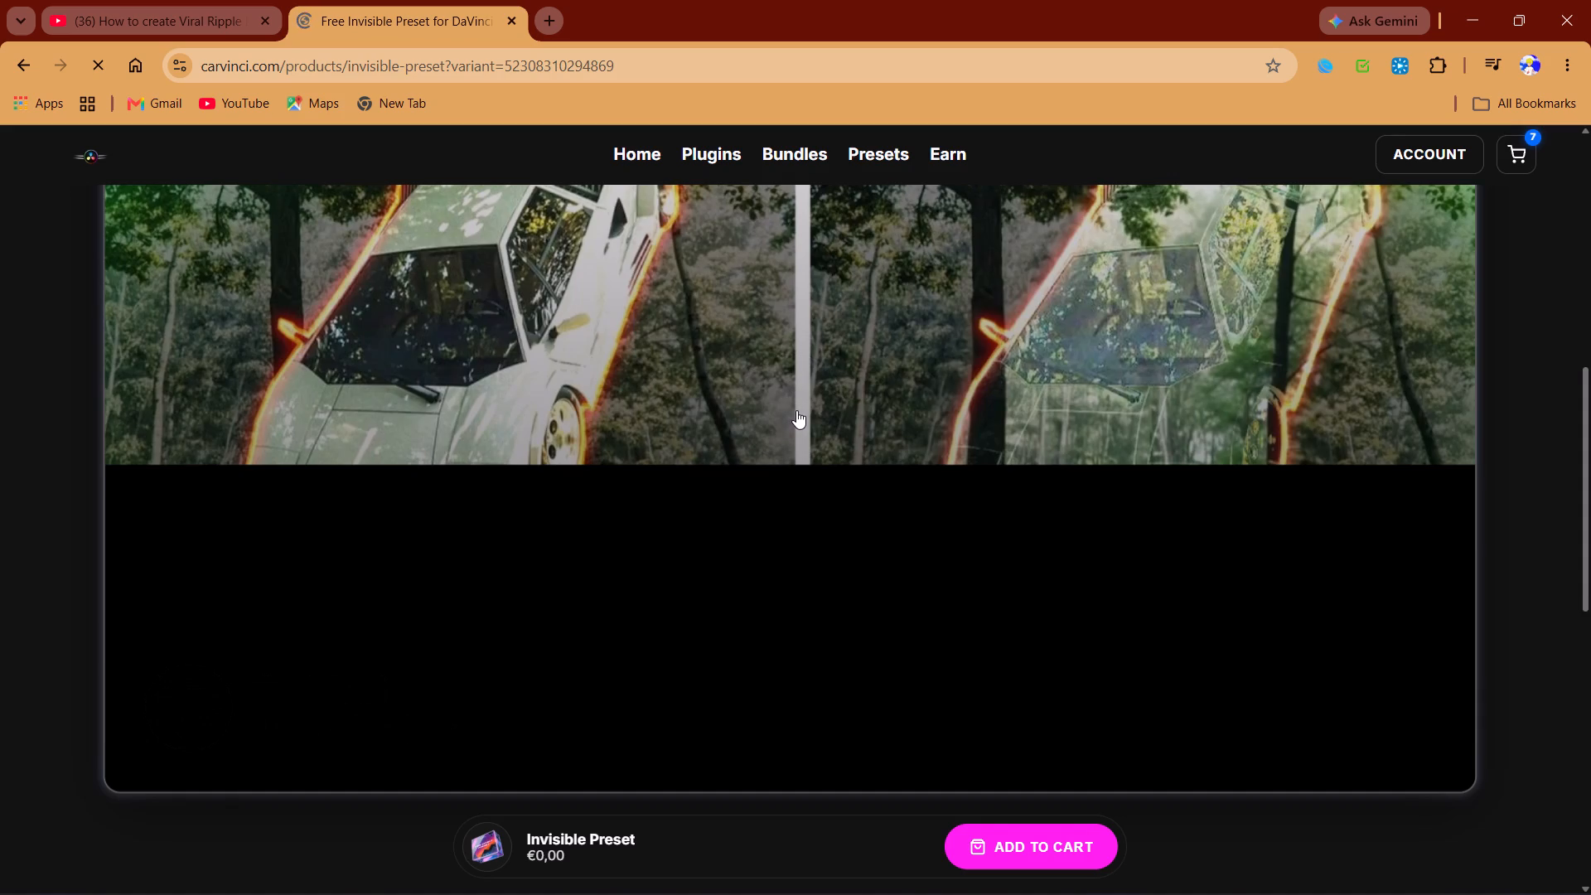
scroll(1082, 465, up, 1)
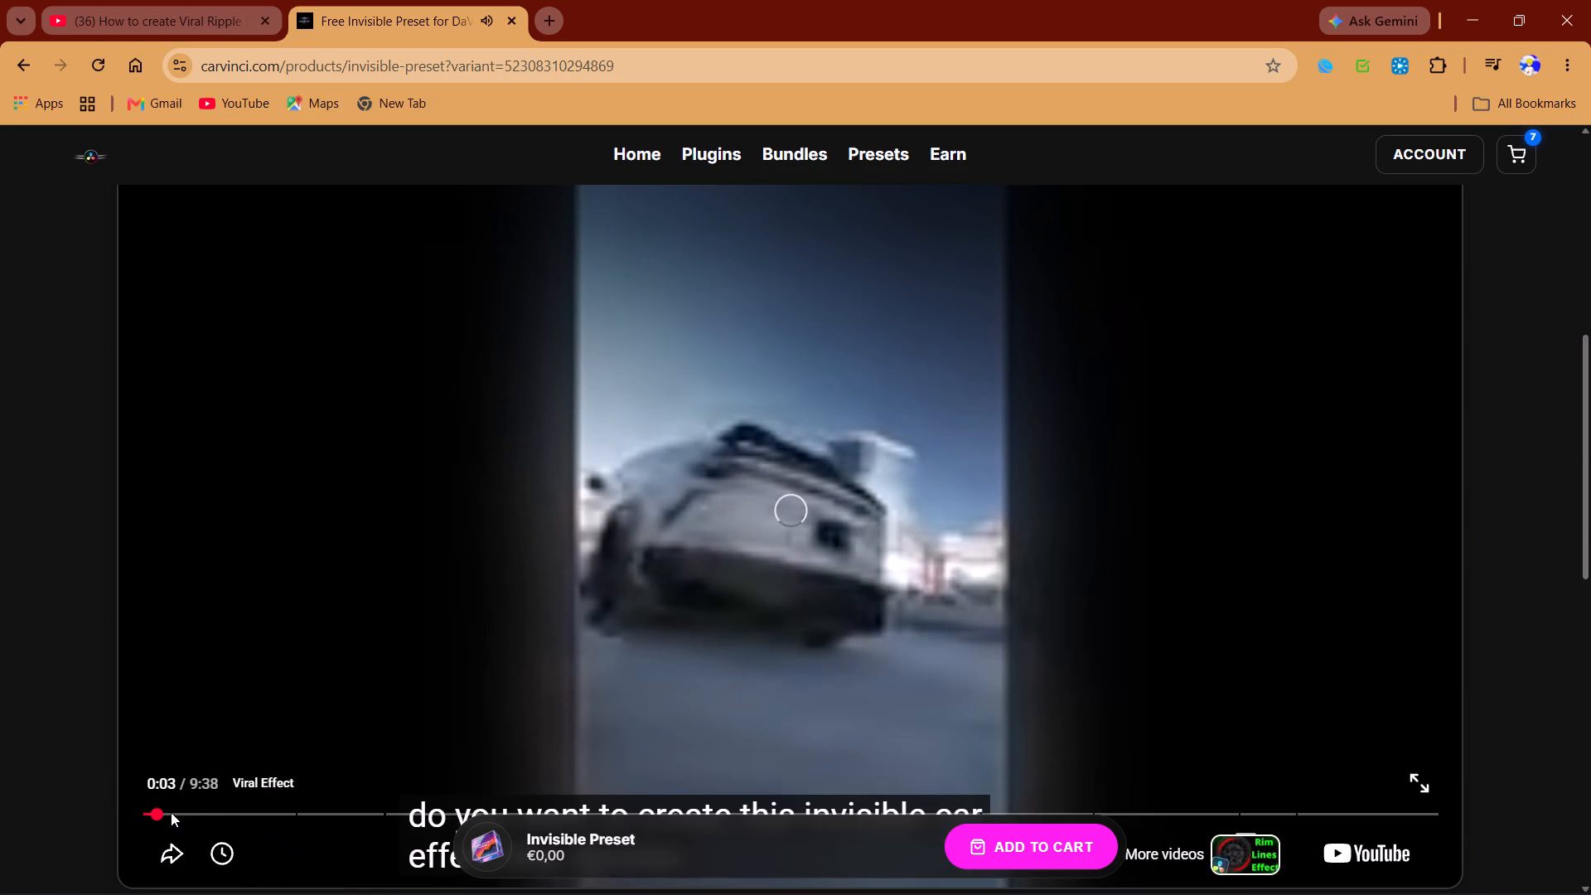
click(147, 813)
drag(152, 812, 128, 816)
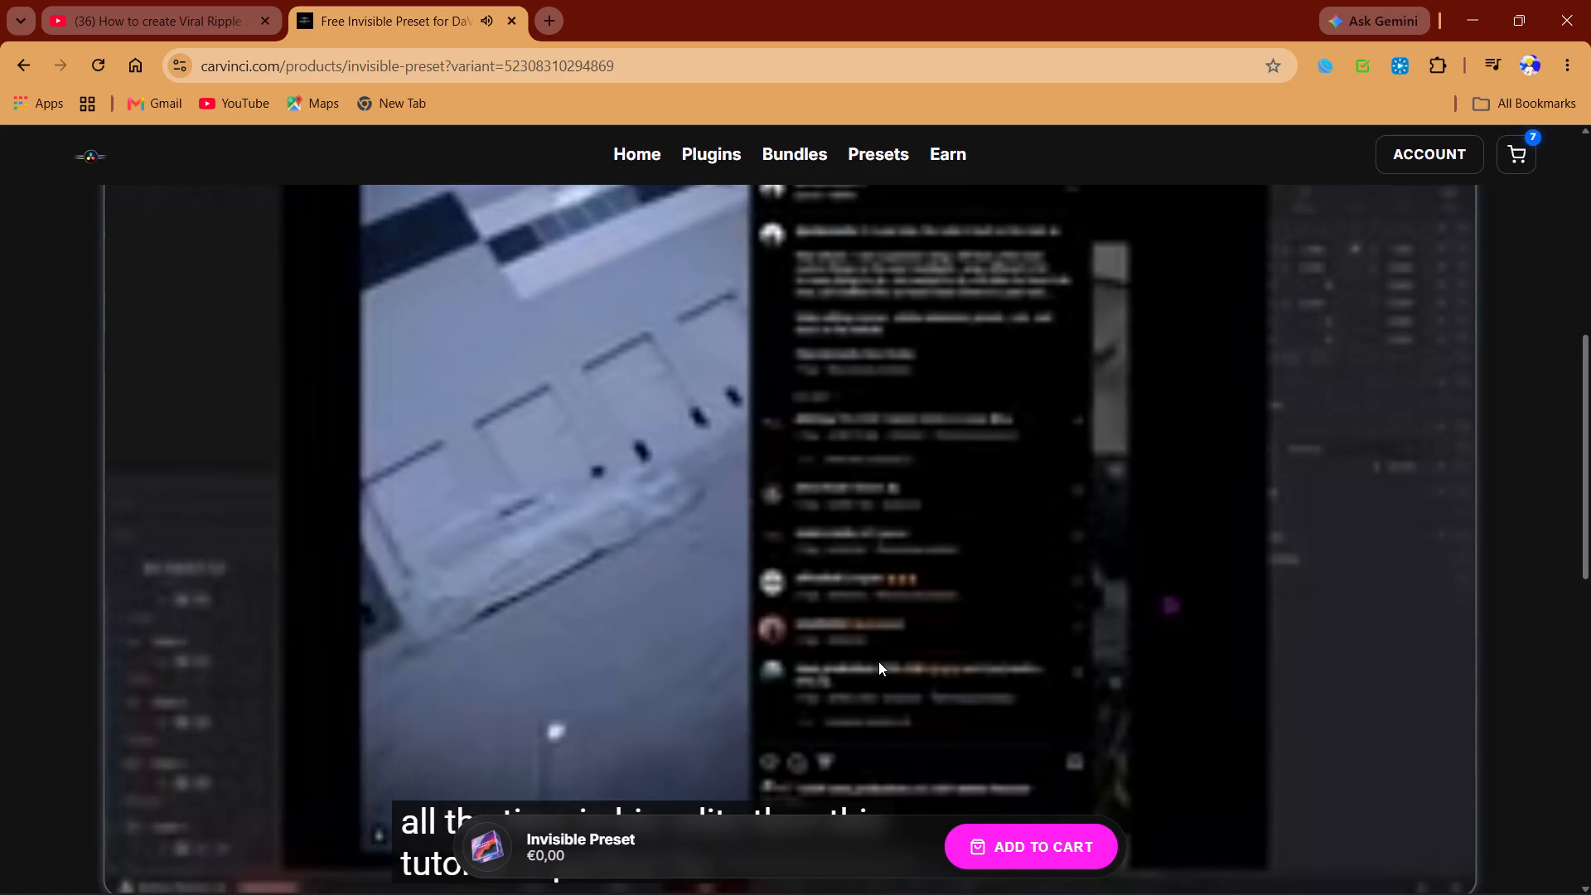
click(878, 661)
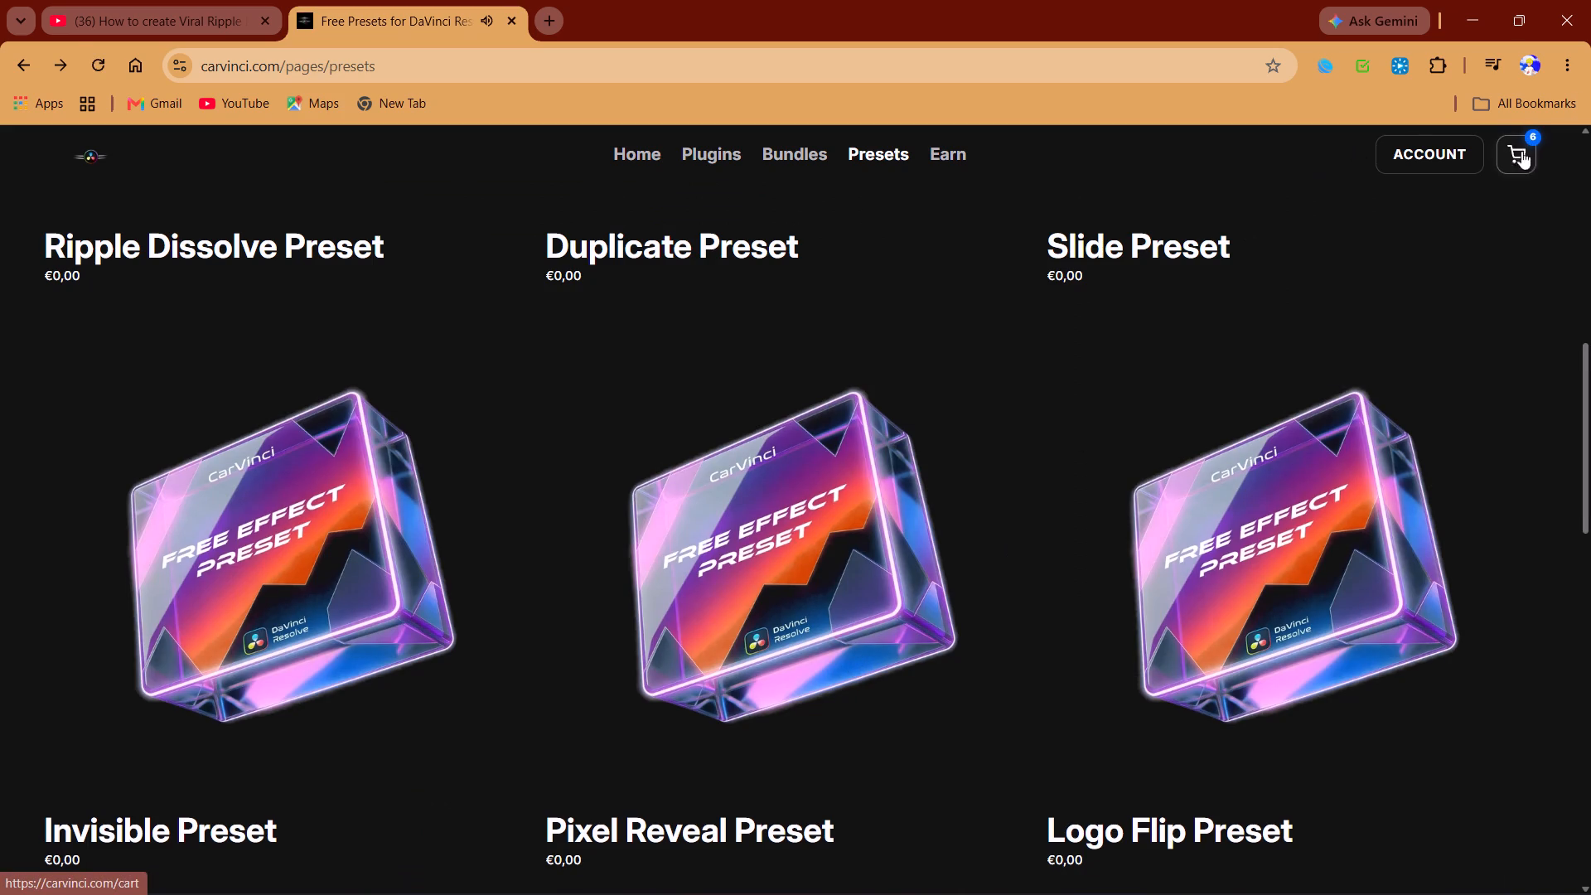
Look through the rest of the presets list for other effects that suit the car shots.
scroll(1245, 584, down, 4)
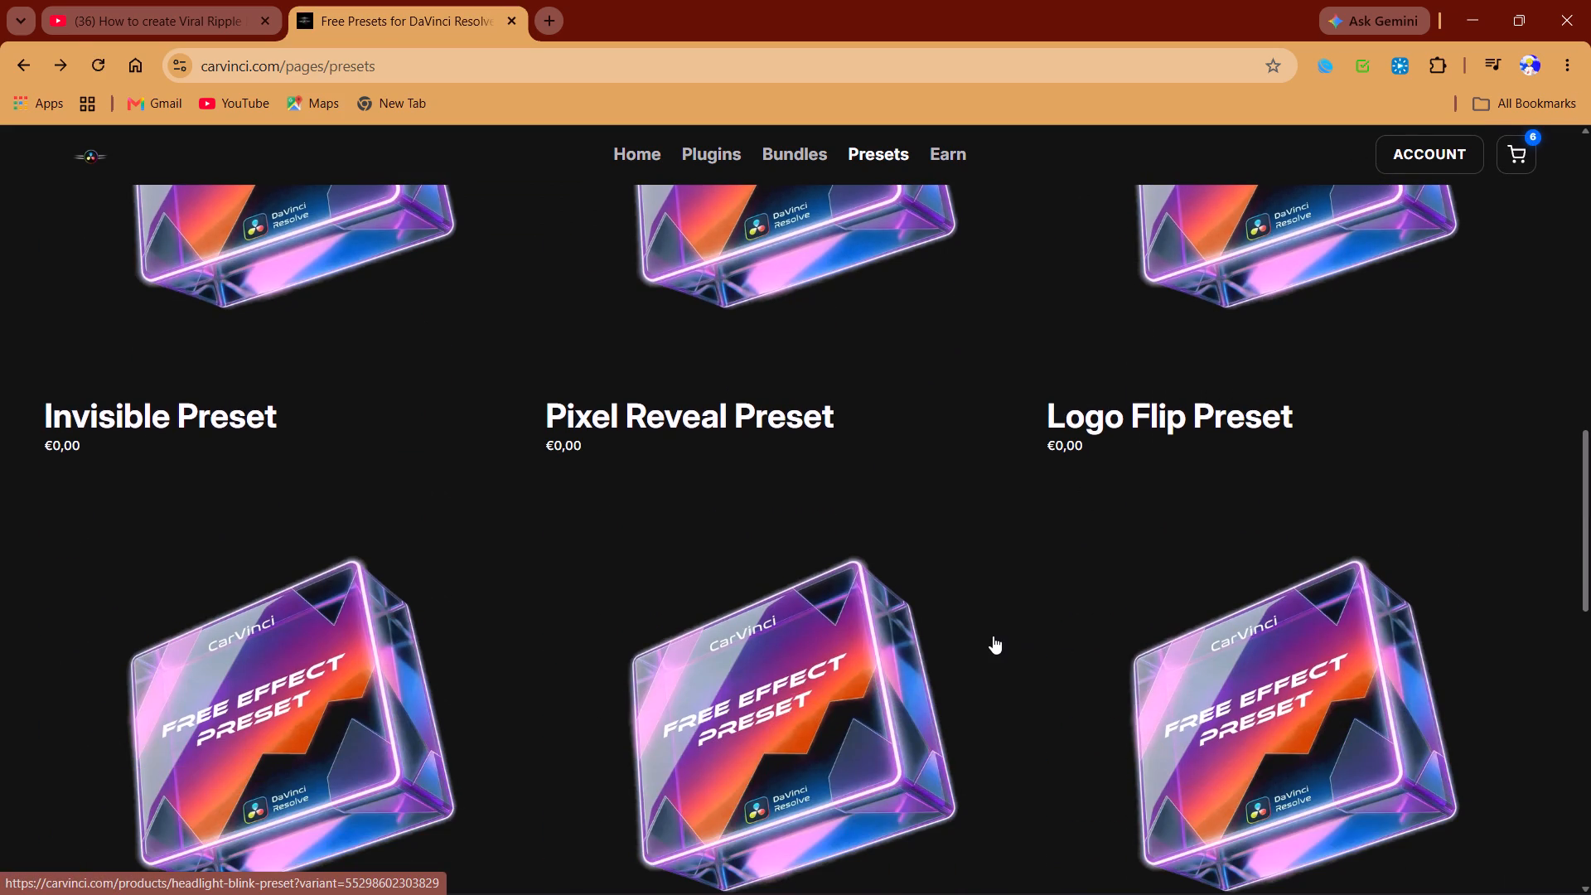
scroll(945, 591, down, 8)
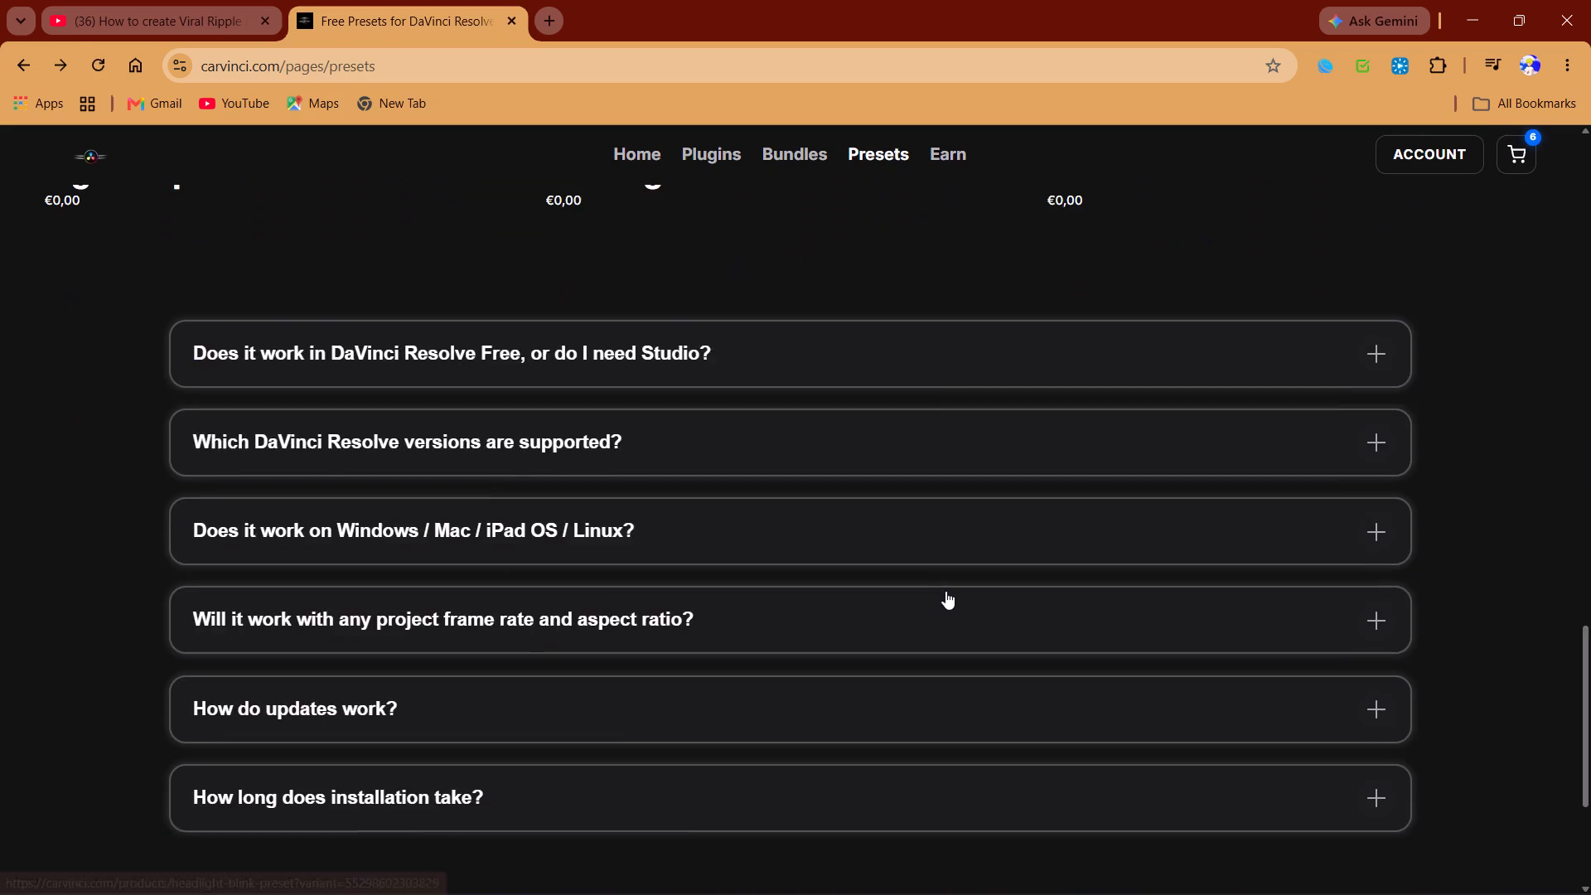
scroll(945, 591, up, 10)
scroll(1327, 311, up, 6)
scroll(1262, 283, up, 6)
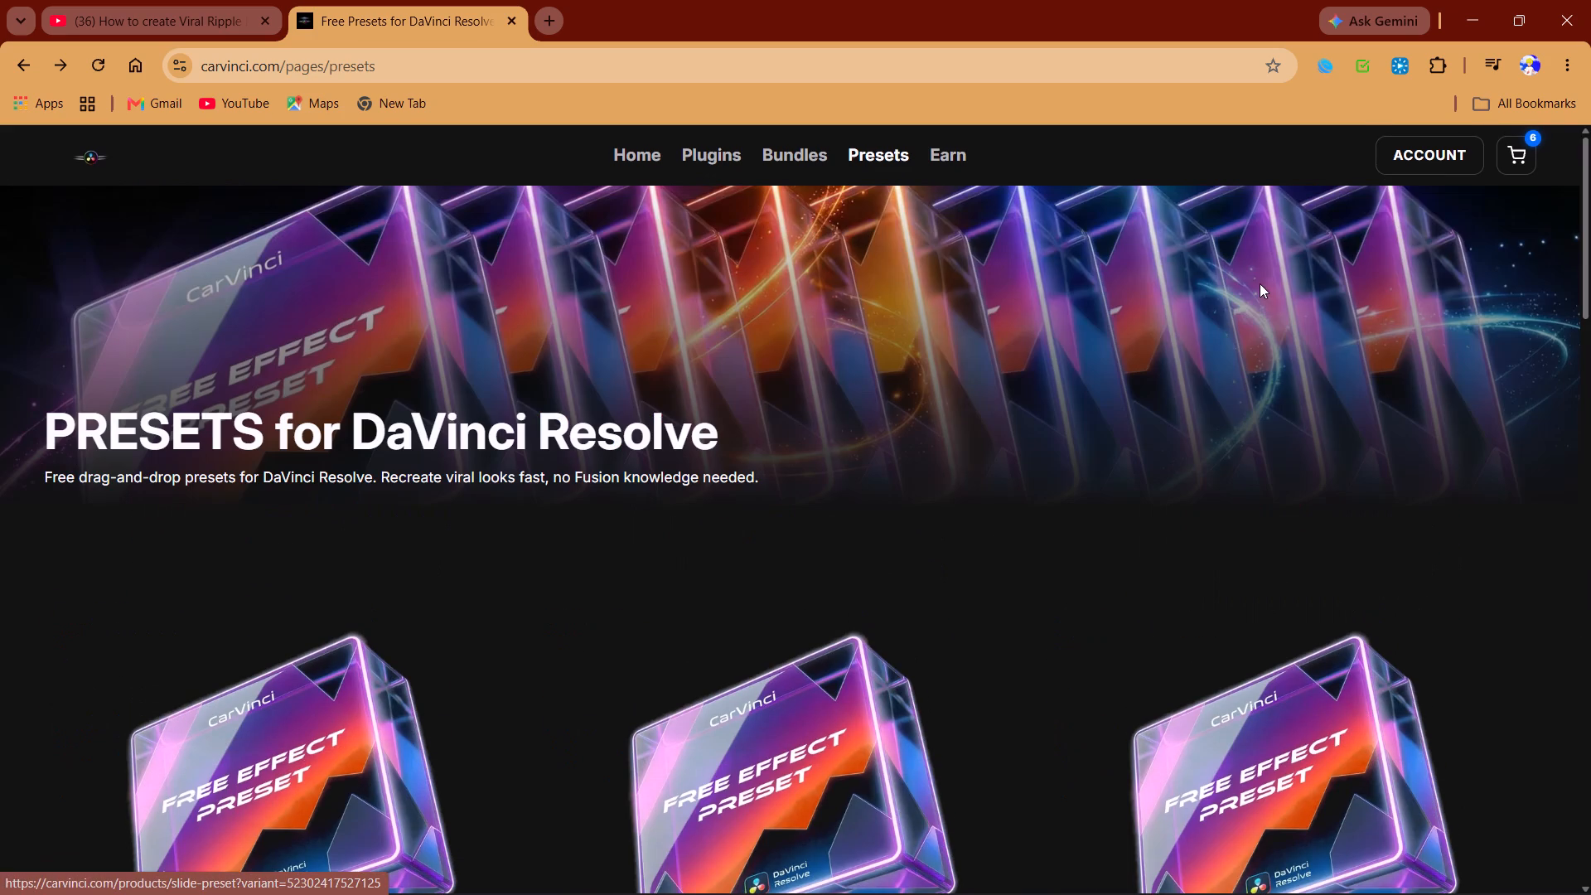
Open the CarVinci Plugins page and look through the plugins on offer and their prices.
click(696, 146)
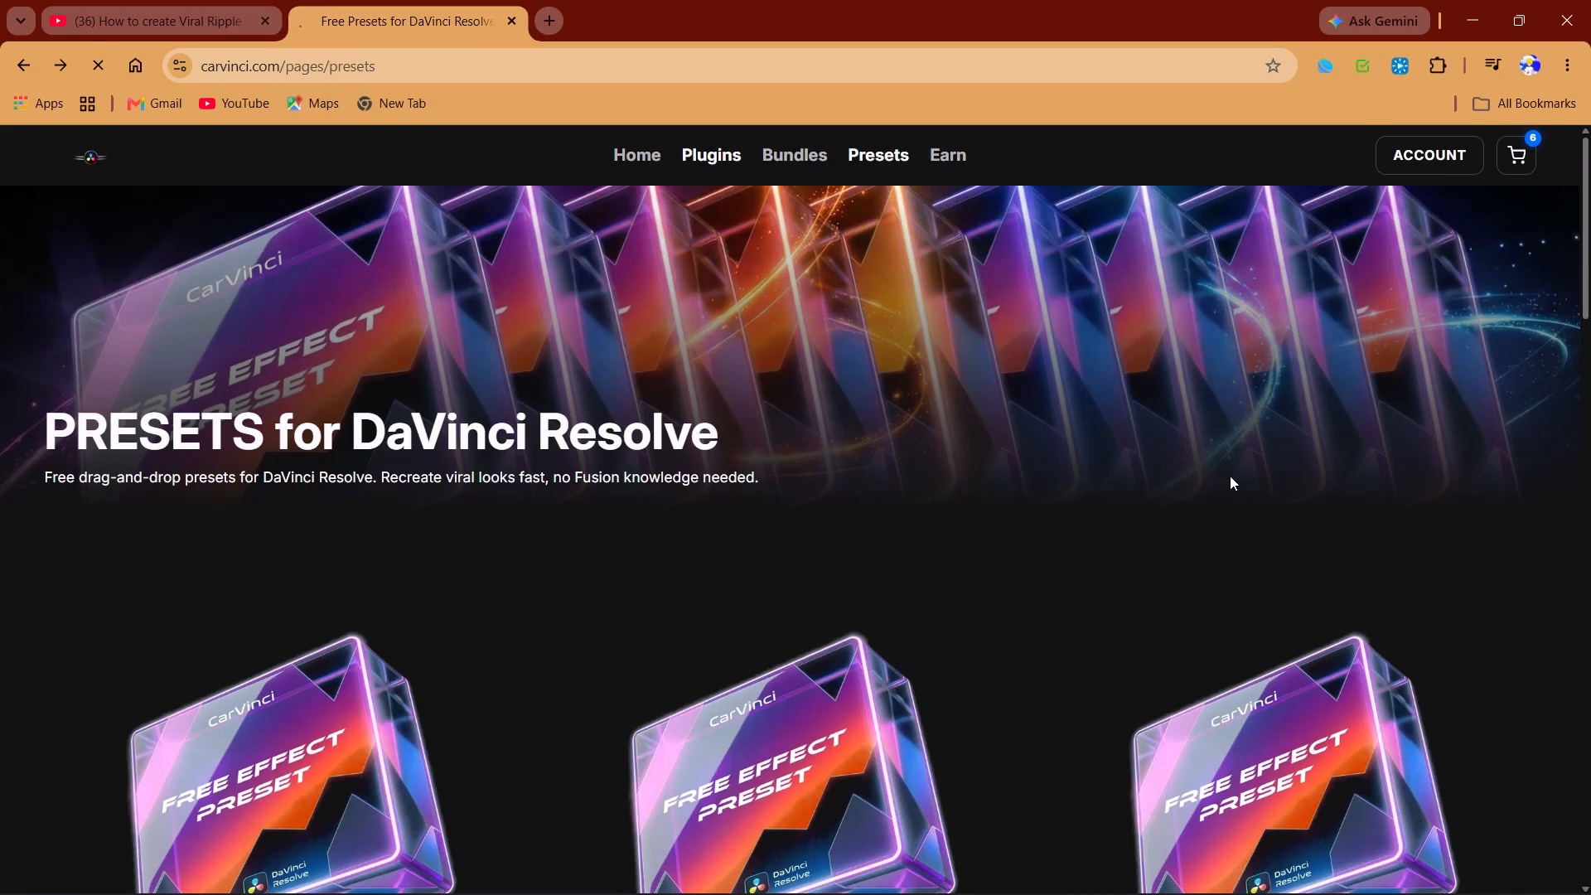
scroll(1229, 477, down, 4)
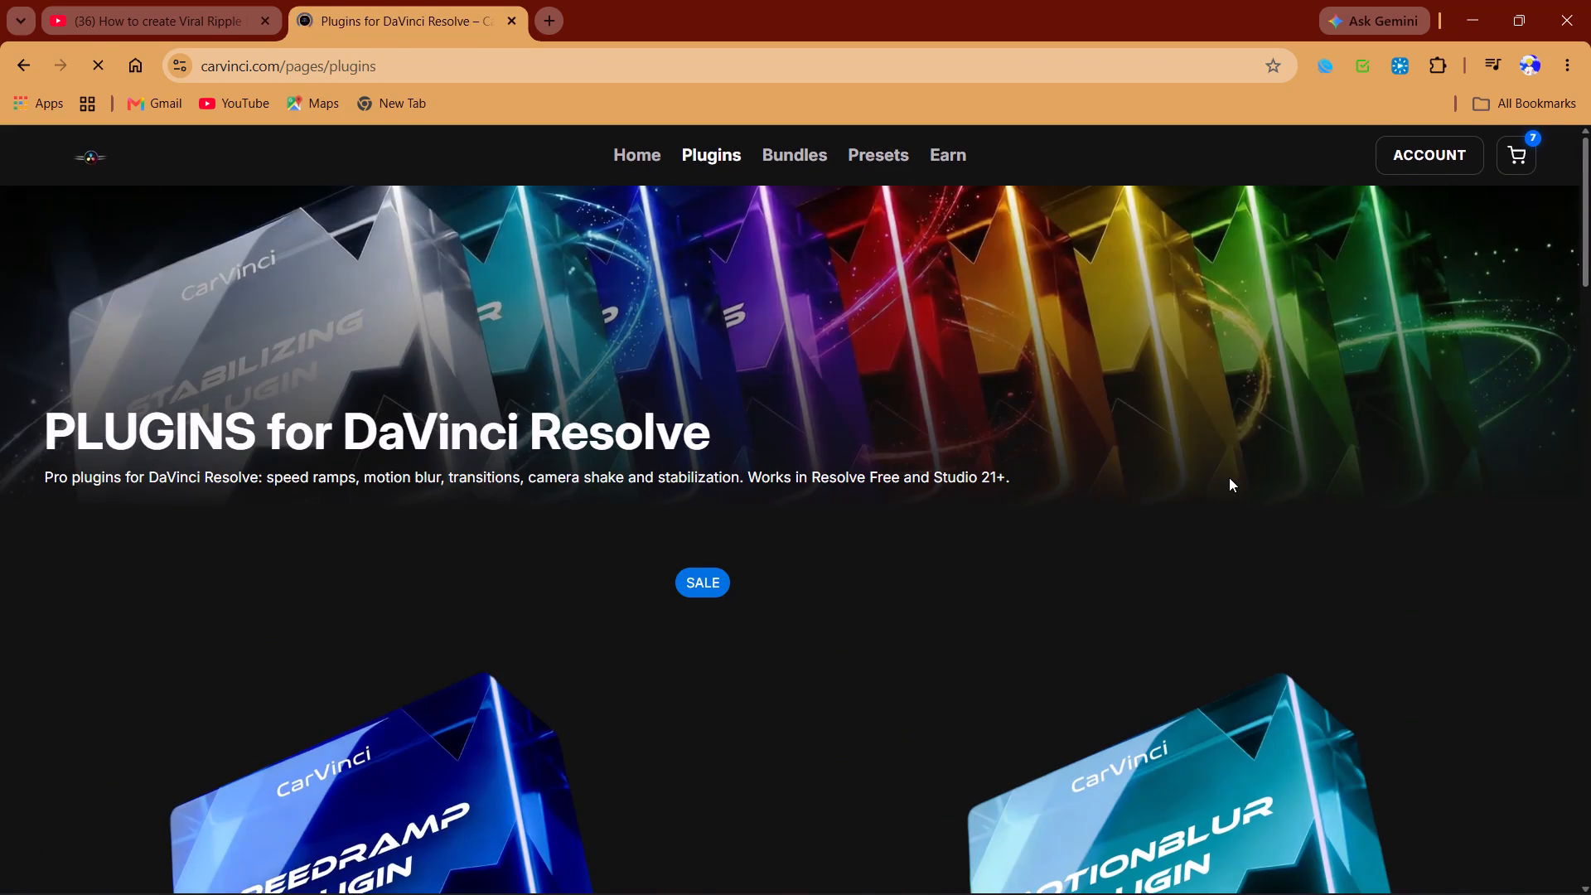
scroll(1229, 477, down, 8)
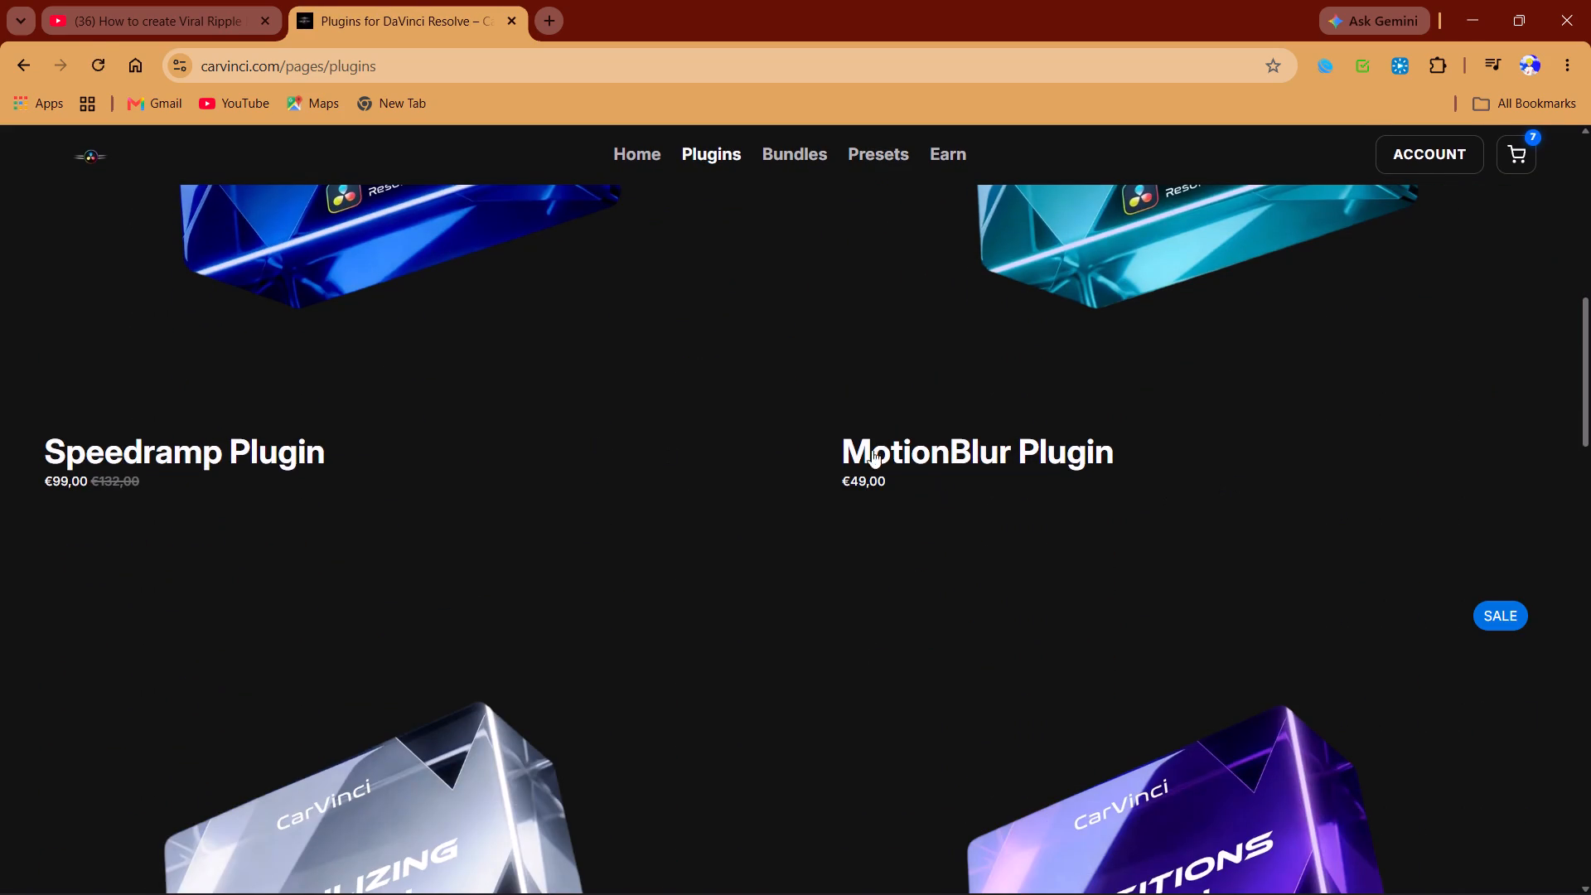
scroll(1038, 443, down, 5)
scroll(1084, 709, down, 3)
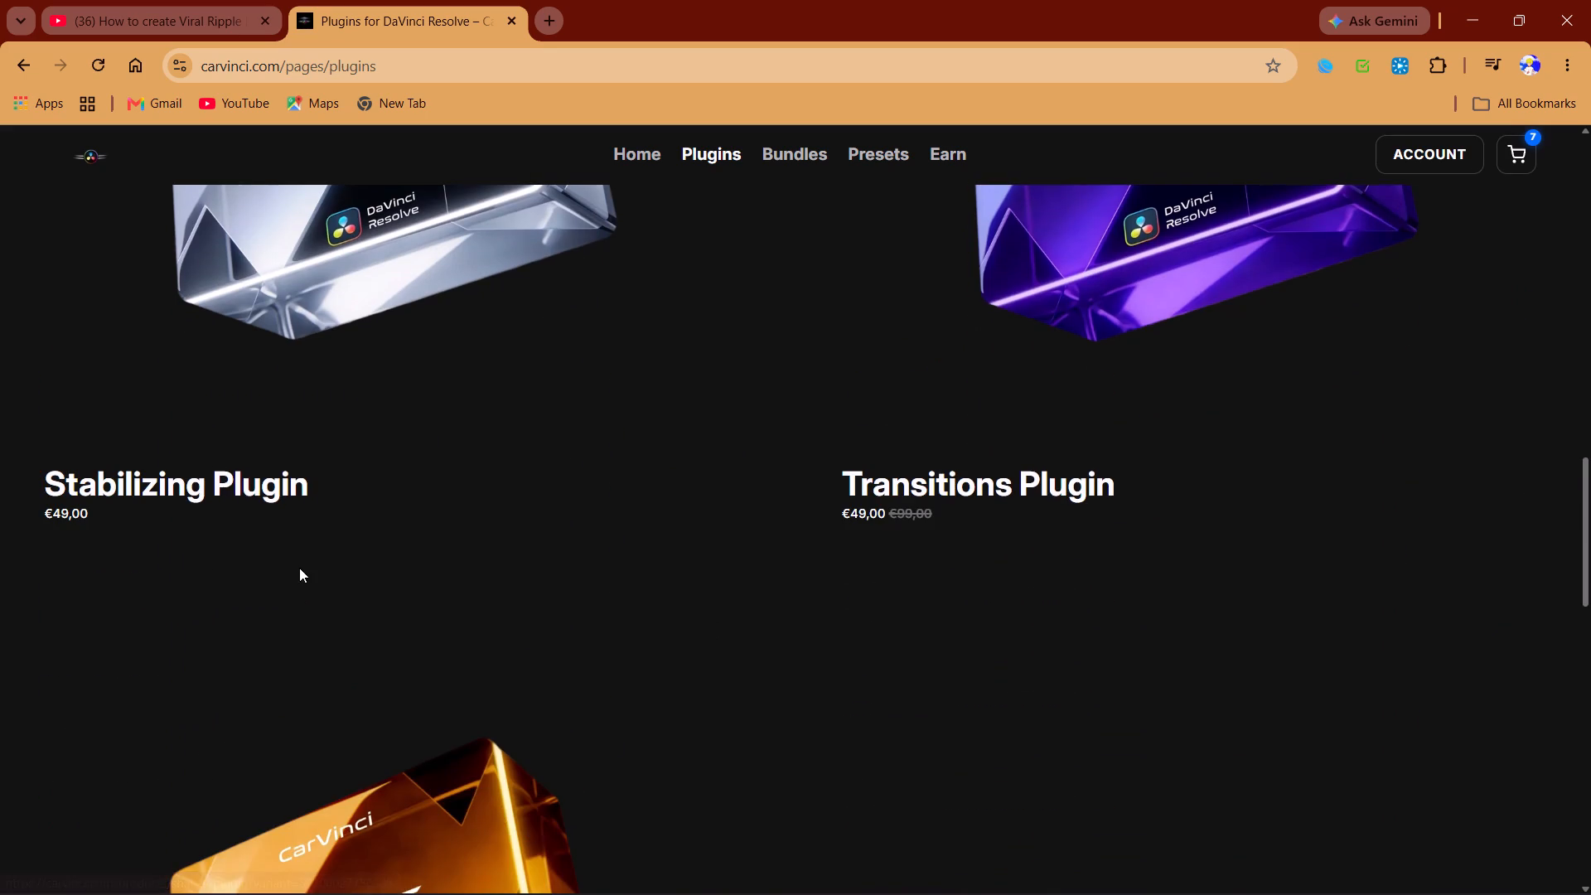
scroll(299, 568, down, 6)
scroll(452, 621, down, 5)
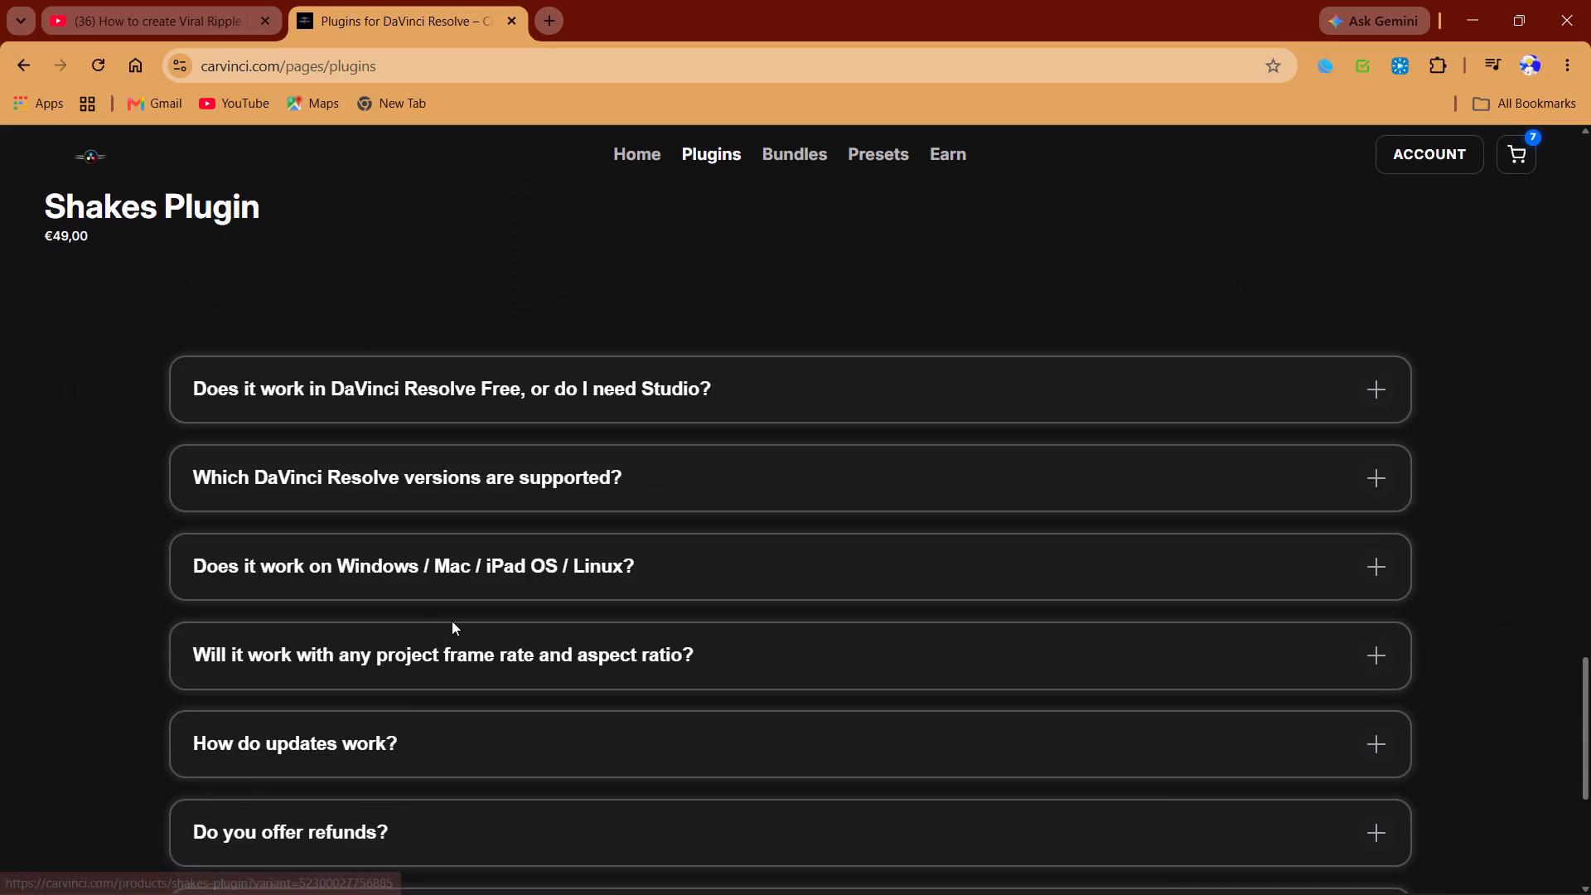
Open the shopping cart, review the presets, accept the digital purchase confirmation and proceed to secure checkout.
click(1515, 152)
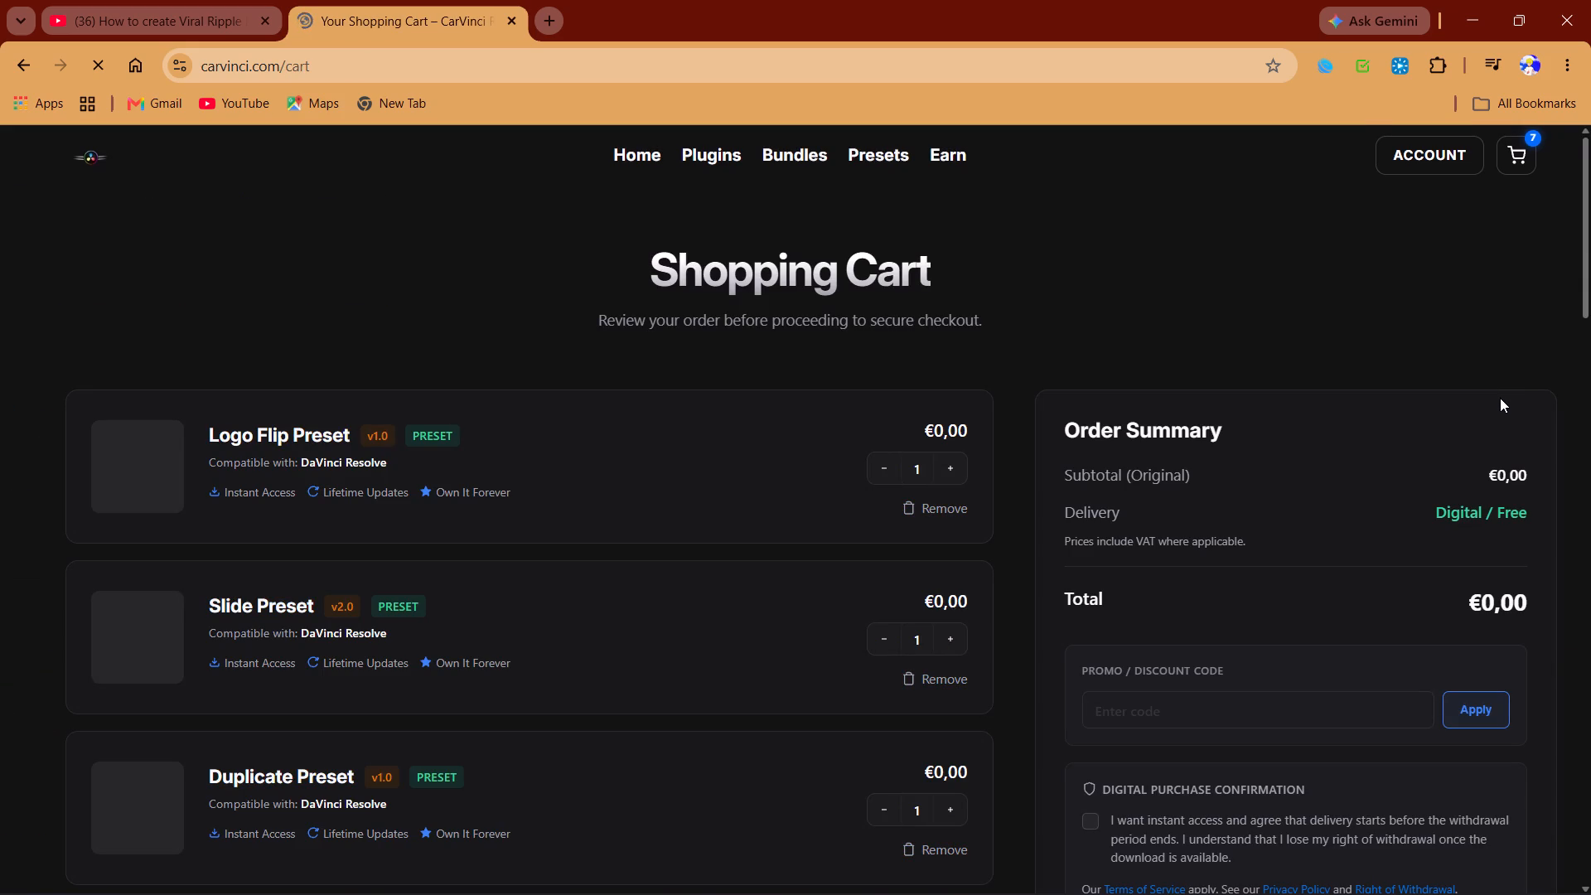
scroll(1500, 398, down, 5)
scroll(1500, 398, up, 2)
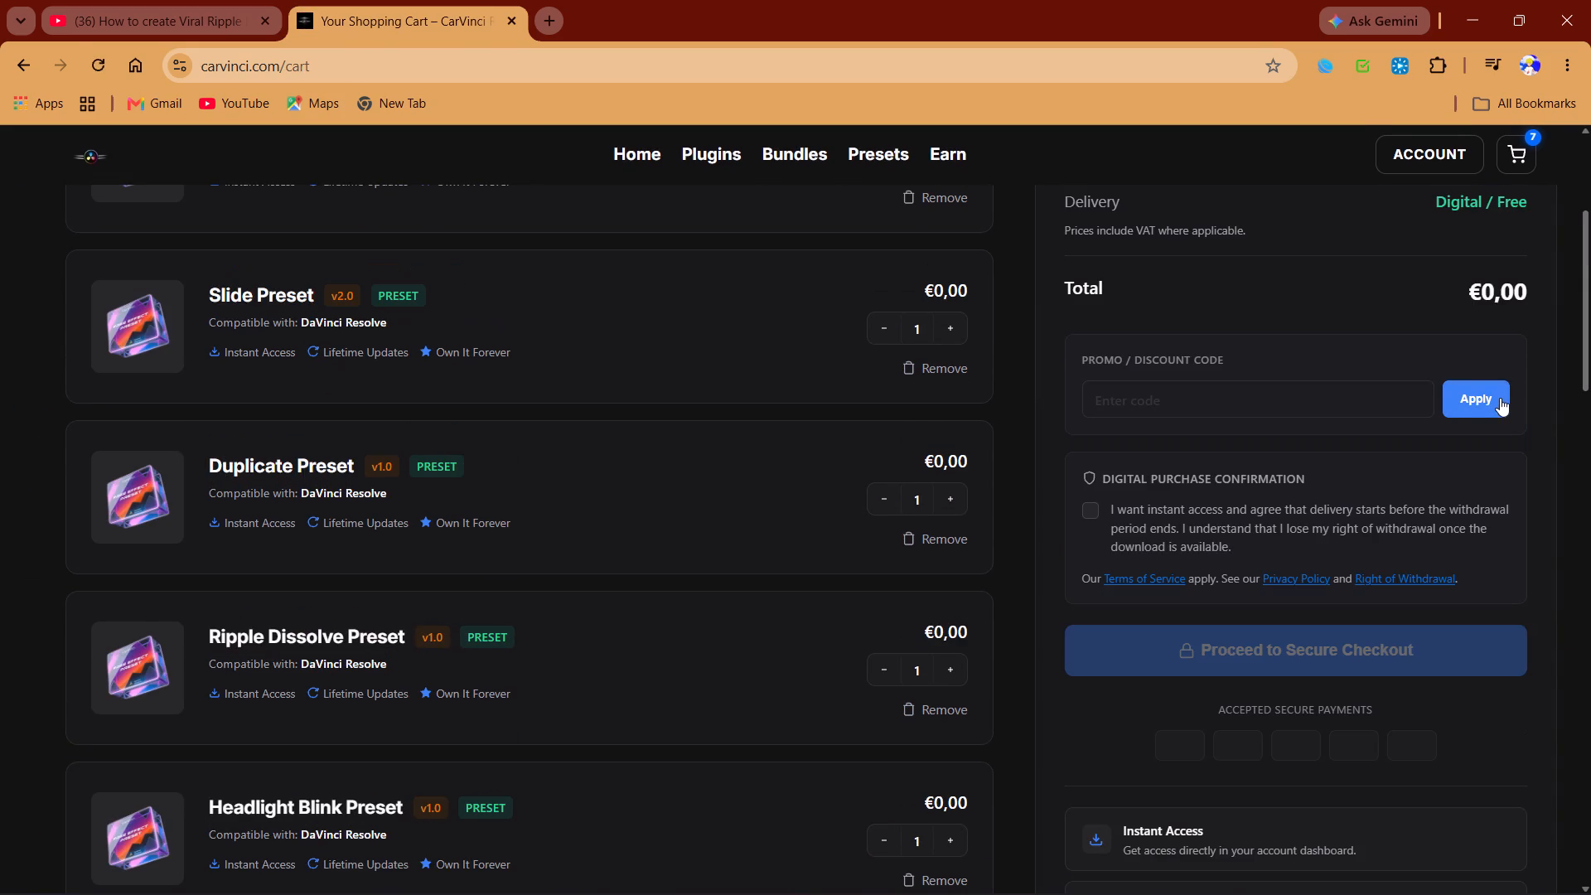
click(1107, 503)
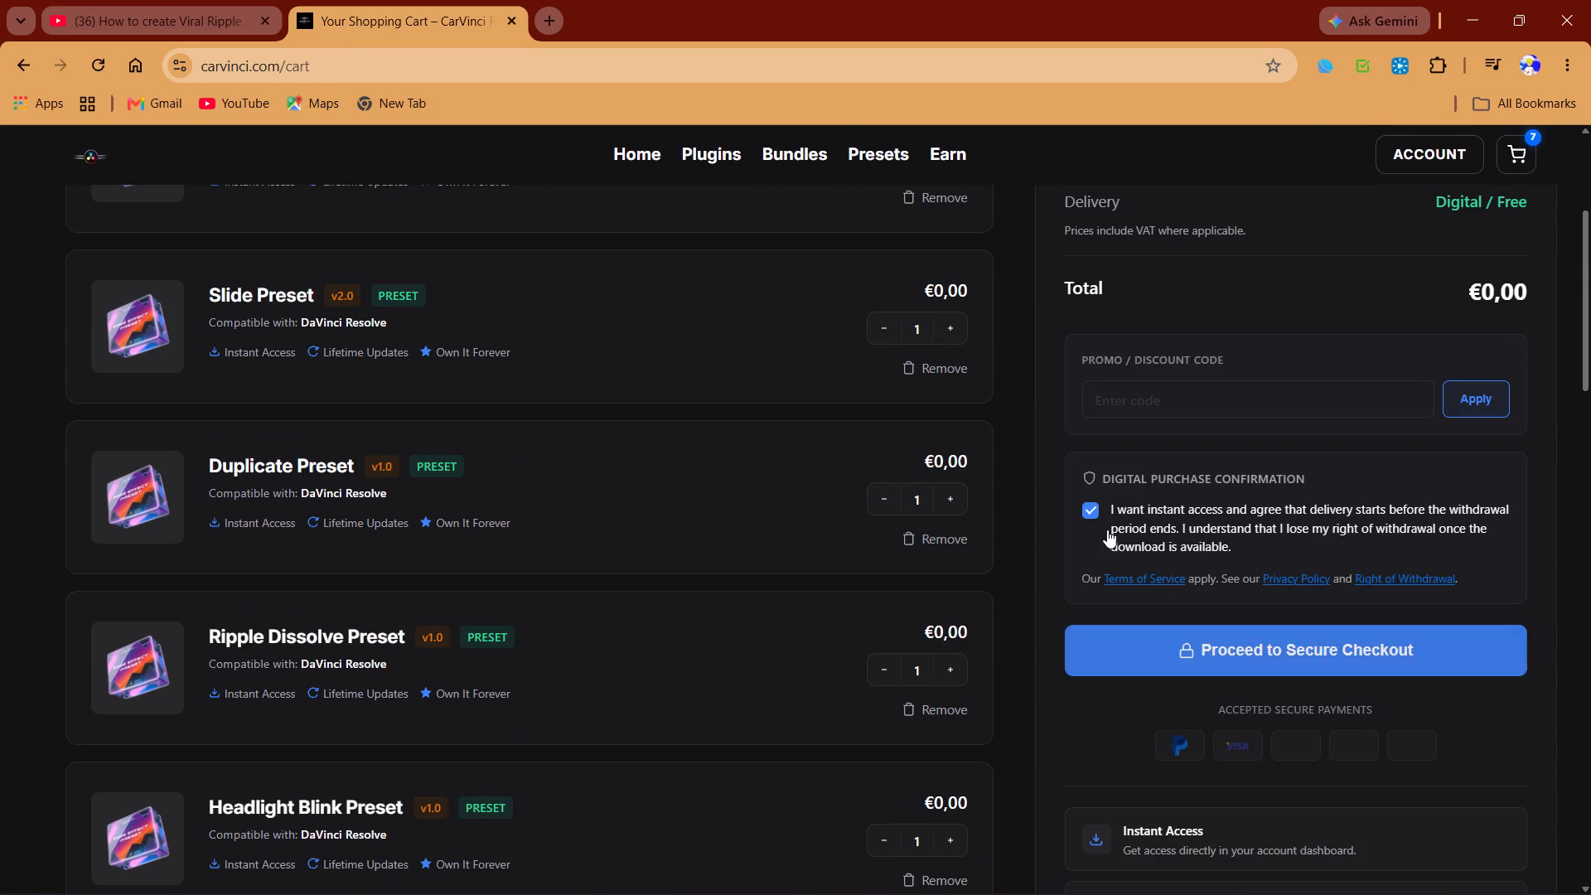
click(1134, 637)
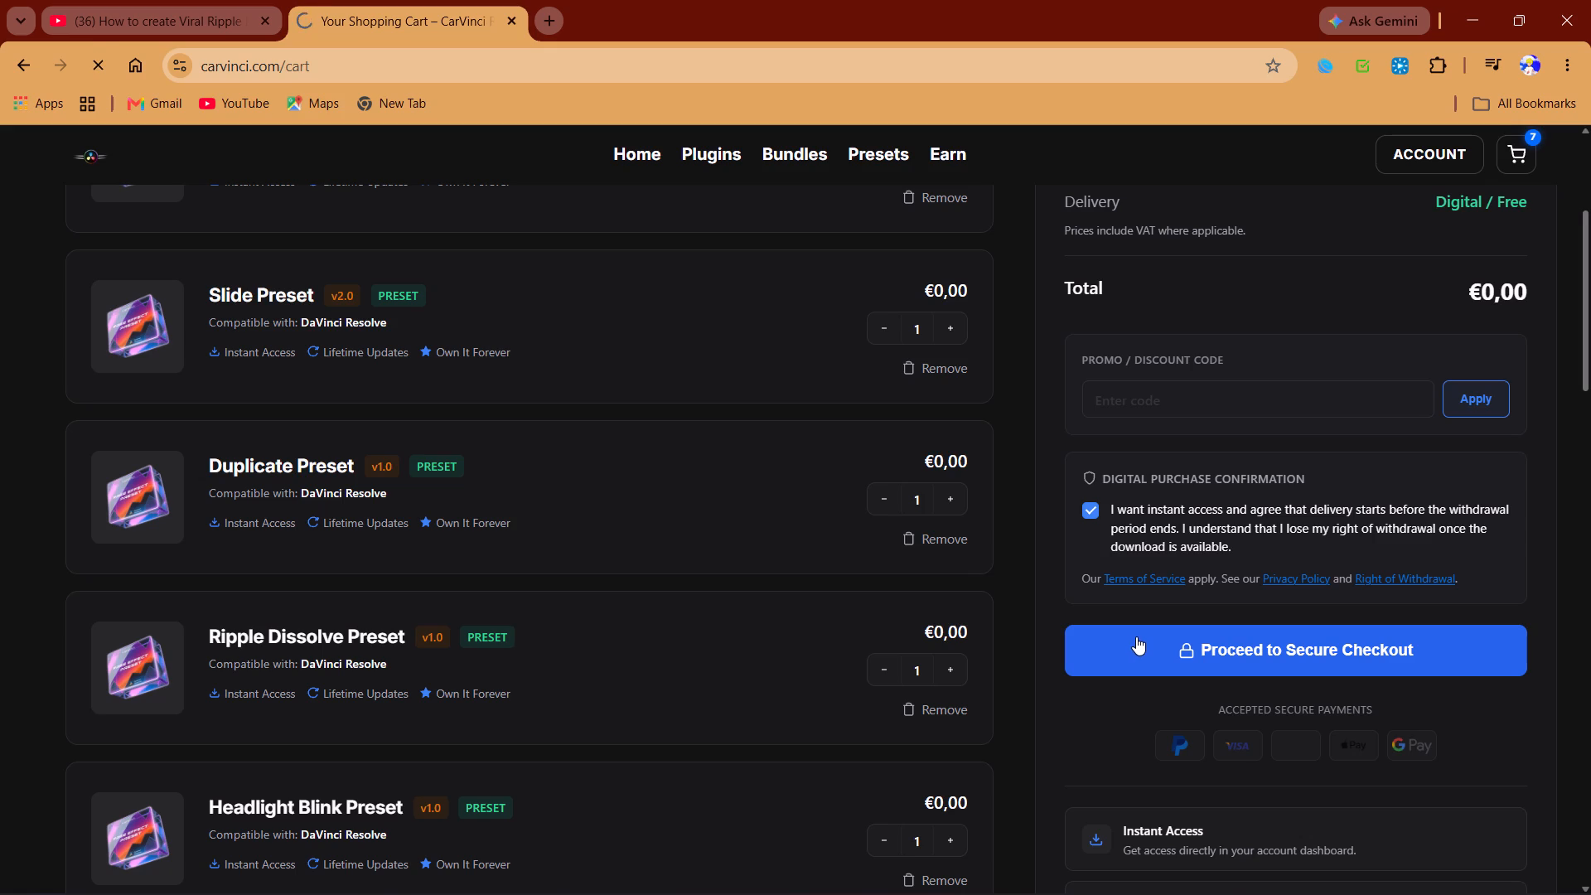
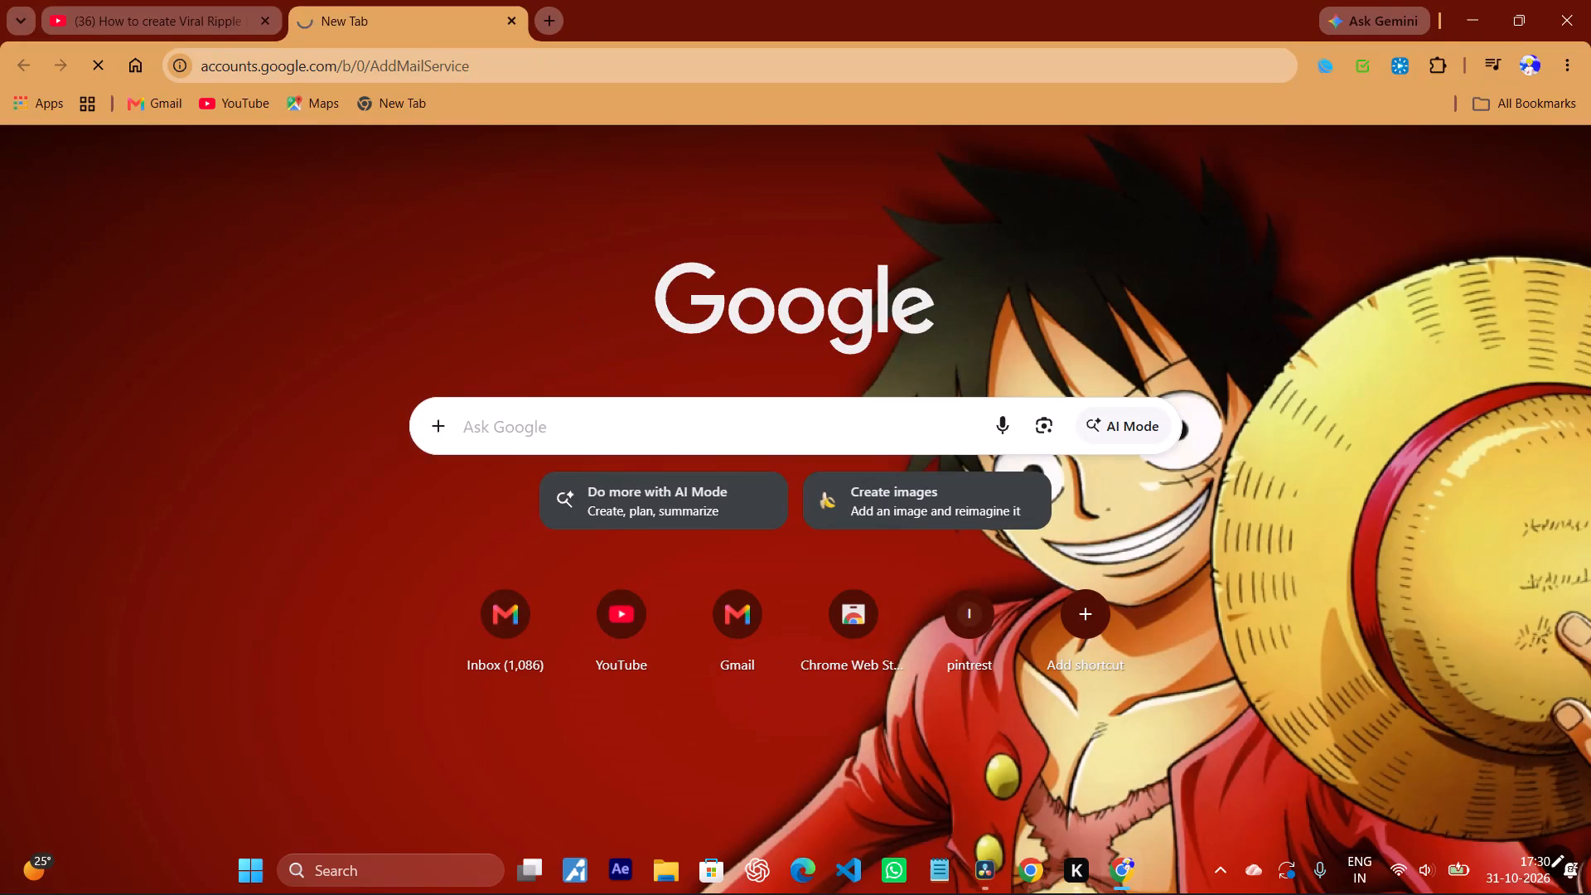
Return to the CarVinci Resolve tutorial on the viral ripple dissolve effect in YouTube and resume its playback.
click(1468, 20)
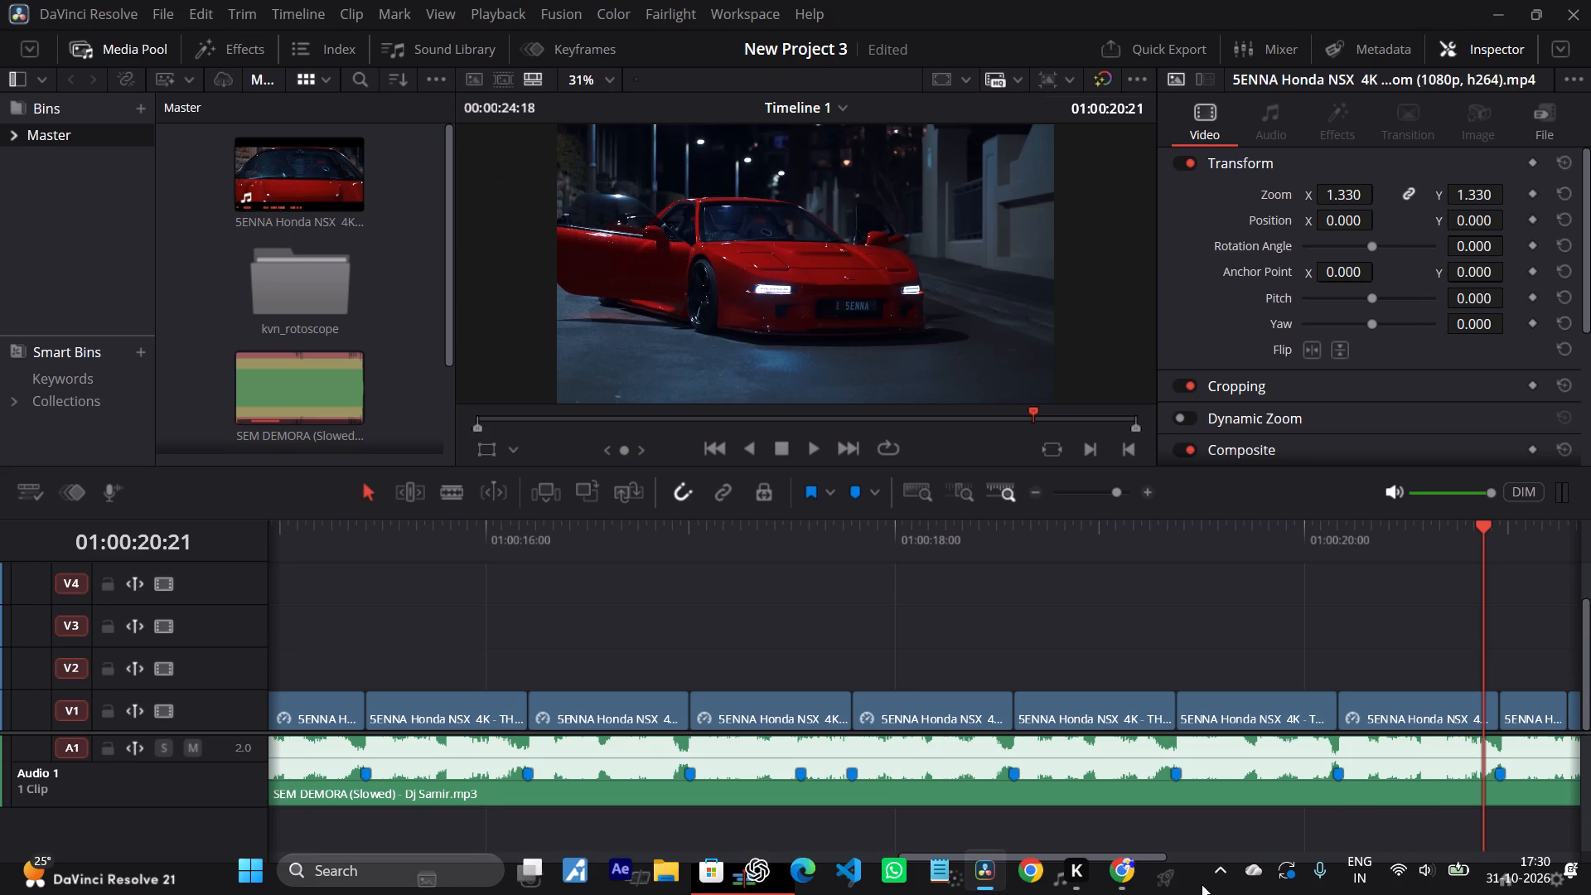
click(1120, 885)
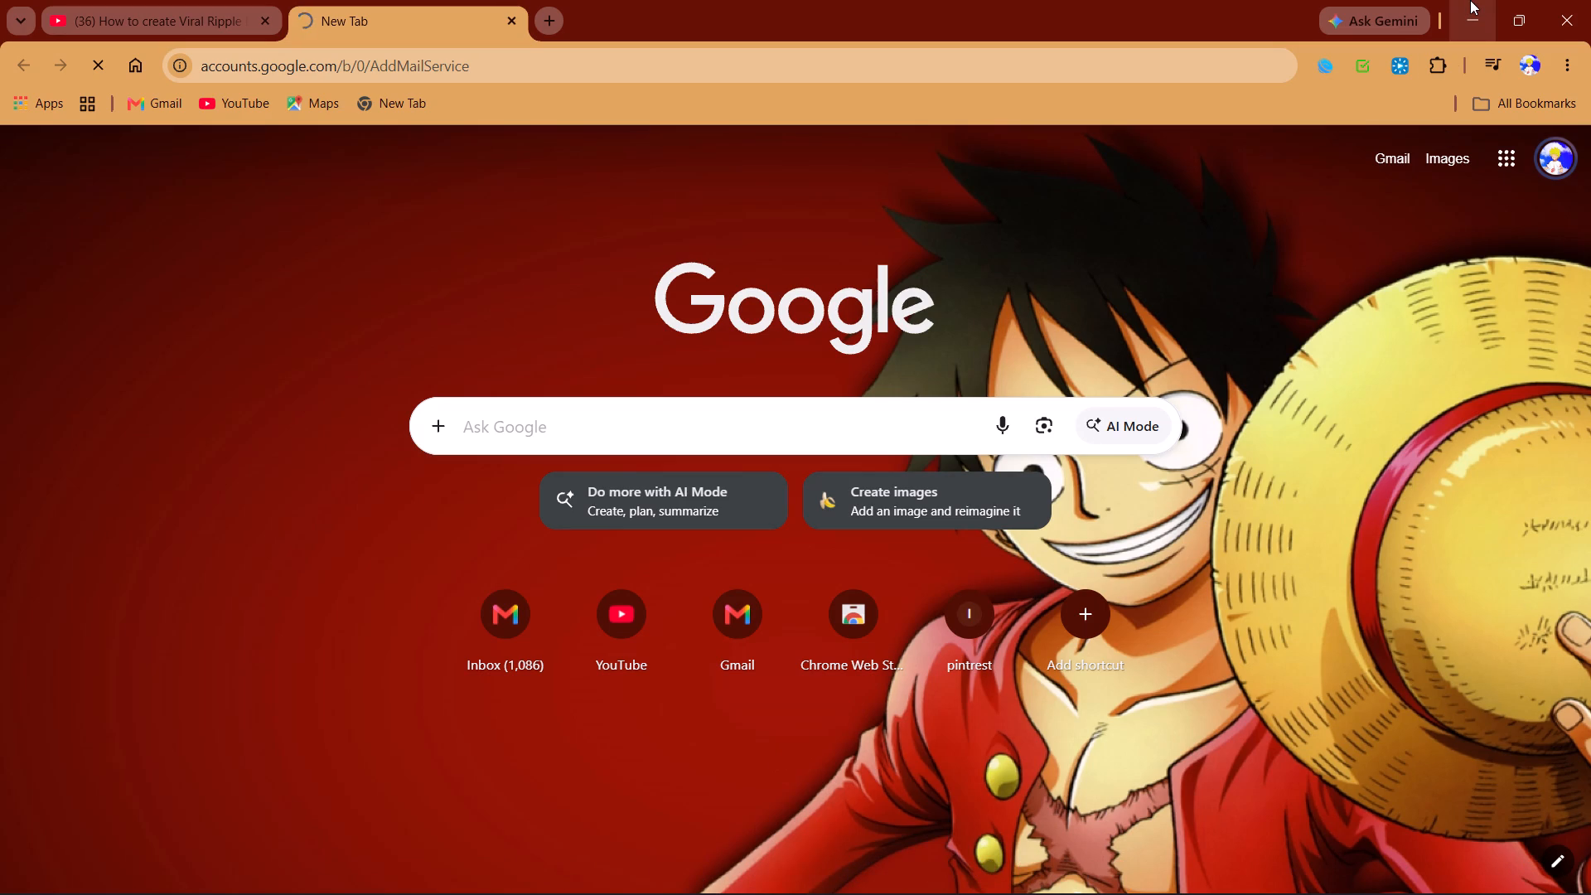
click(208, 0)
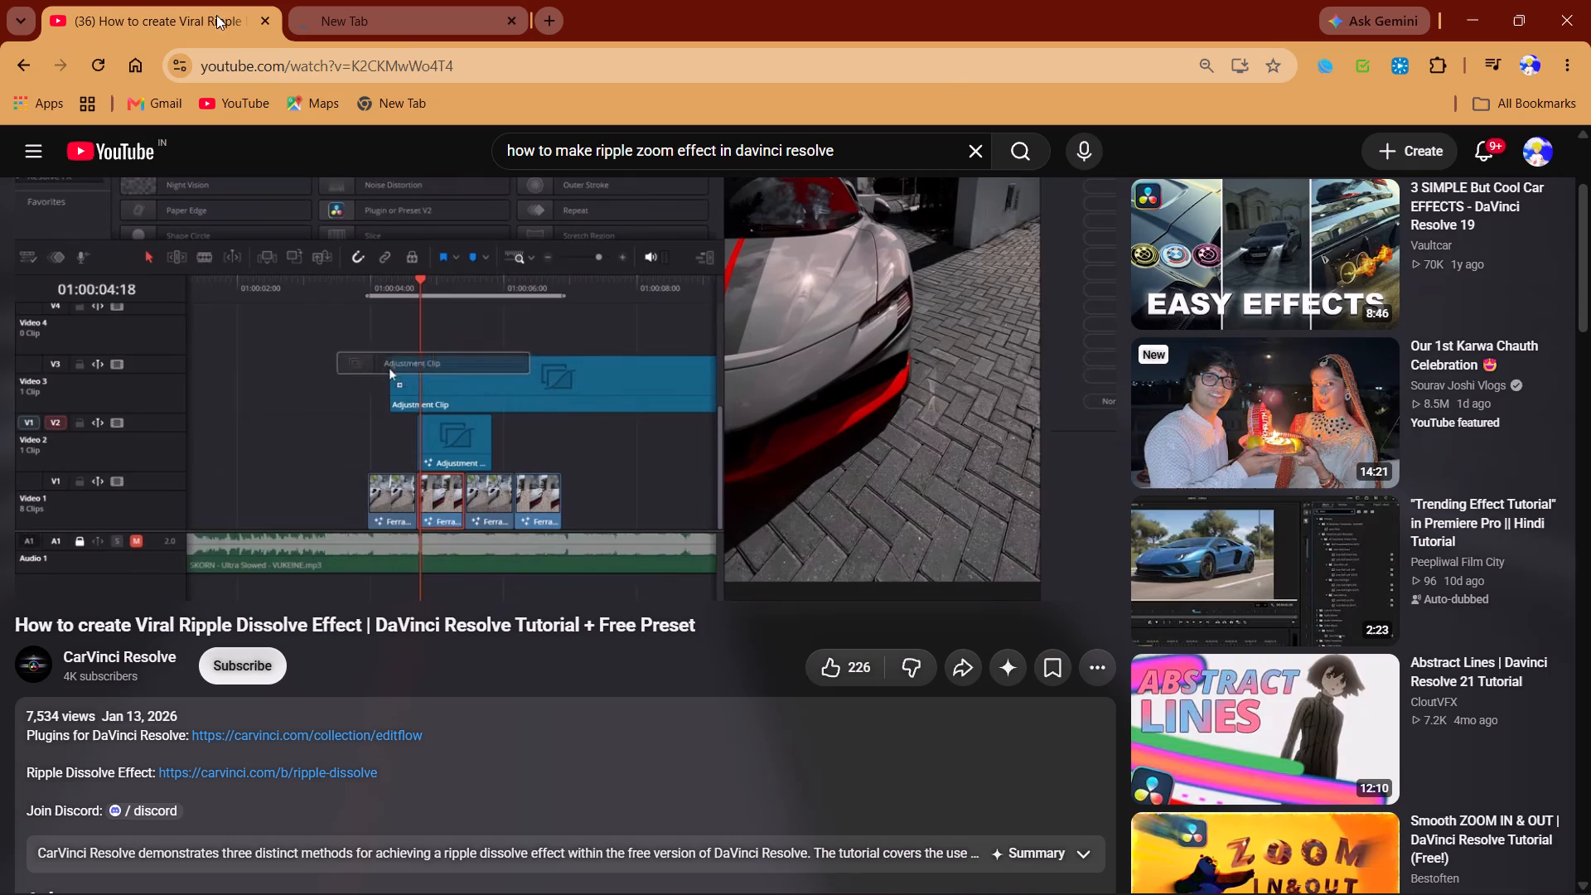
click(773, 374)
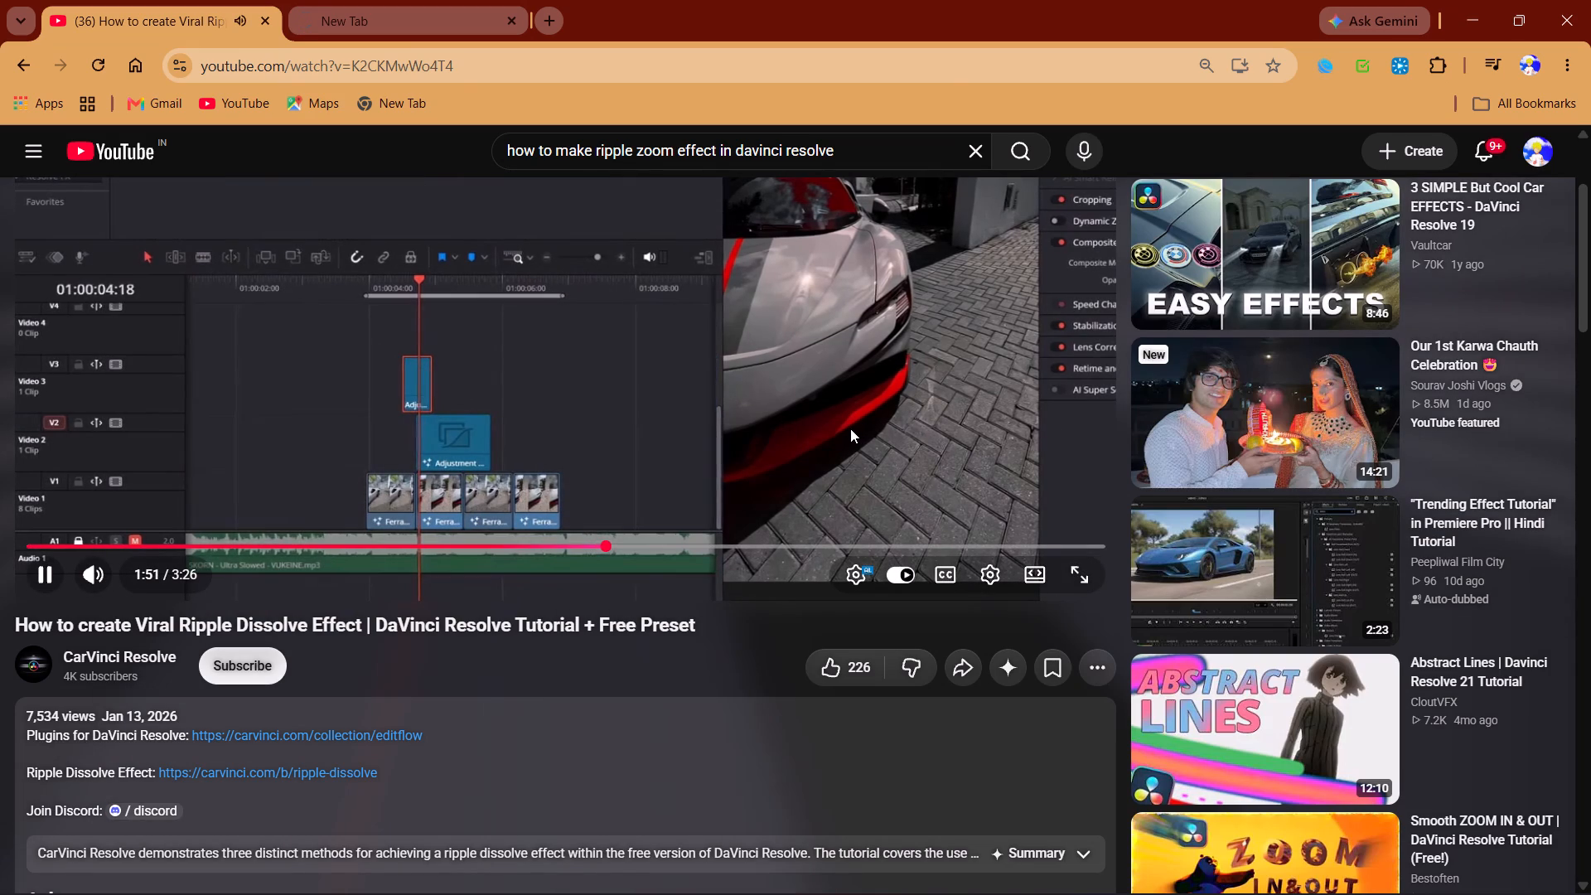
Skip forward in the ripple dissolve tutorial in two 5-second jumps and keep watching the adjustment clip and effects demonstration.
key(Right)
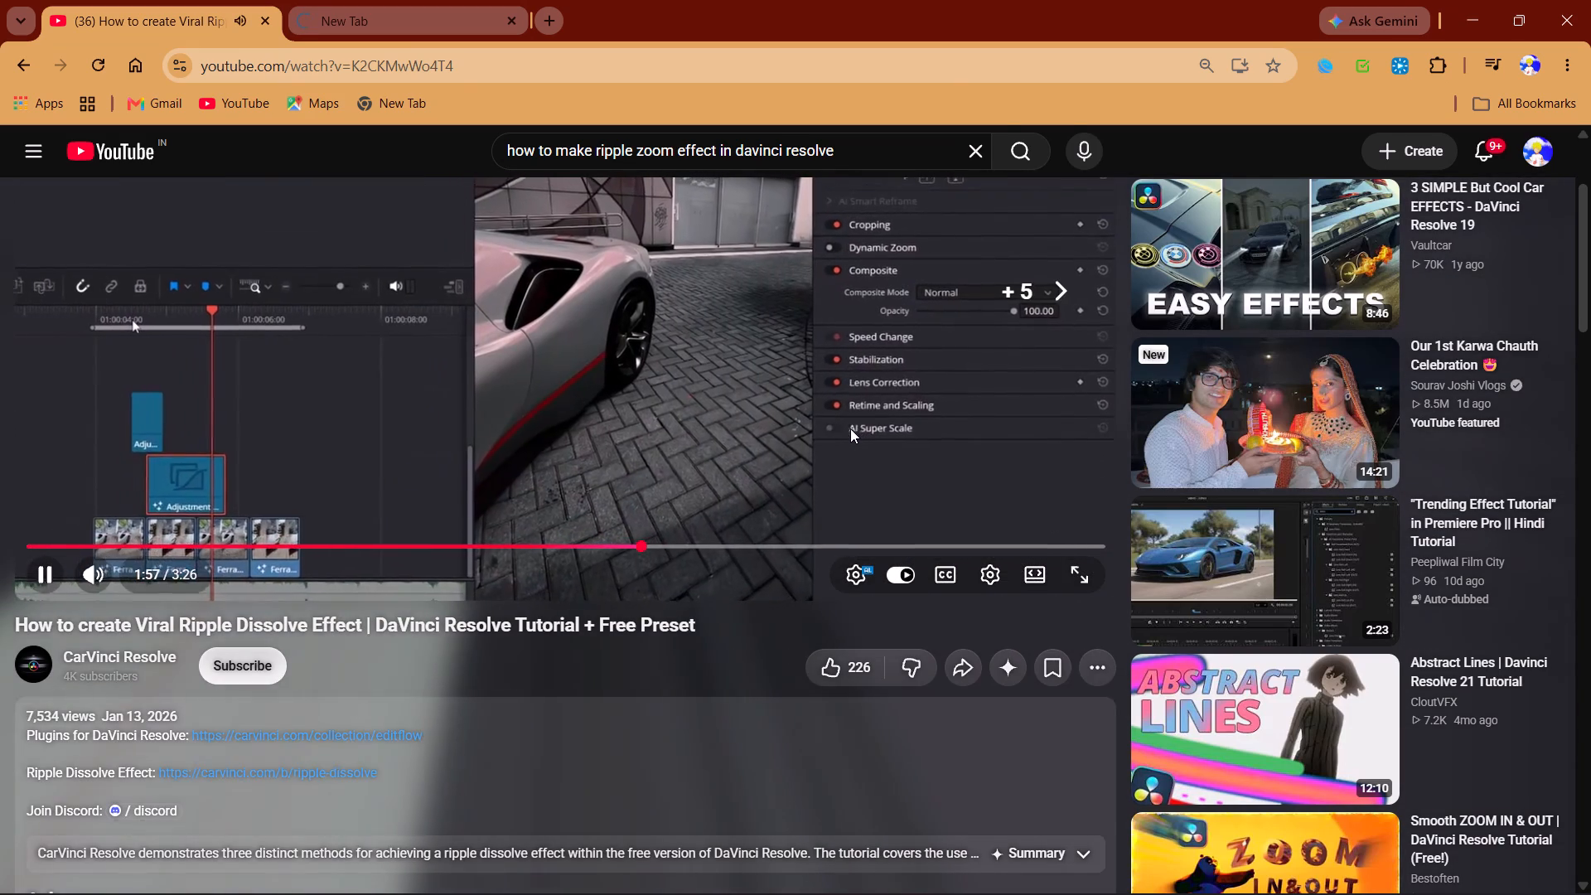
key(Right)
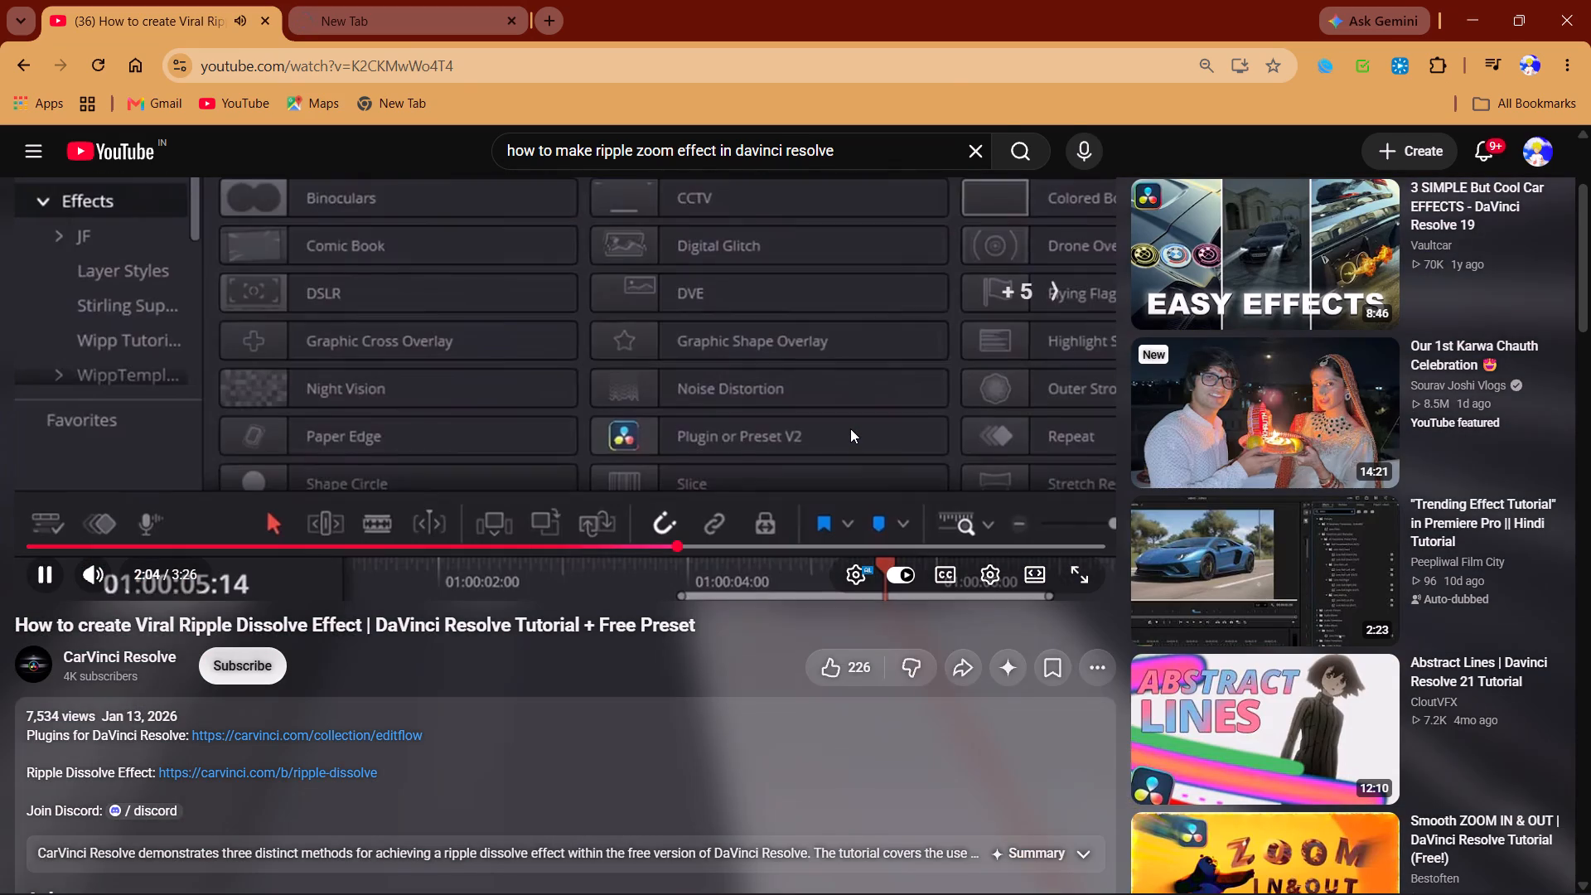
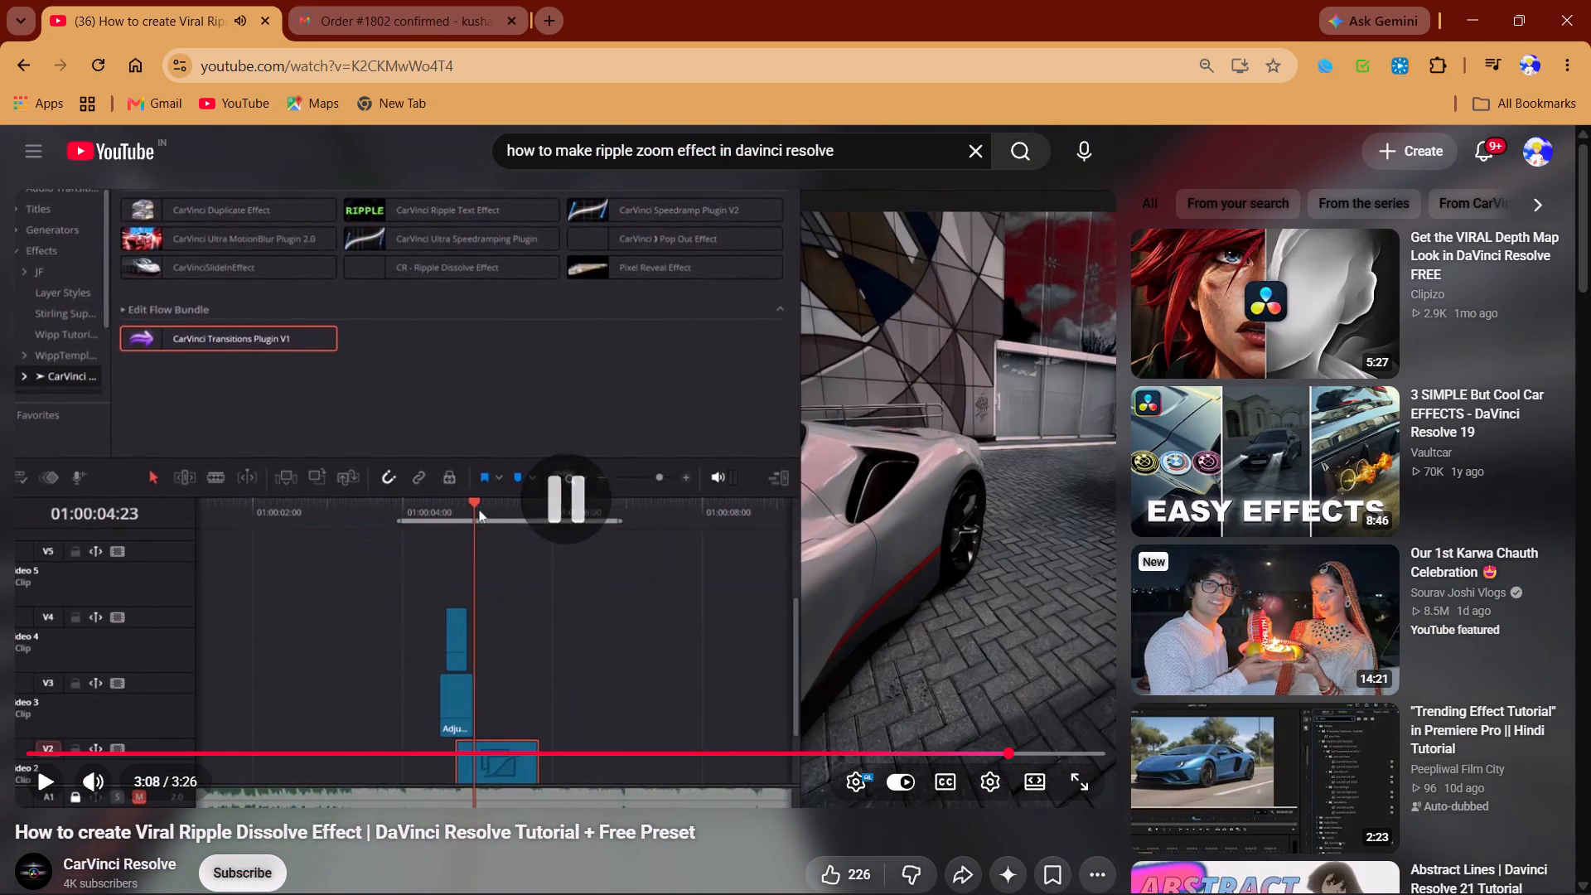
Replace the YouTube search query with "free speed ramp plugin of da" to look for a free speed ramp plugin.
triple_click(592, 145)
text(free)
key(space)
text(speed)
key(space)
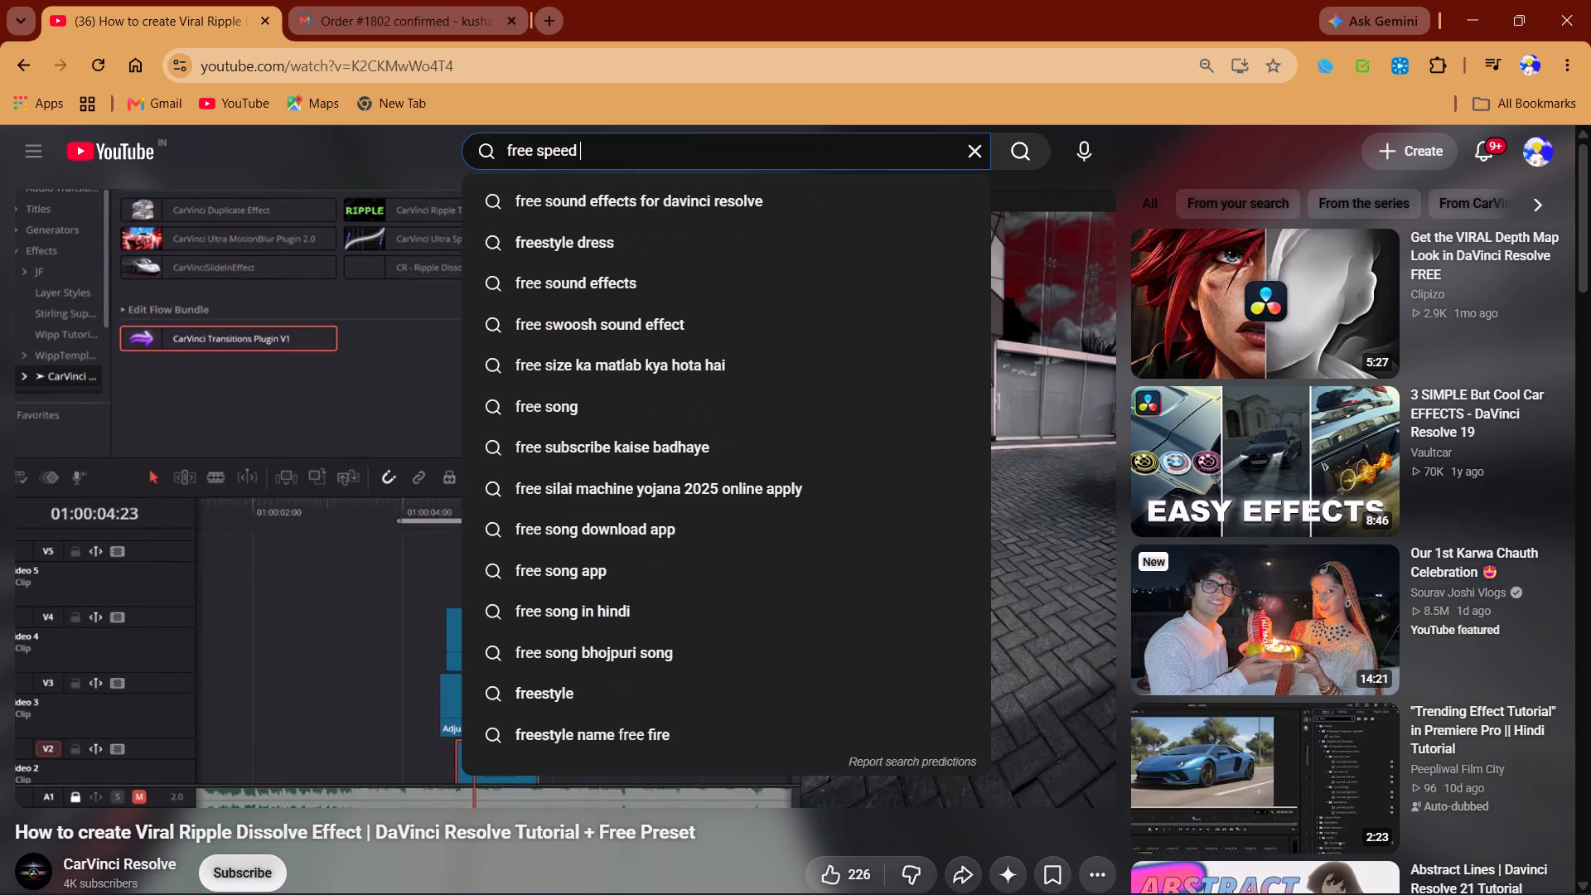
text(ramp)
key(space)
text(pu)
text(gl)
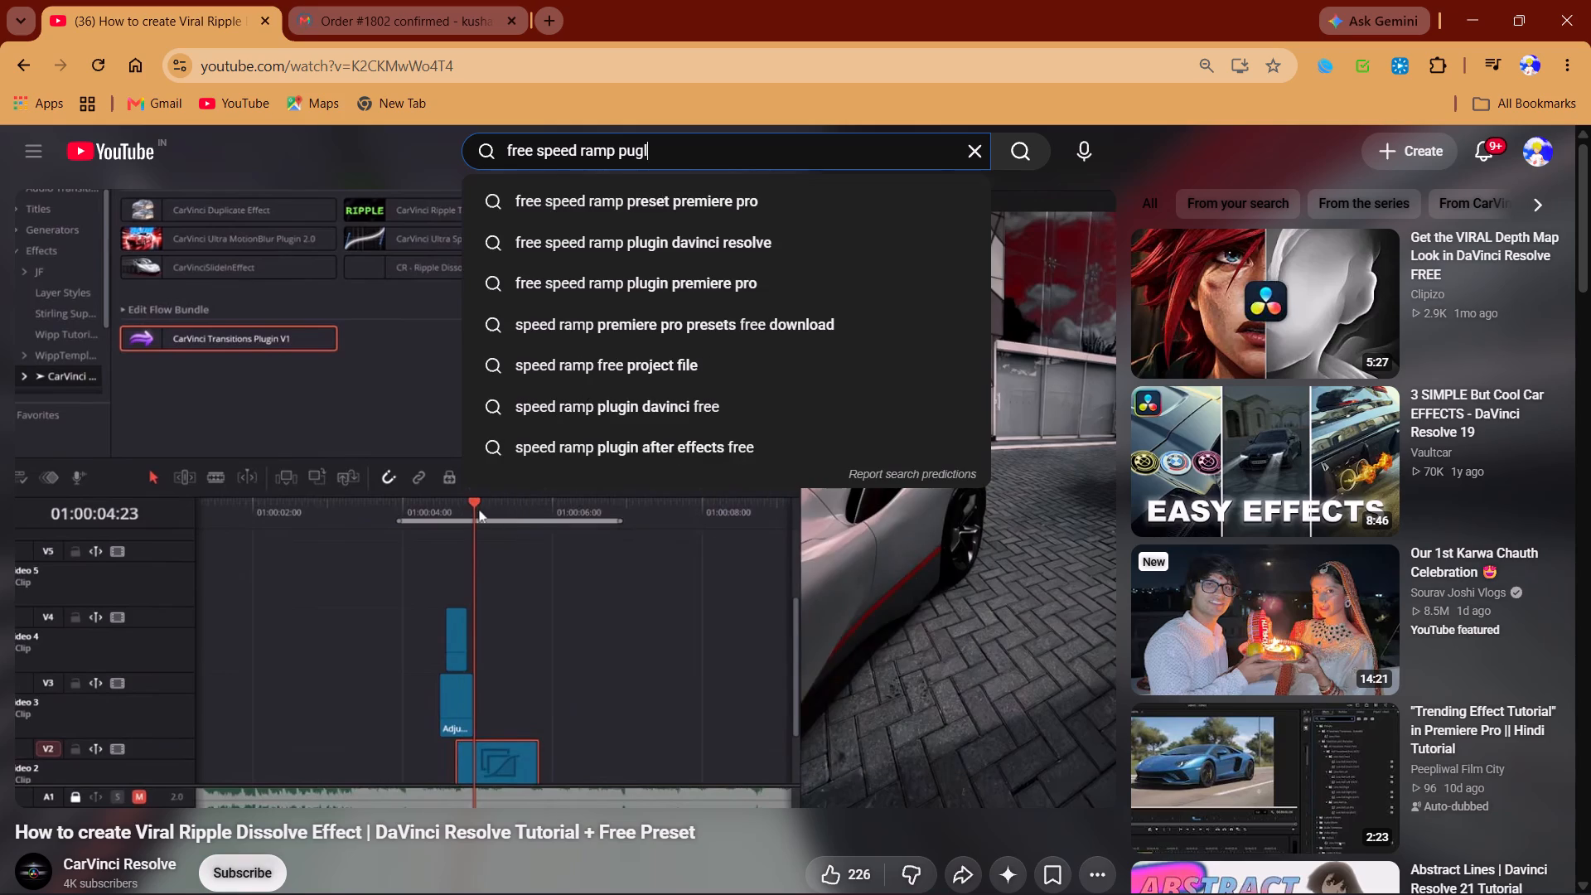
key(BackSpace)
key(BackSpace)
key(BackSpace)
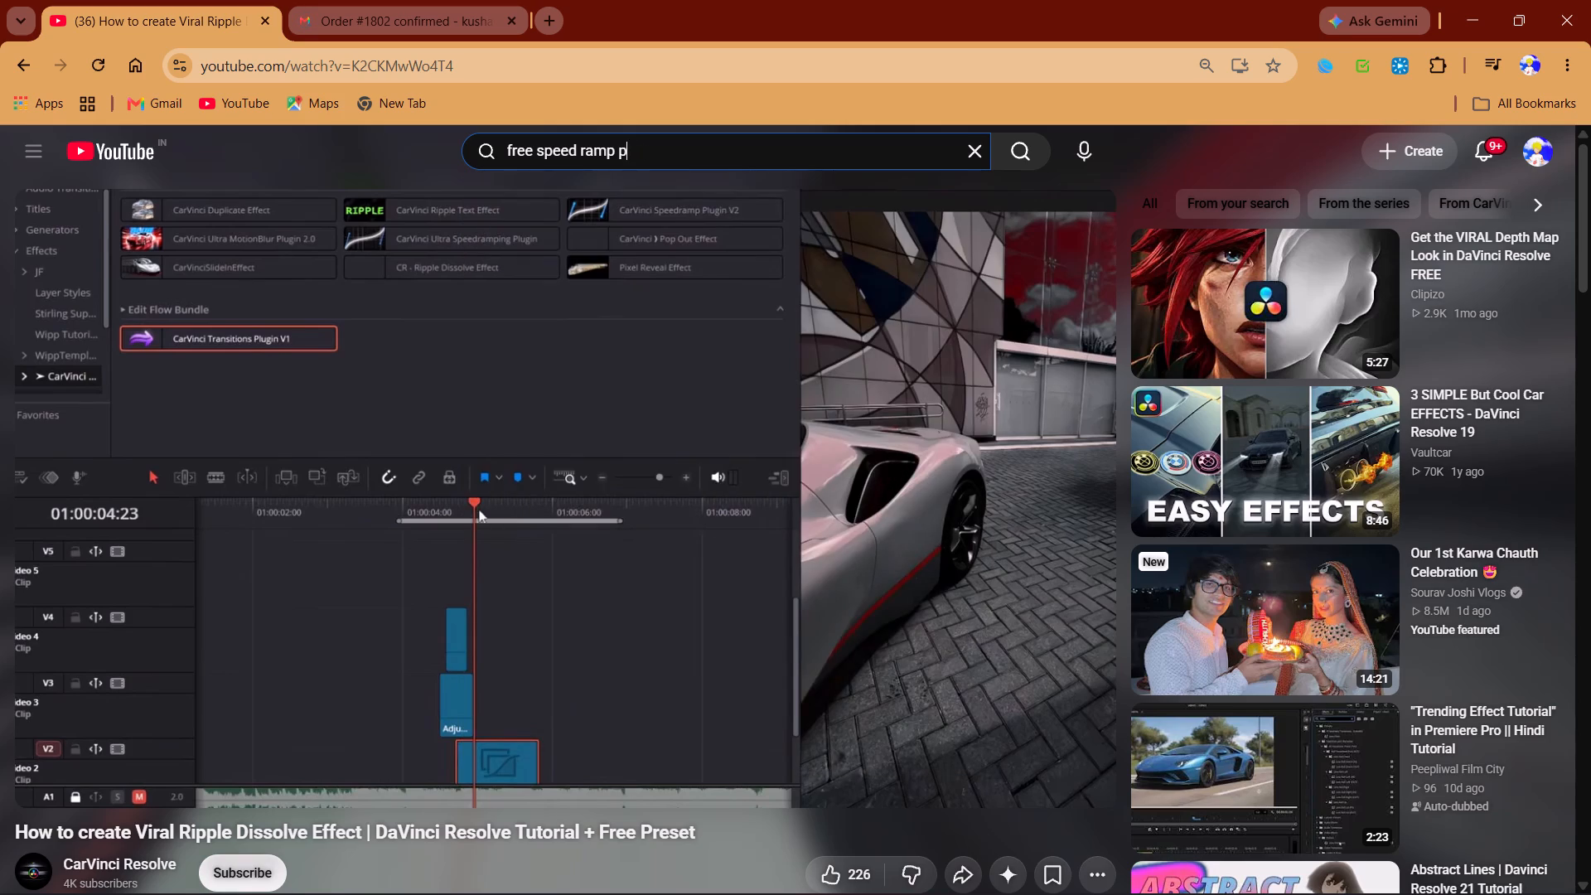
text(lugin of)
key(space)
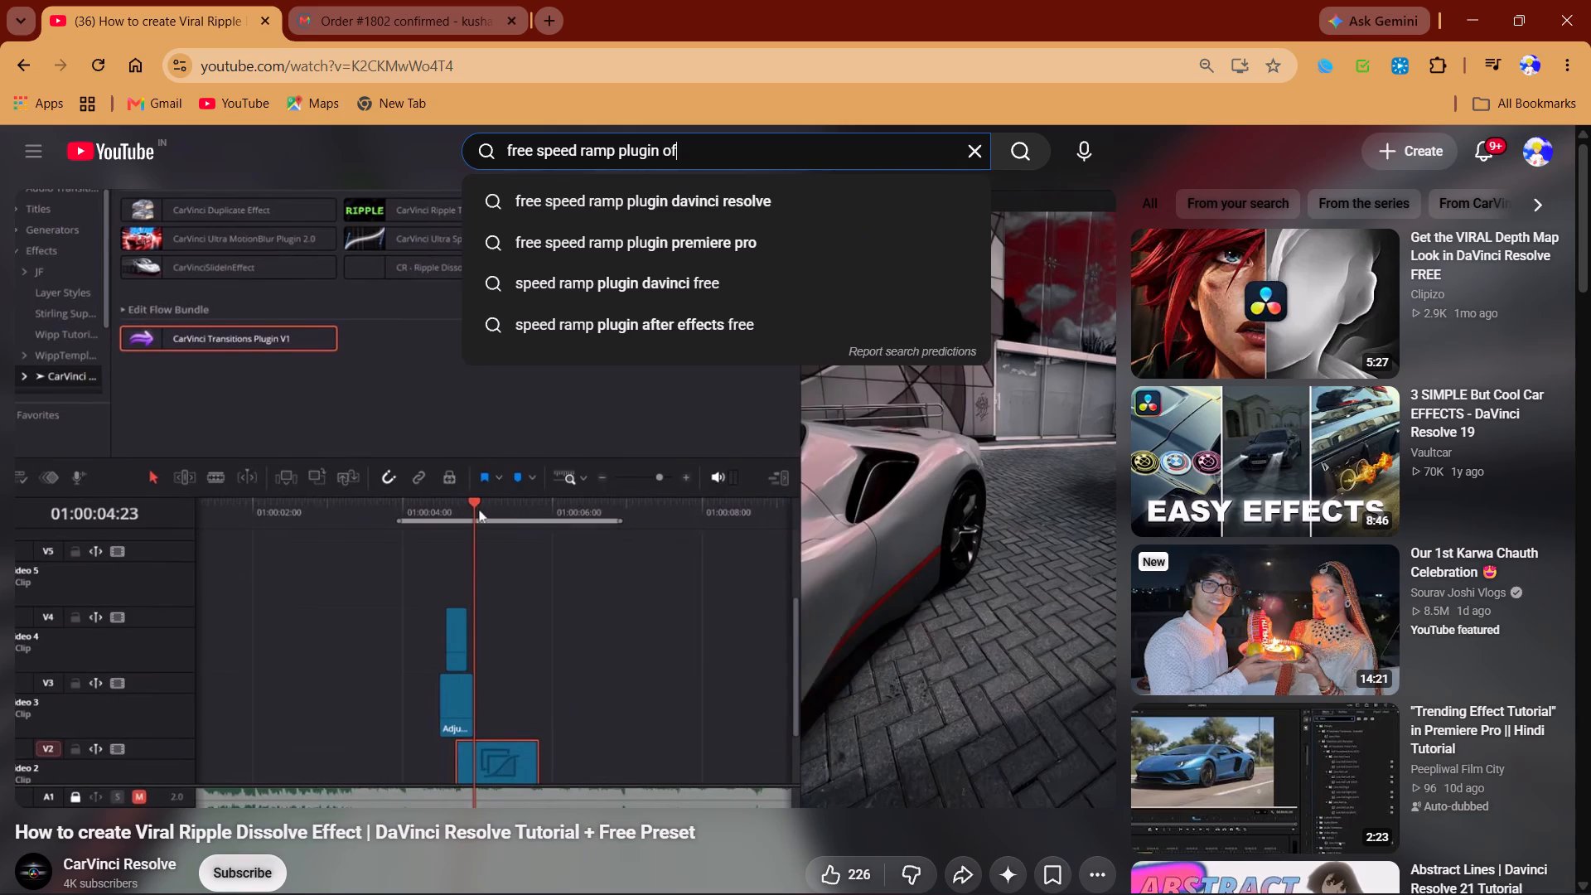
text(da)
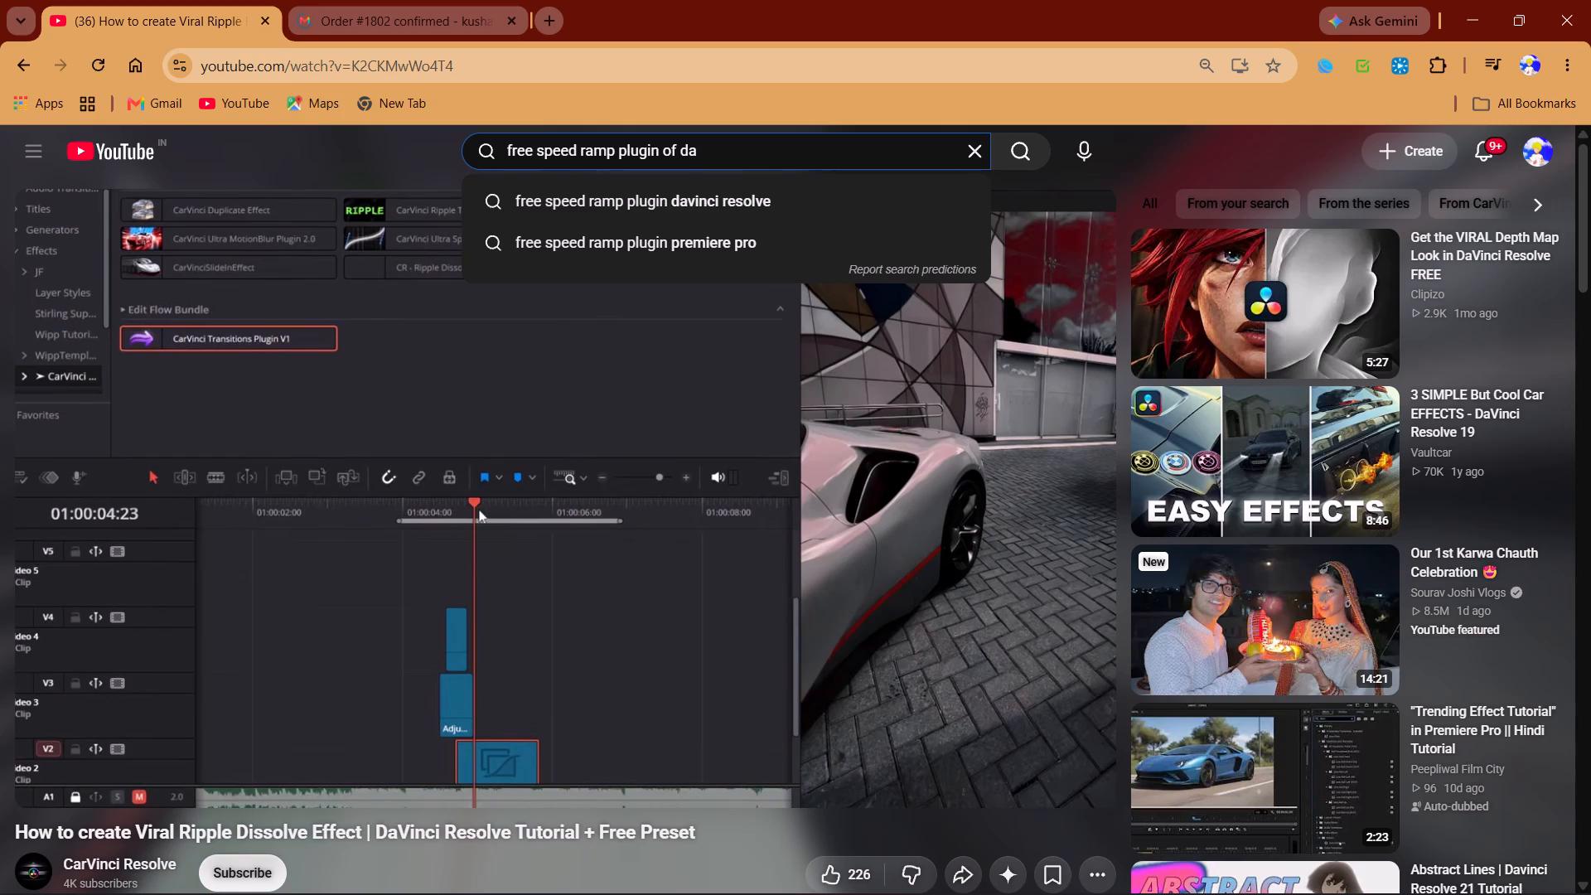
Complete the YouTube query as "free speed ramp plugin of davinci", run the search and look through the video results.
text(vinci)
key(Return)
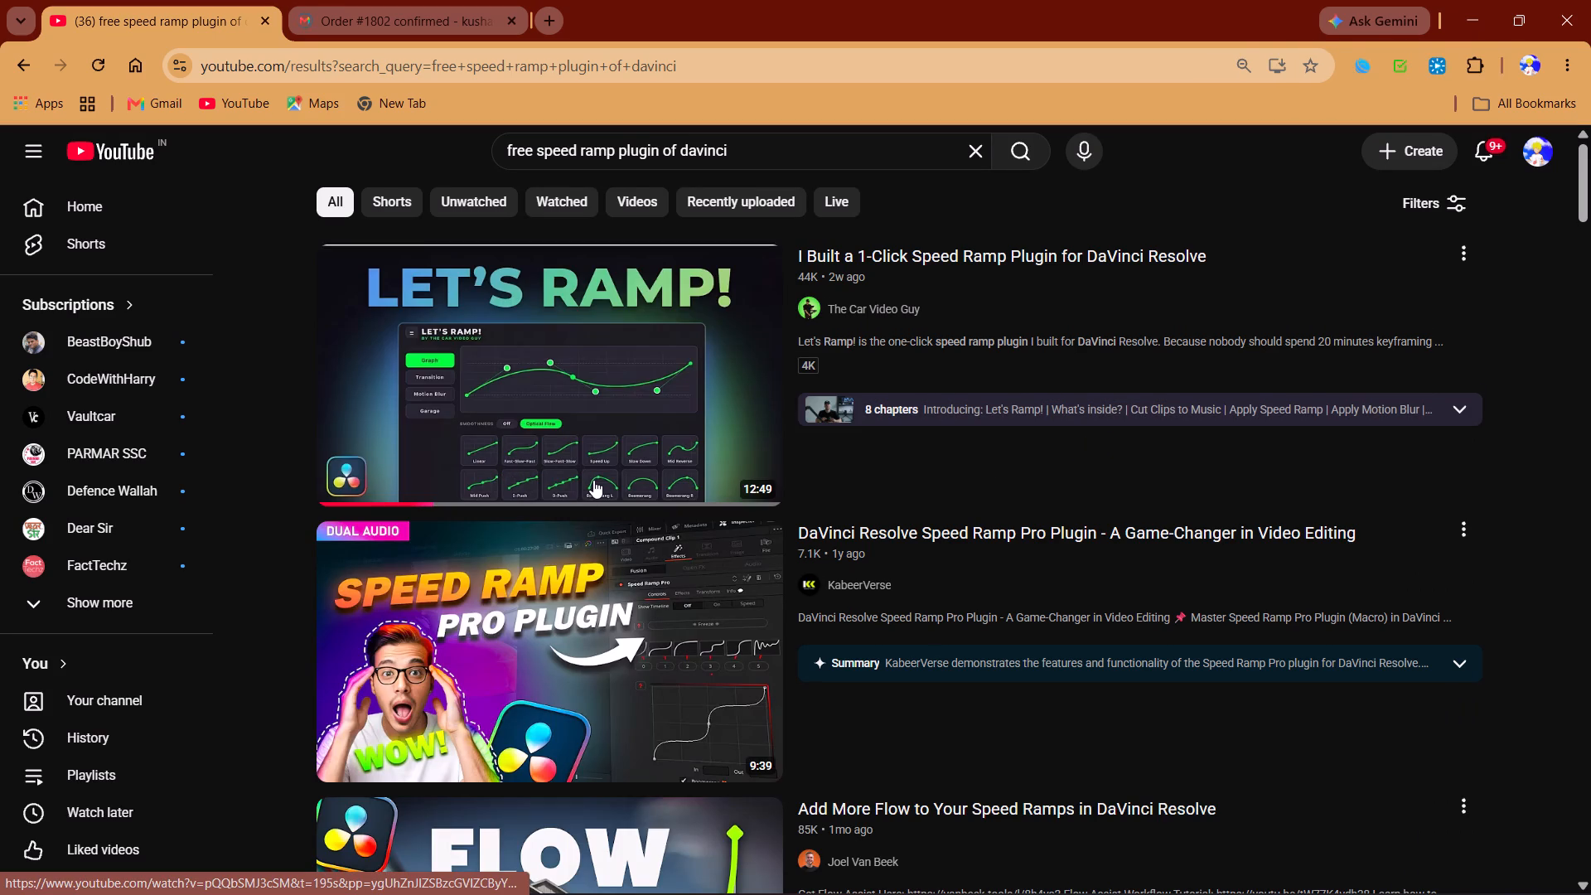
scroll(593, 480, down, 2)
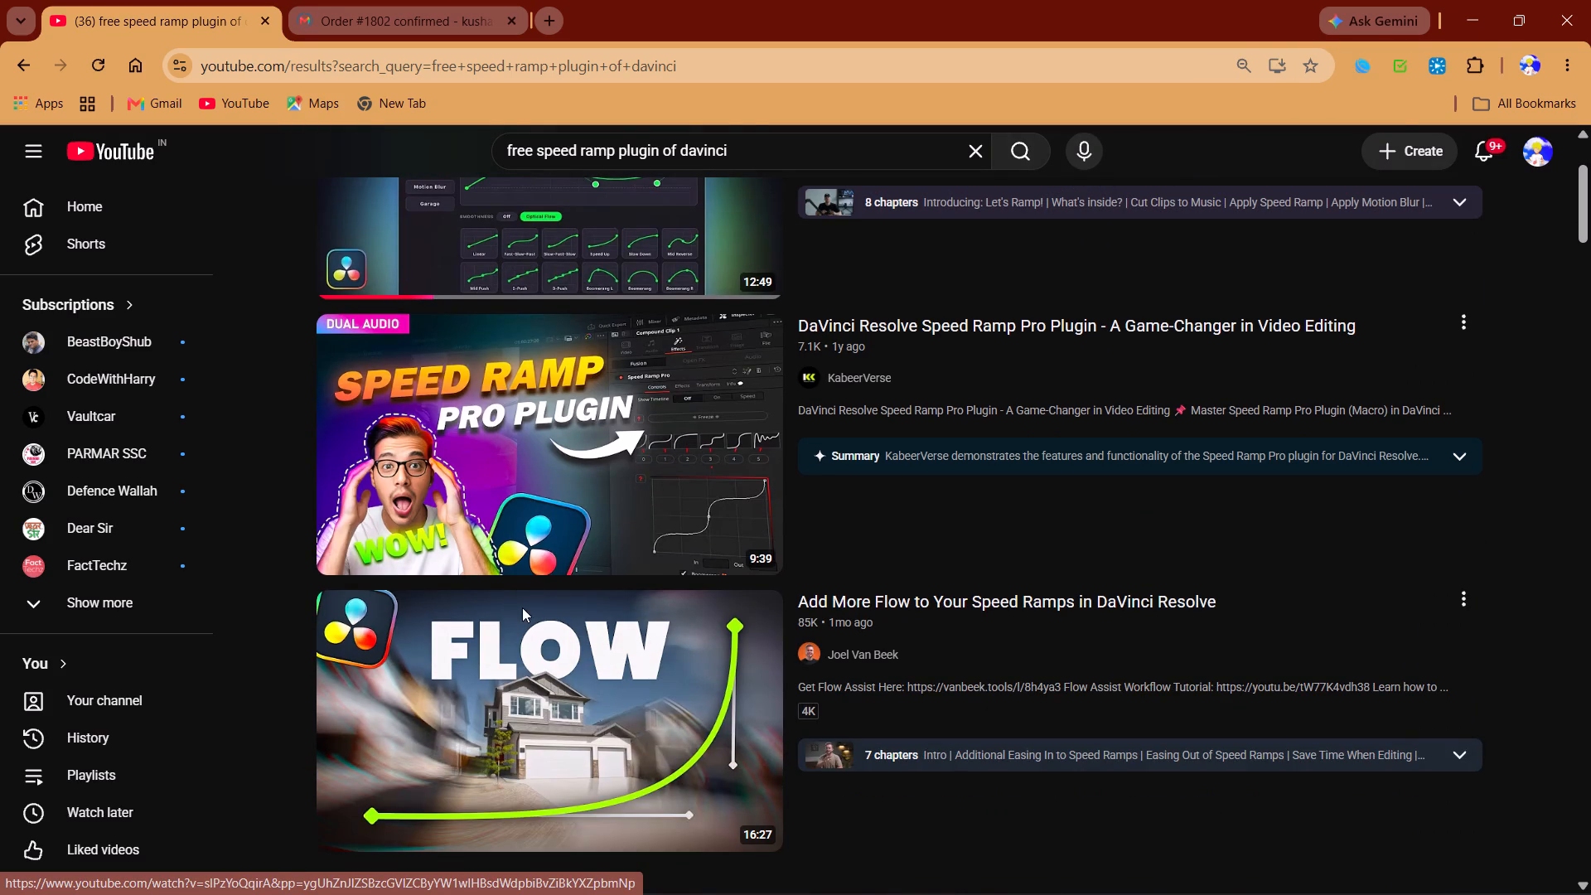
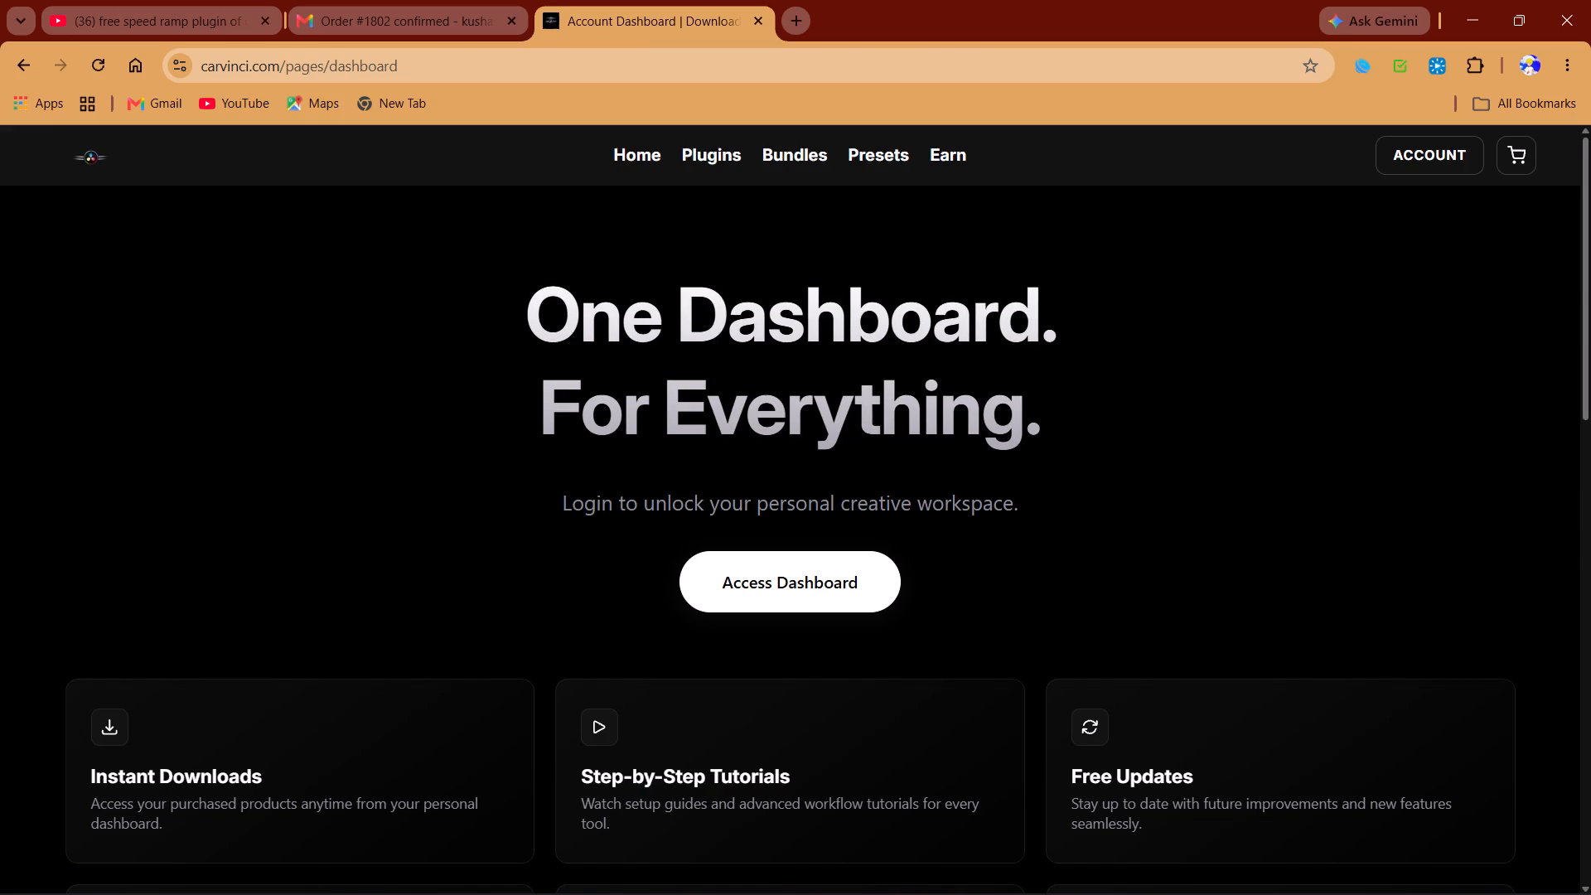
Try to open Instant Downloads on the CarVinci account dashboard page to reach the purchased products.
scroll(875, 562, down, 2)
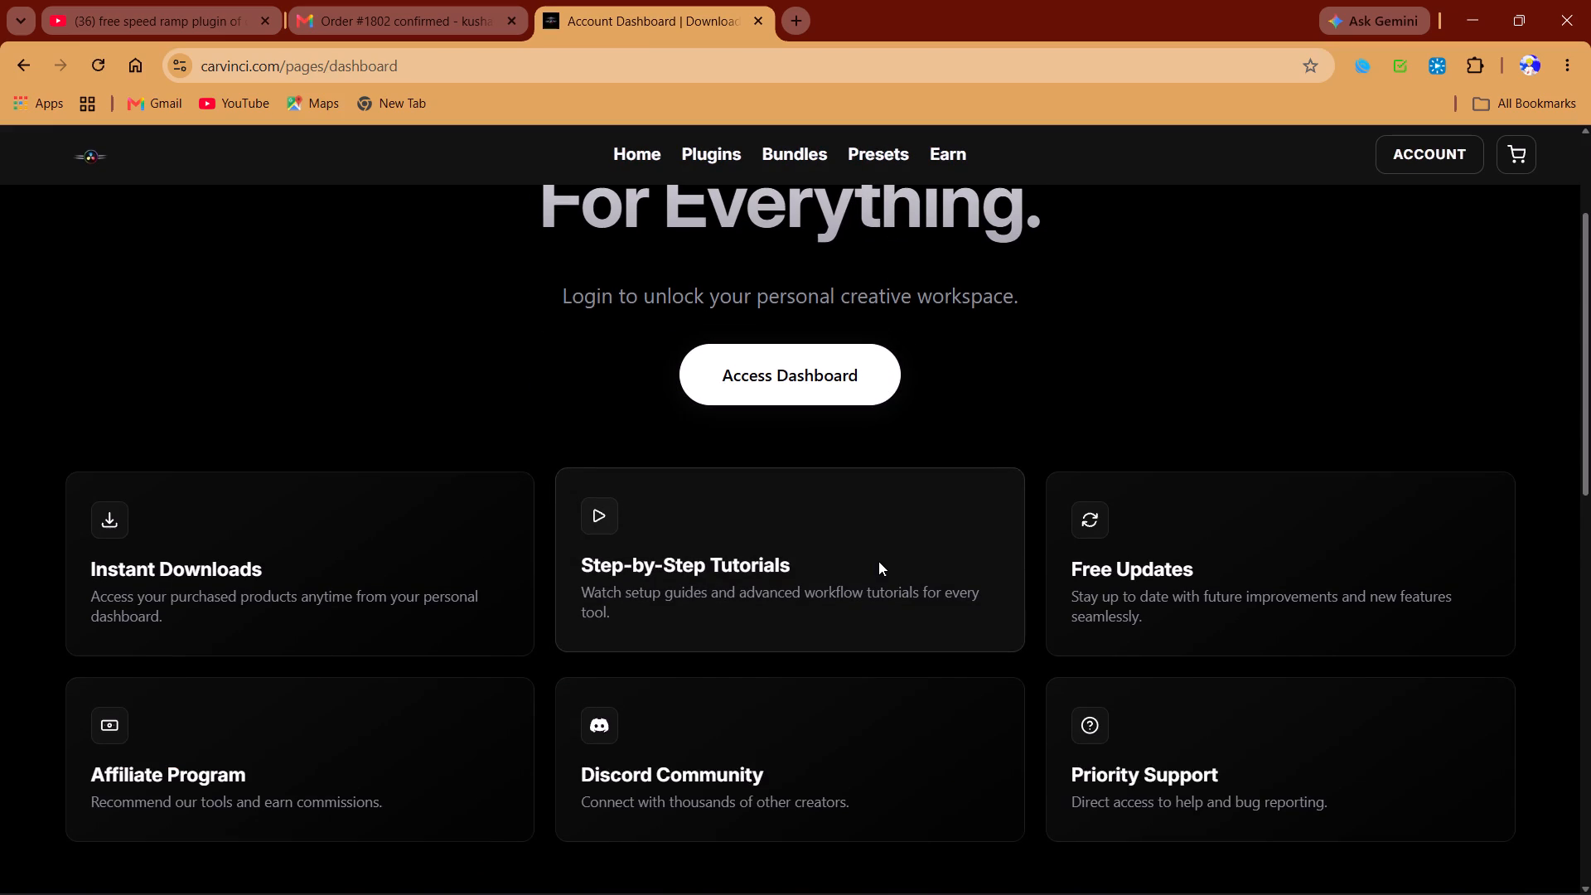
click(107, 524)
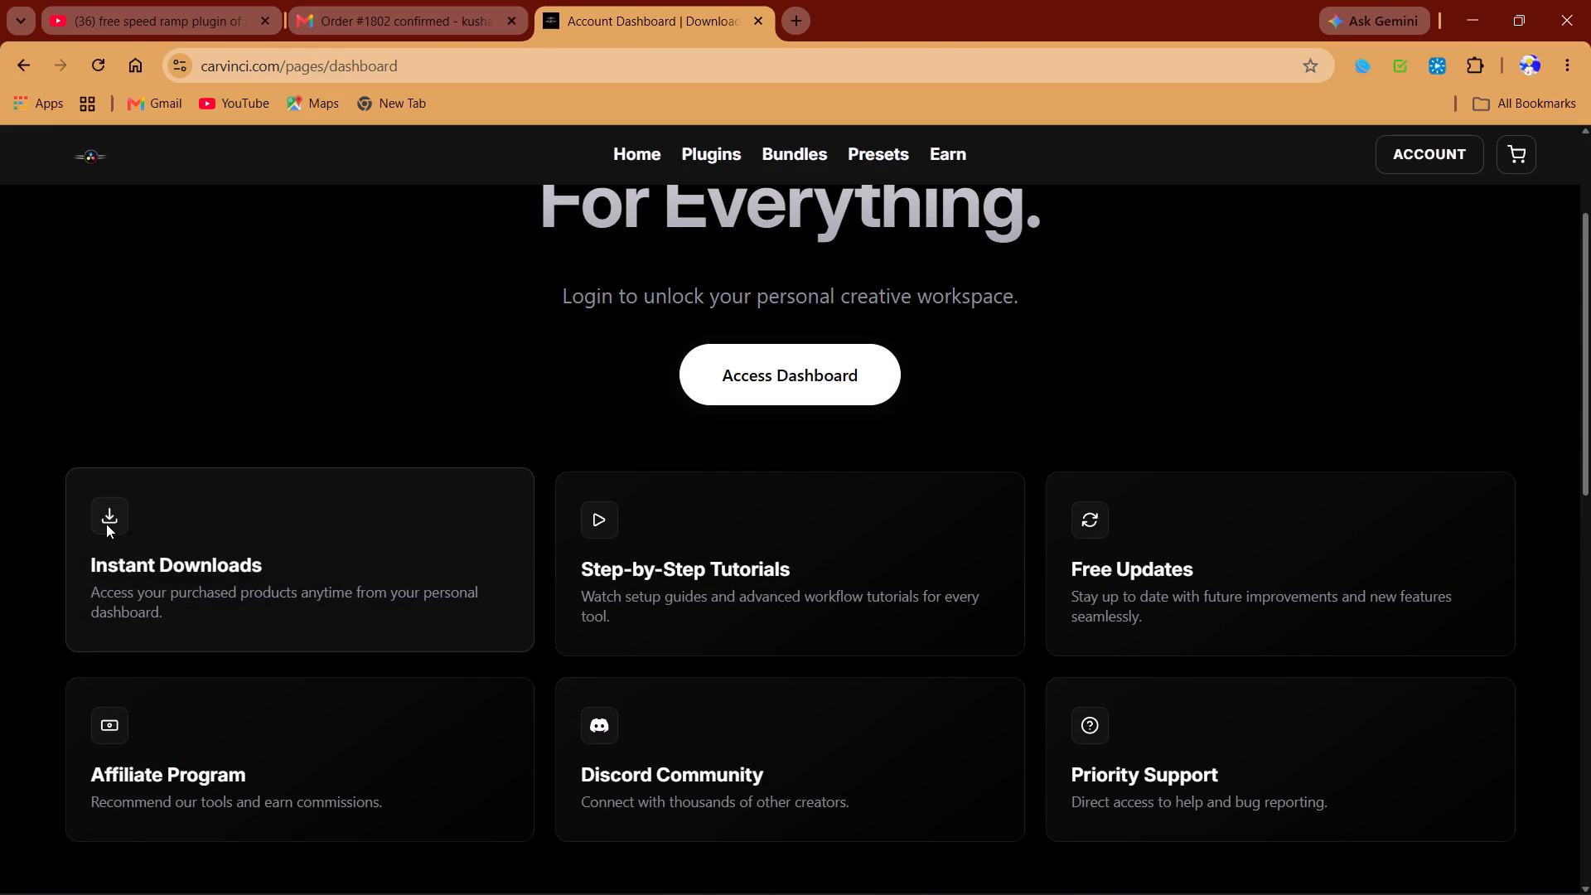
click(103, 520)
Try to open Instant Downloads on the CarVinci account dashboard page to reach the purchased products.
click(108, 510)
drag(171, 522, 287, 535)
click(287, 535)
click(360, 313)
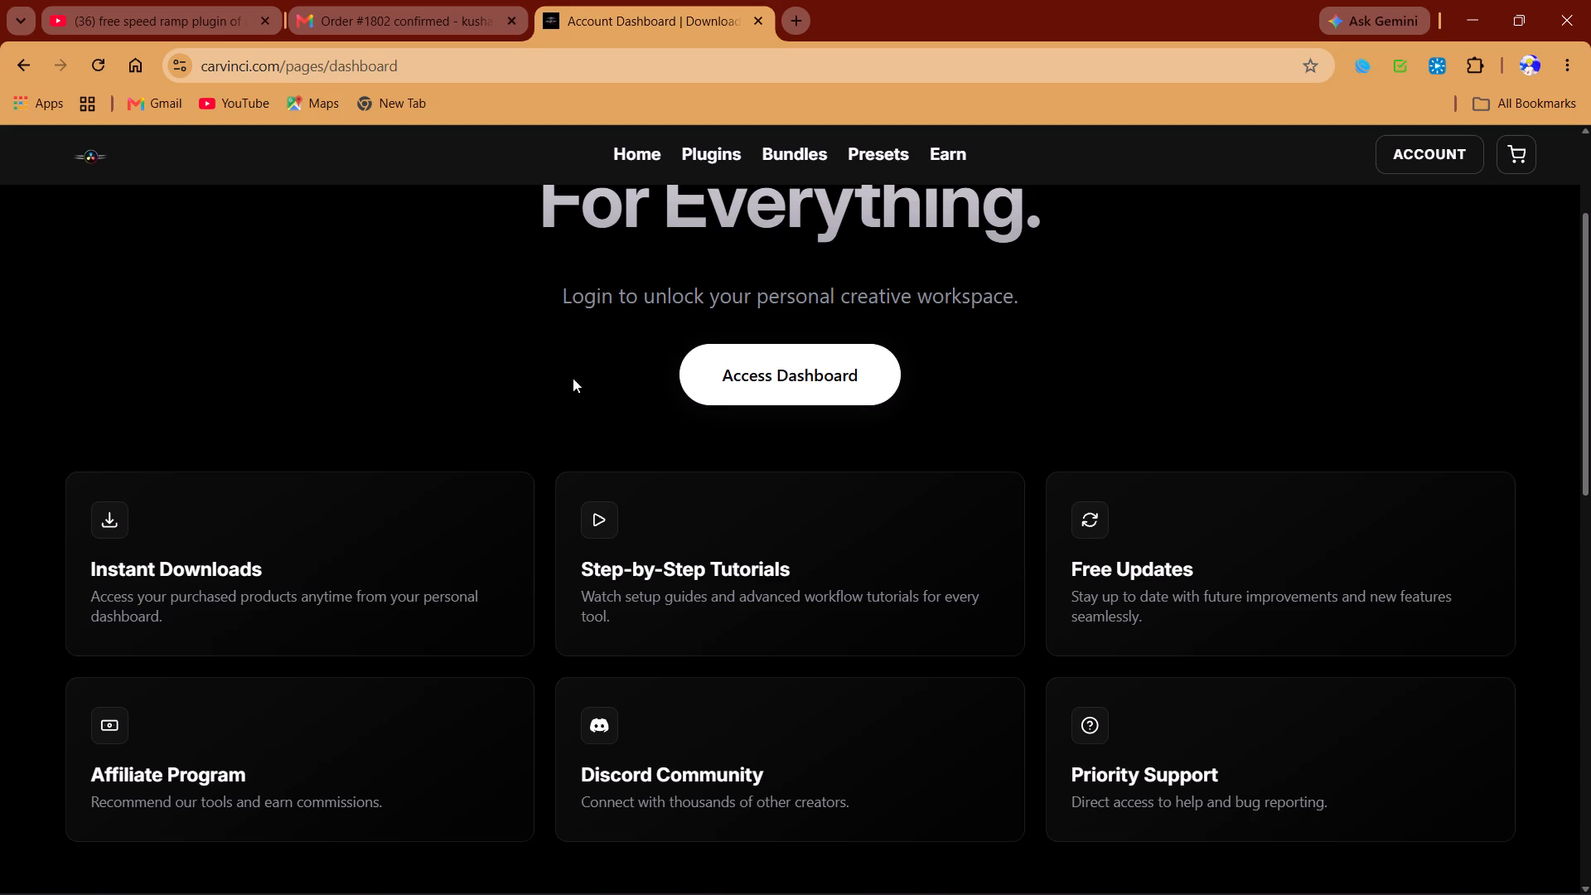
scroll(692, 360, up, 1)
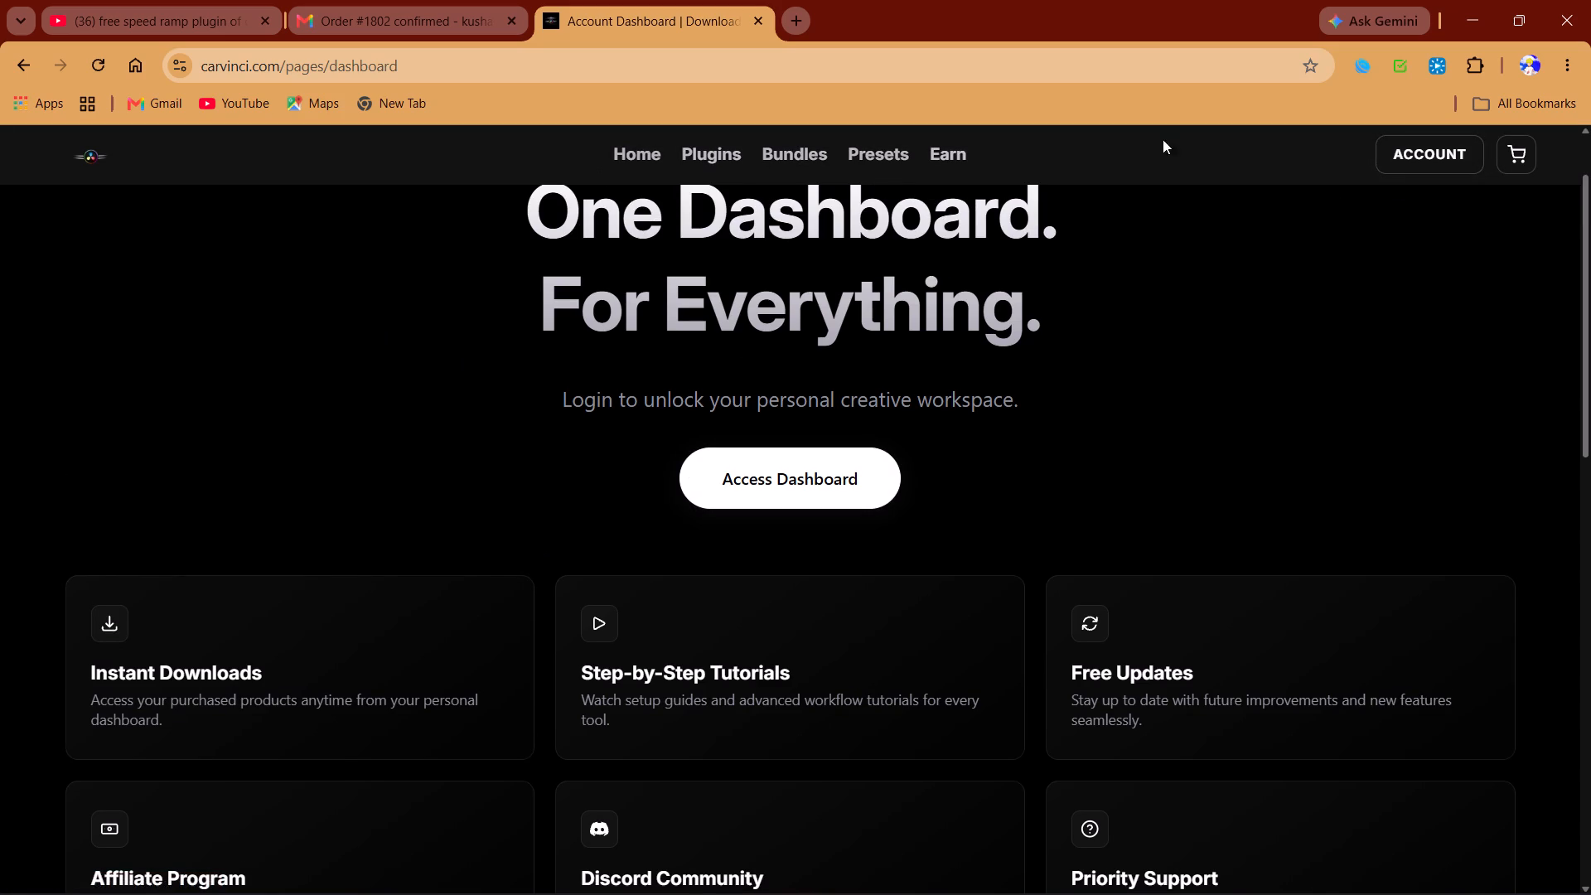
Open the CarVinci shopping cart to check its contents.
click(1537, 161)
click(1521, 165)
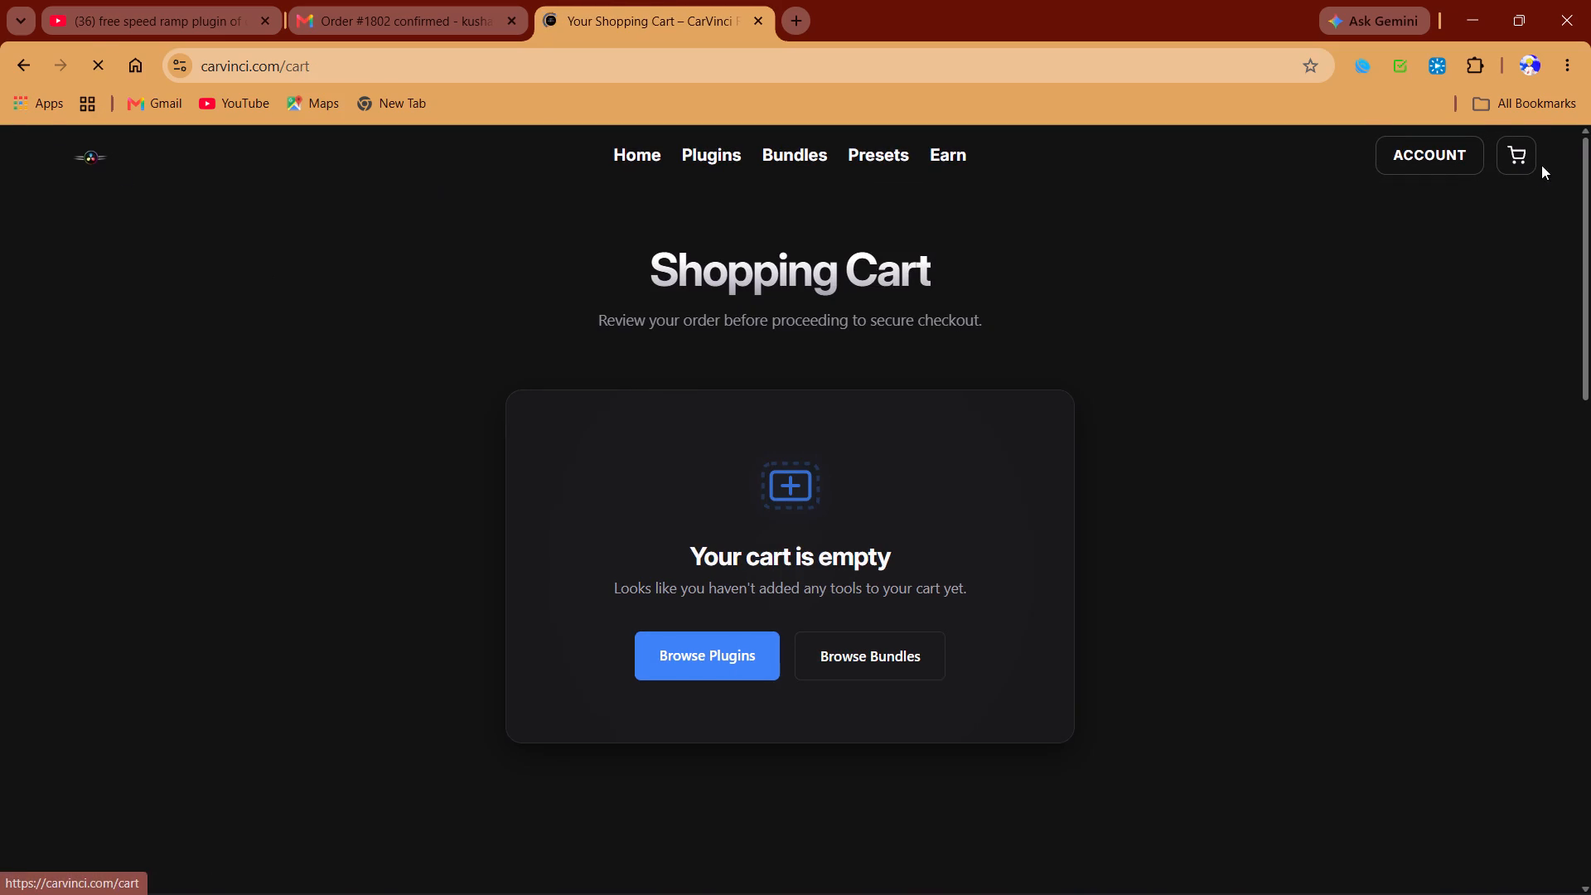
Return to the CarVinci account dashboard page and request dashboard access from its login-required section.
click(1414, 150)
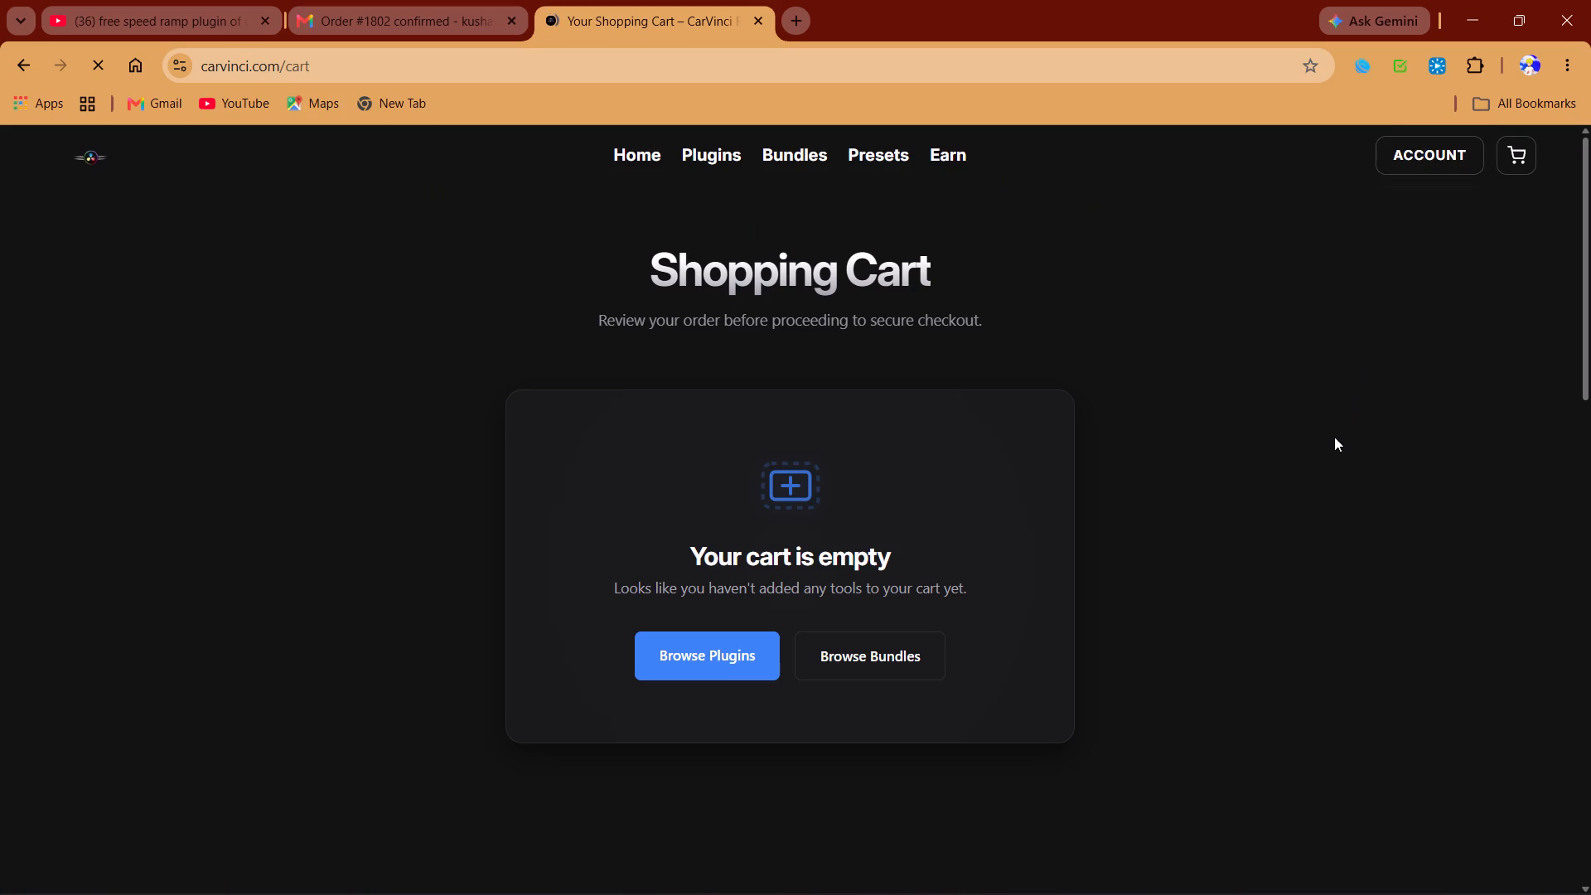
scroll(1197, 542, down, 4)
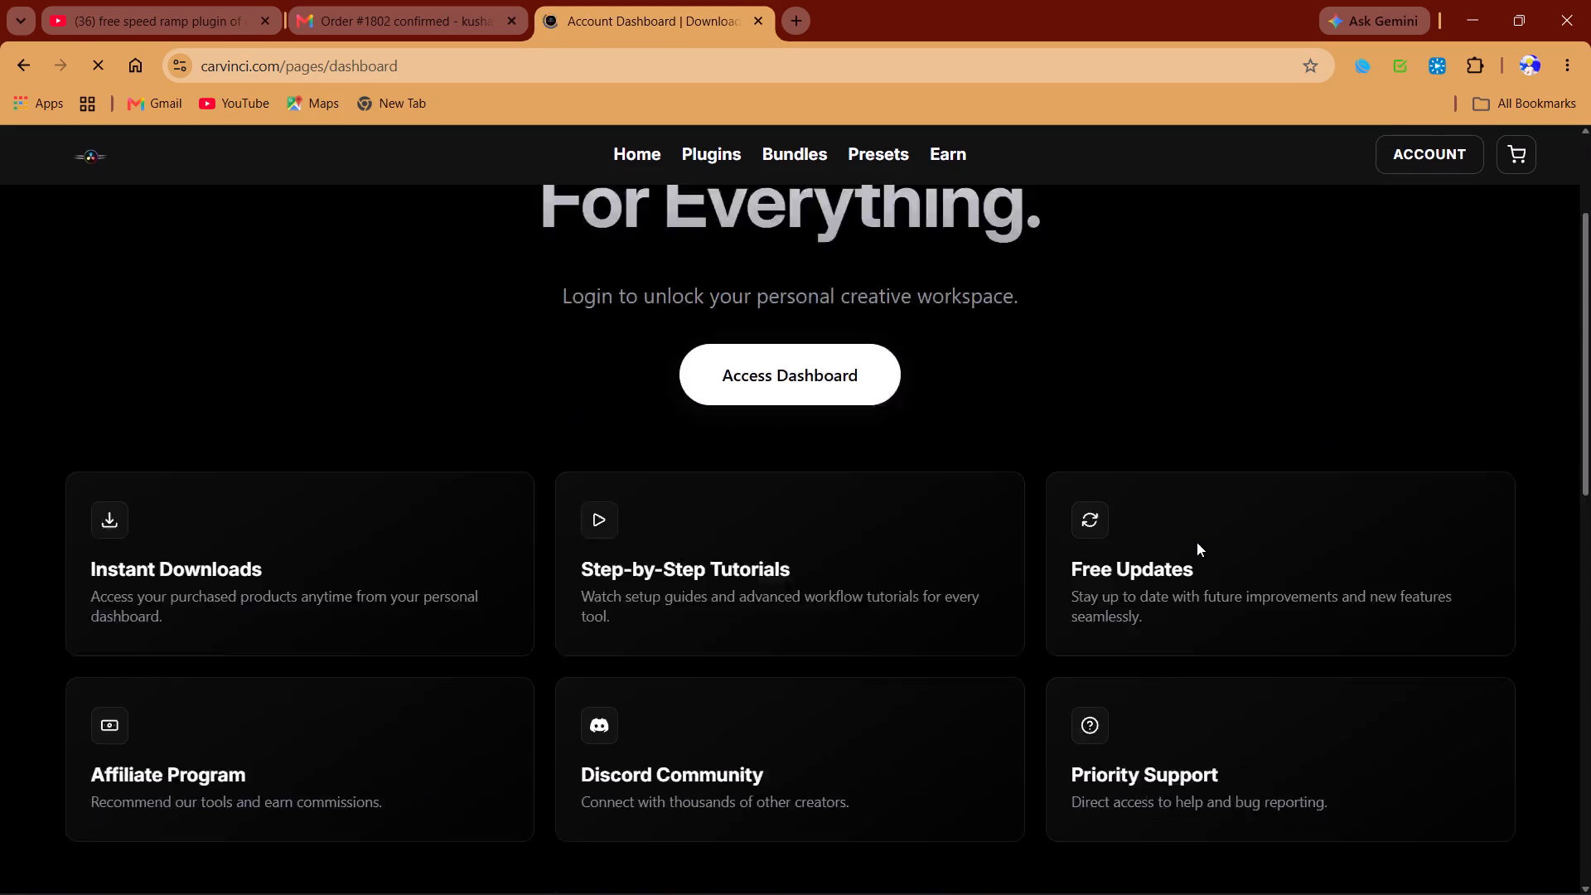
scroll(1197, 542, down, 5)
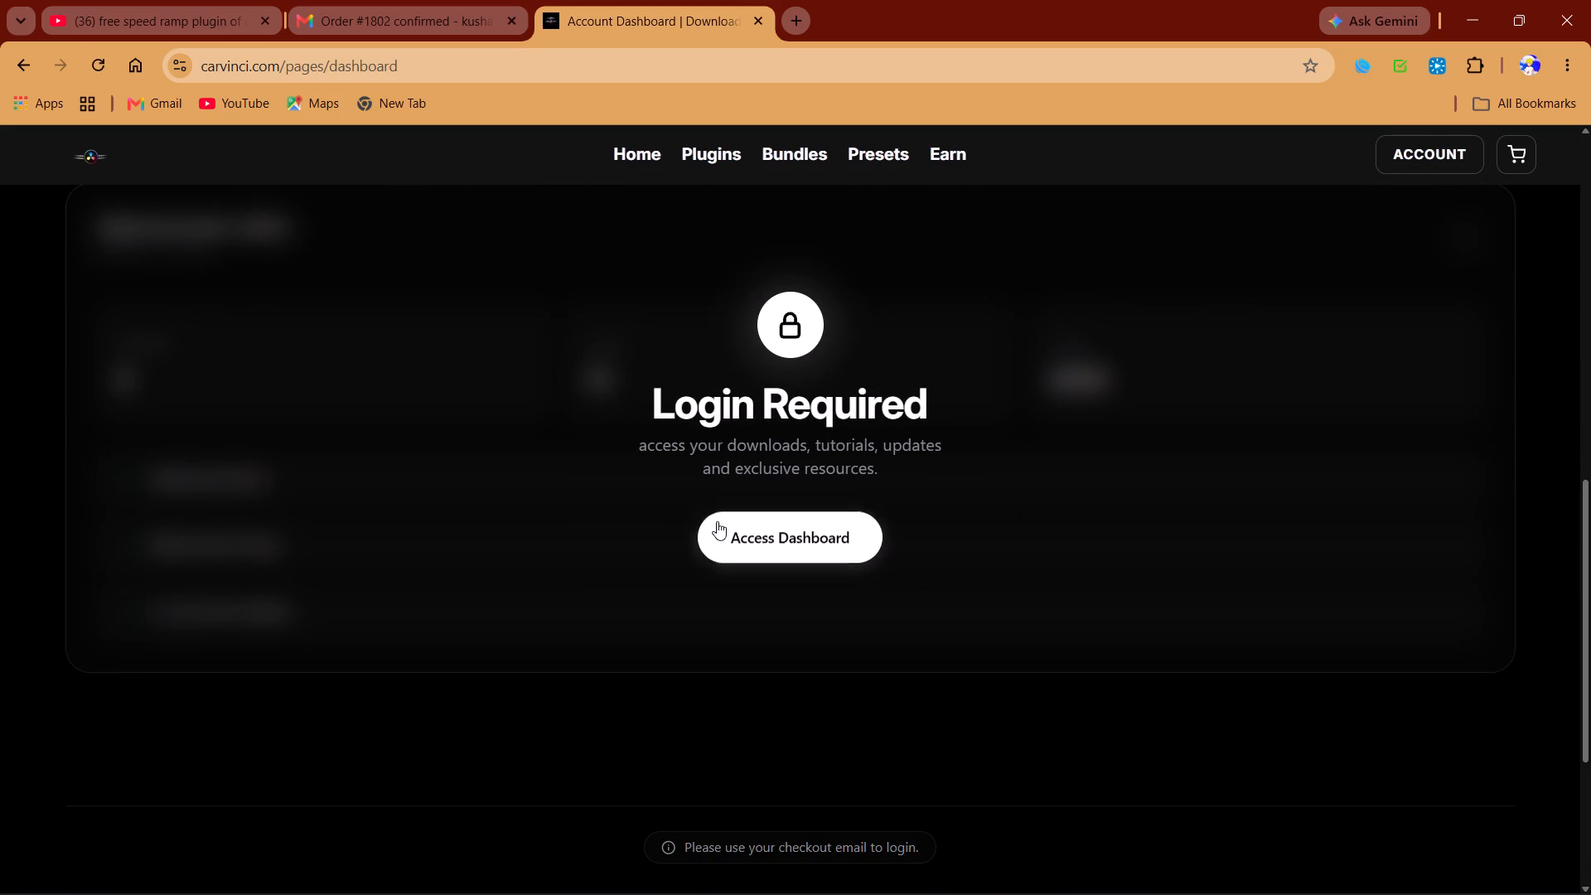
click(739, 532)
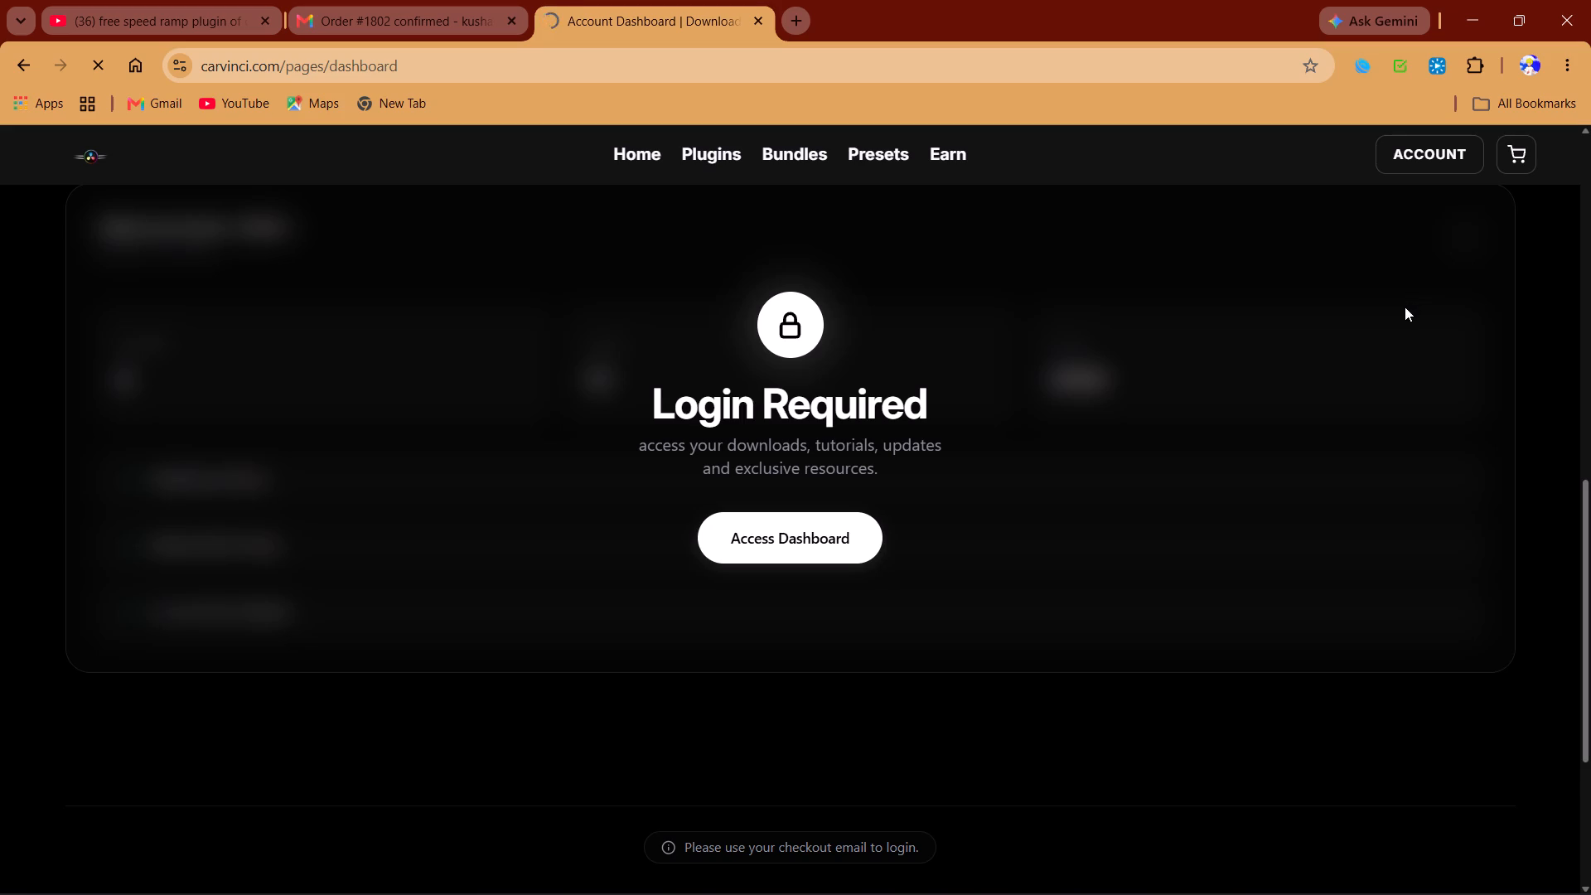
scroll(1396, 385, up, 6)
scroll(1396, 385, down, 5)
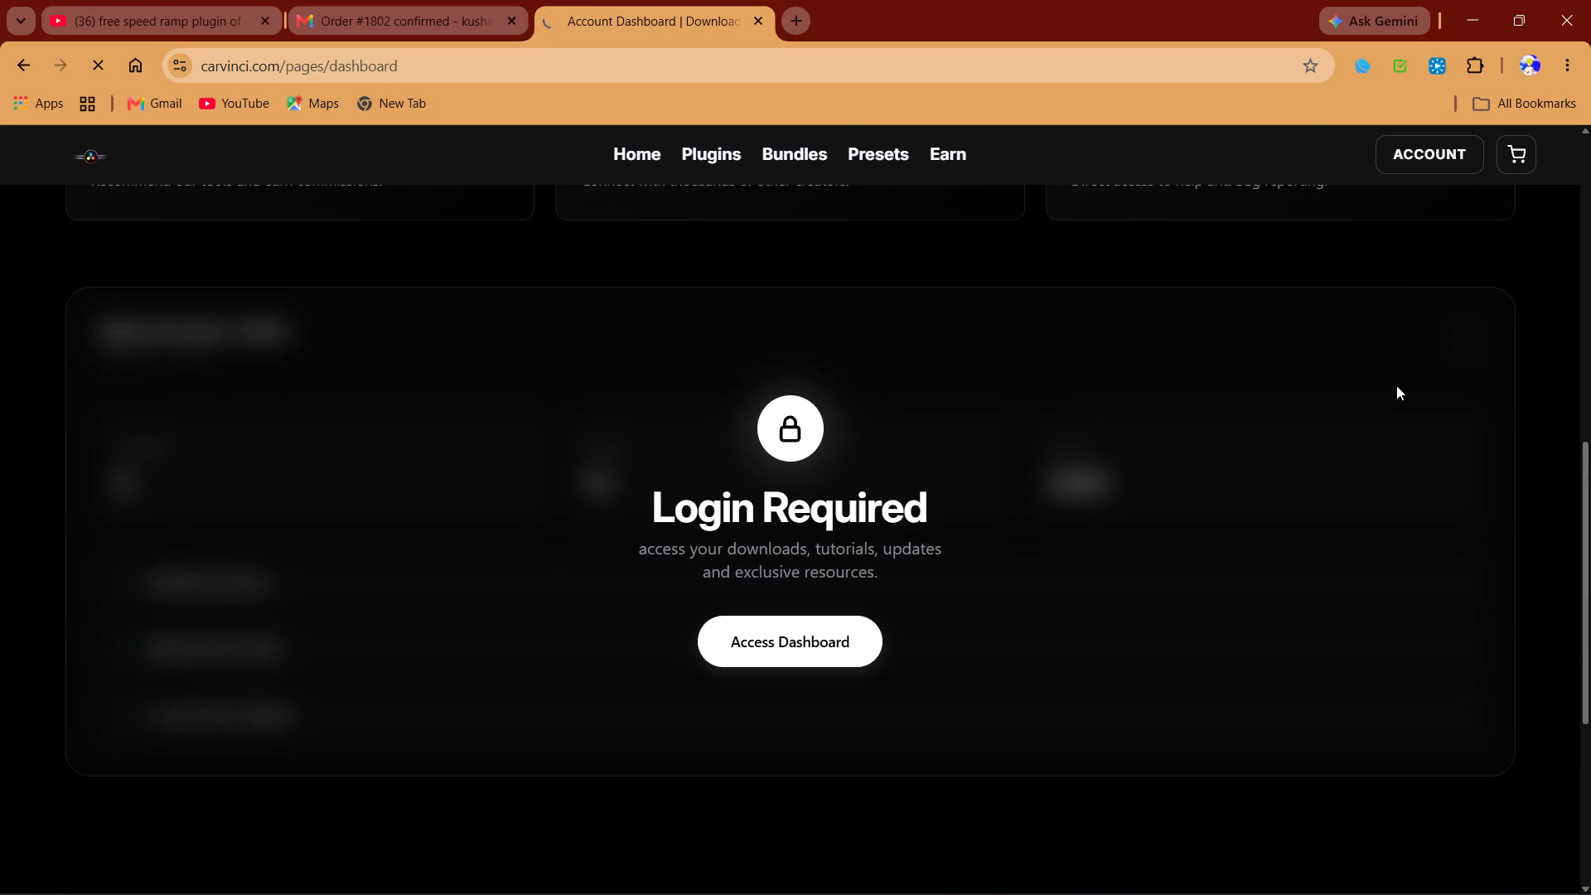
scroll(1396, 385, up, 9)
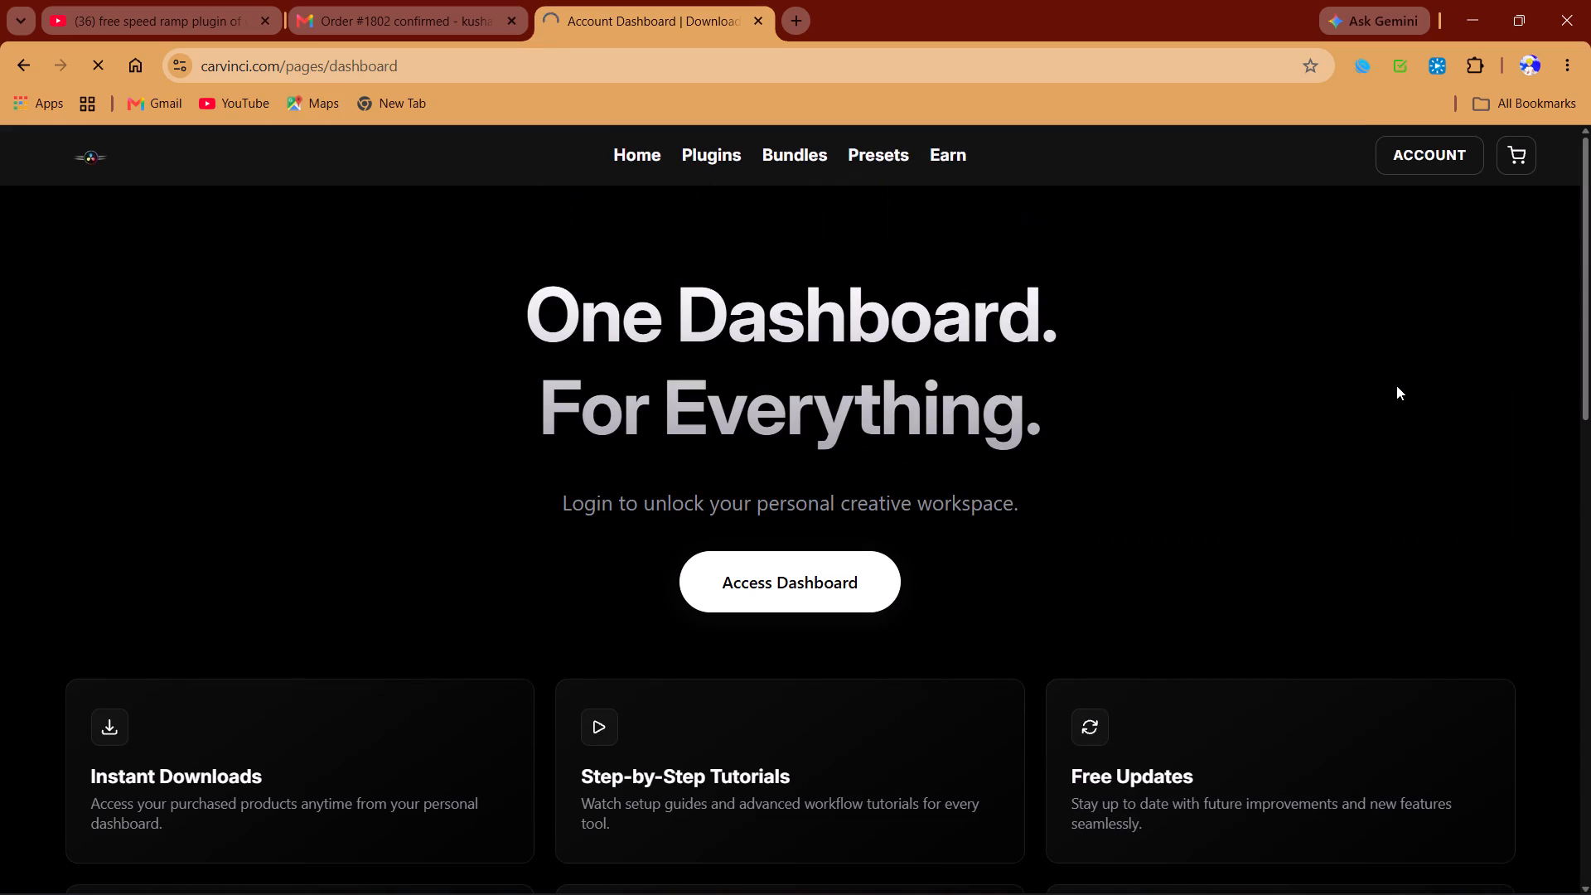
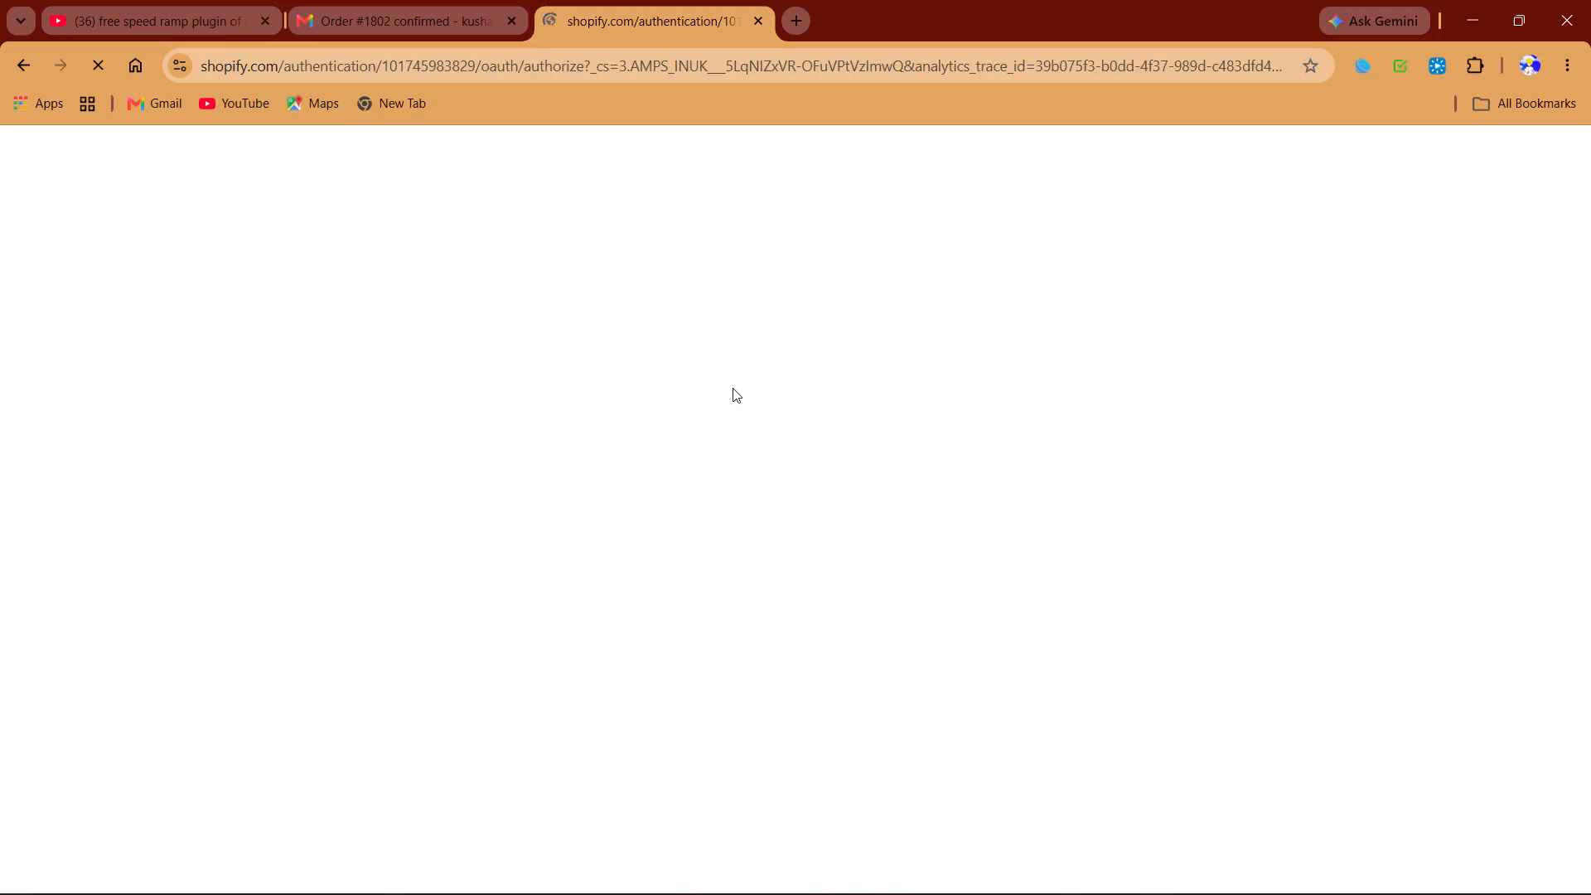
Open a new blank browser tab alongside the loading Shopify sign-in page.
click(785, 14)
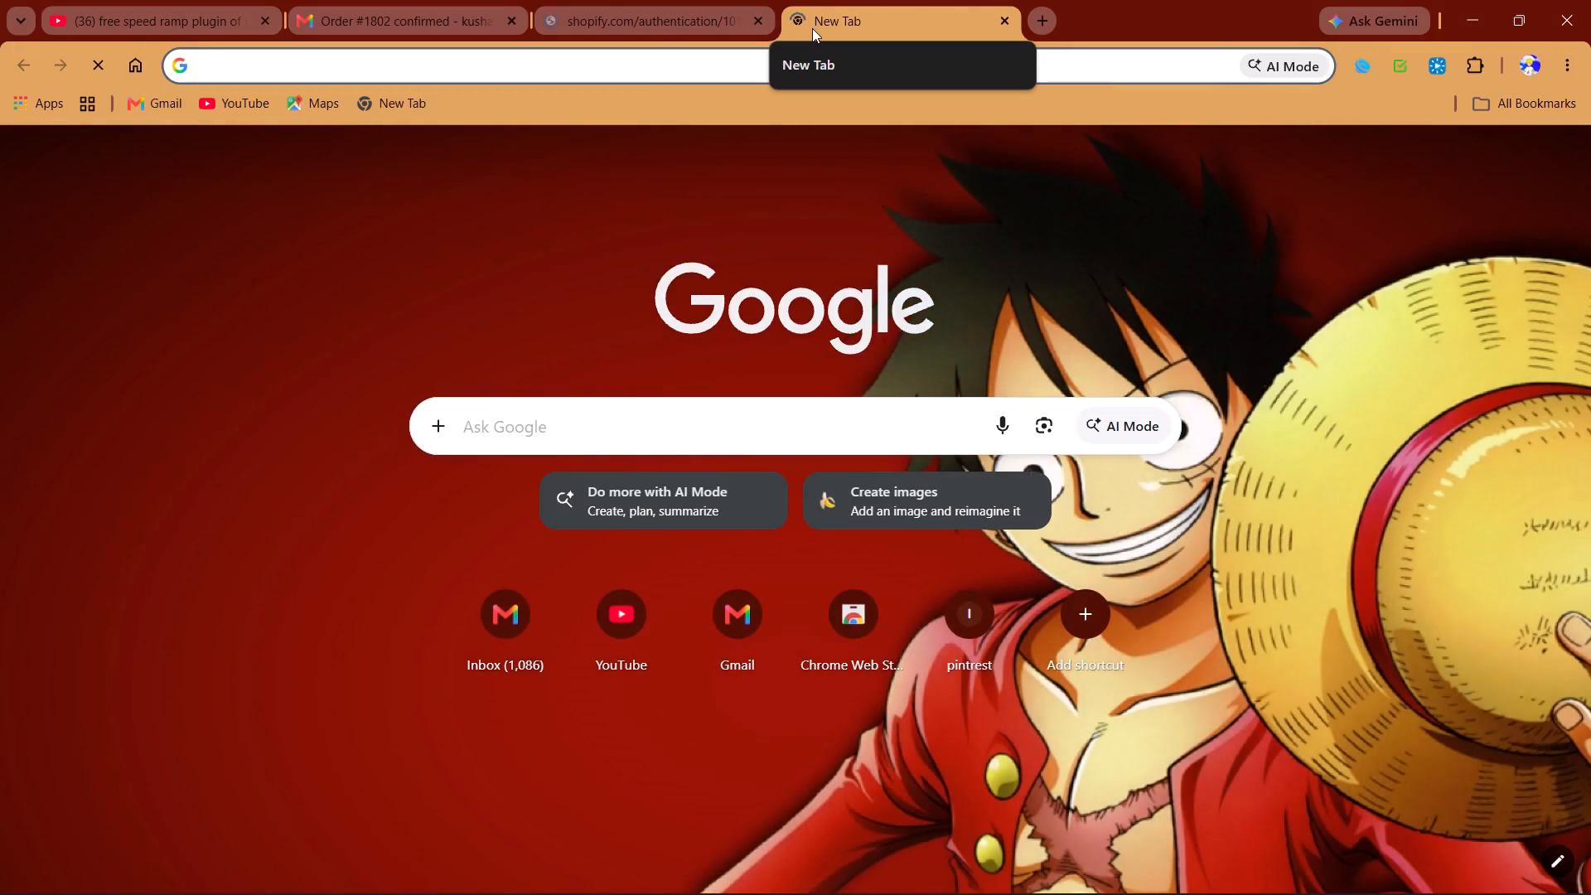
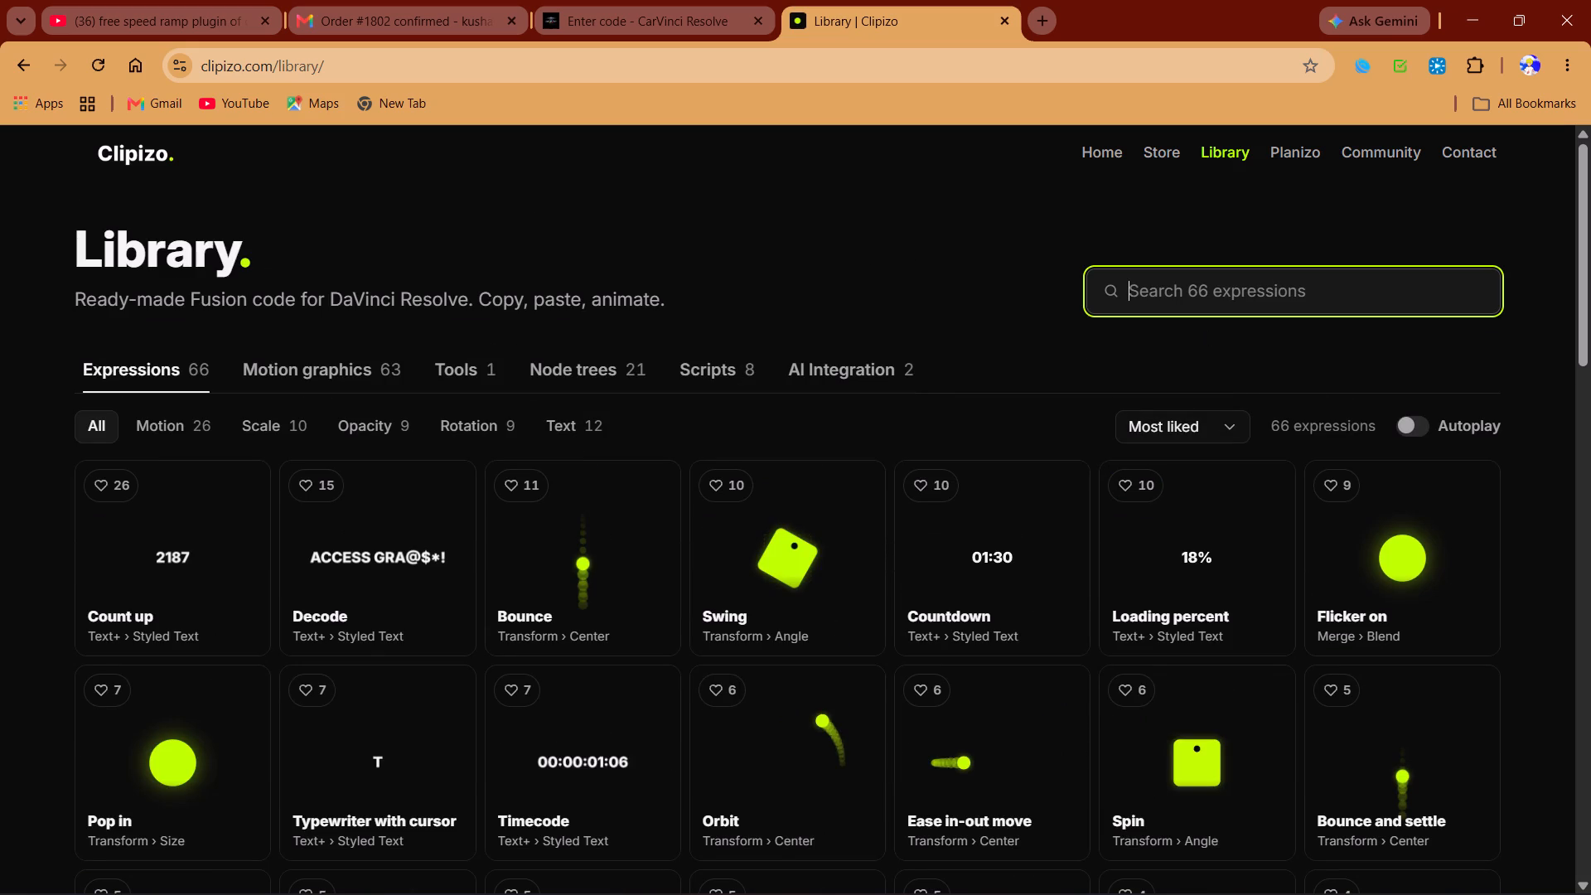
Search the Clipizo library's expressions for "ripple", then clear the search query.
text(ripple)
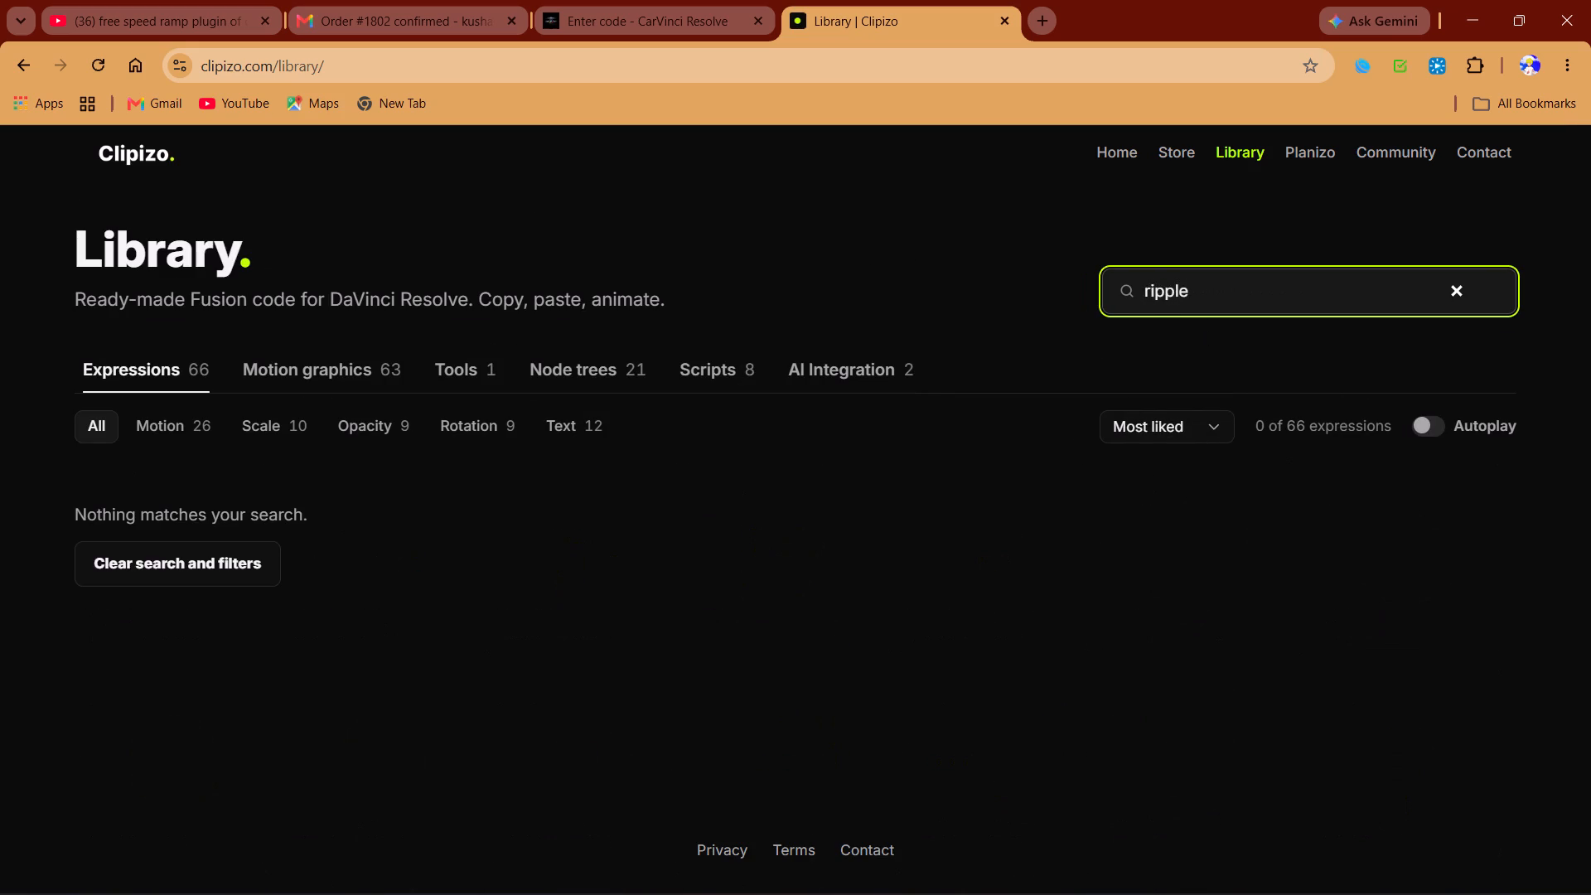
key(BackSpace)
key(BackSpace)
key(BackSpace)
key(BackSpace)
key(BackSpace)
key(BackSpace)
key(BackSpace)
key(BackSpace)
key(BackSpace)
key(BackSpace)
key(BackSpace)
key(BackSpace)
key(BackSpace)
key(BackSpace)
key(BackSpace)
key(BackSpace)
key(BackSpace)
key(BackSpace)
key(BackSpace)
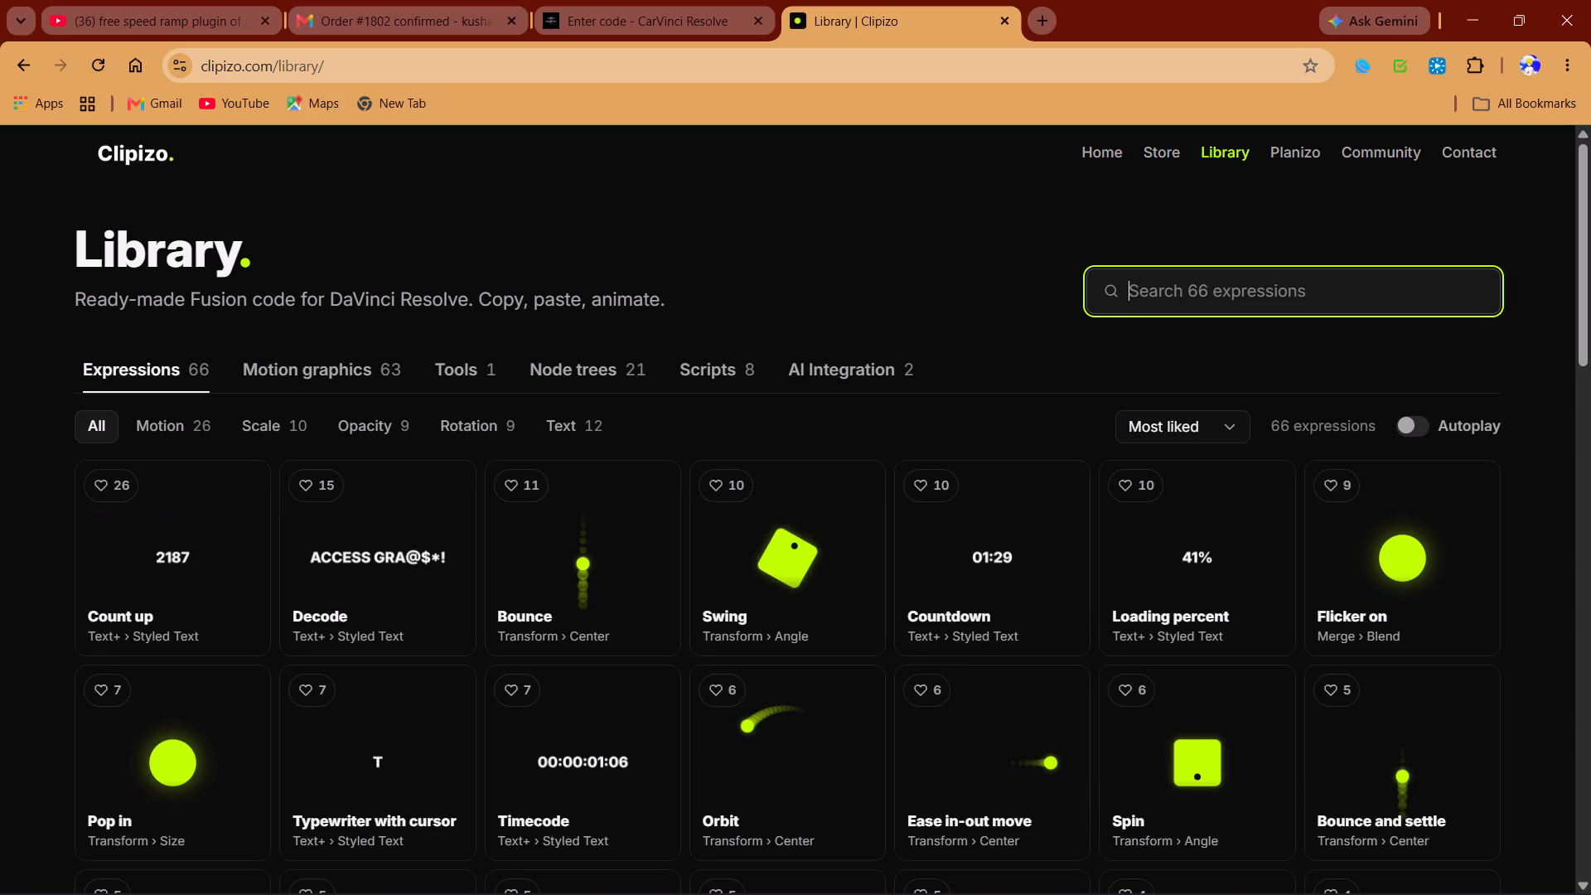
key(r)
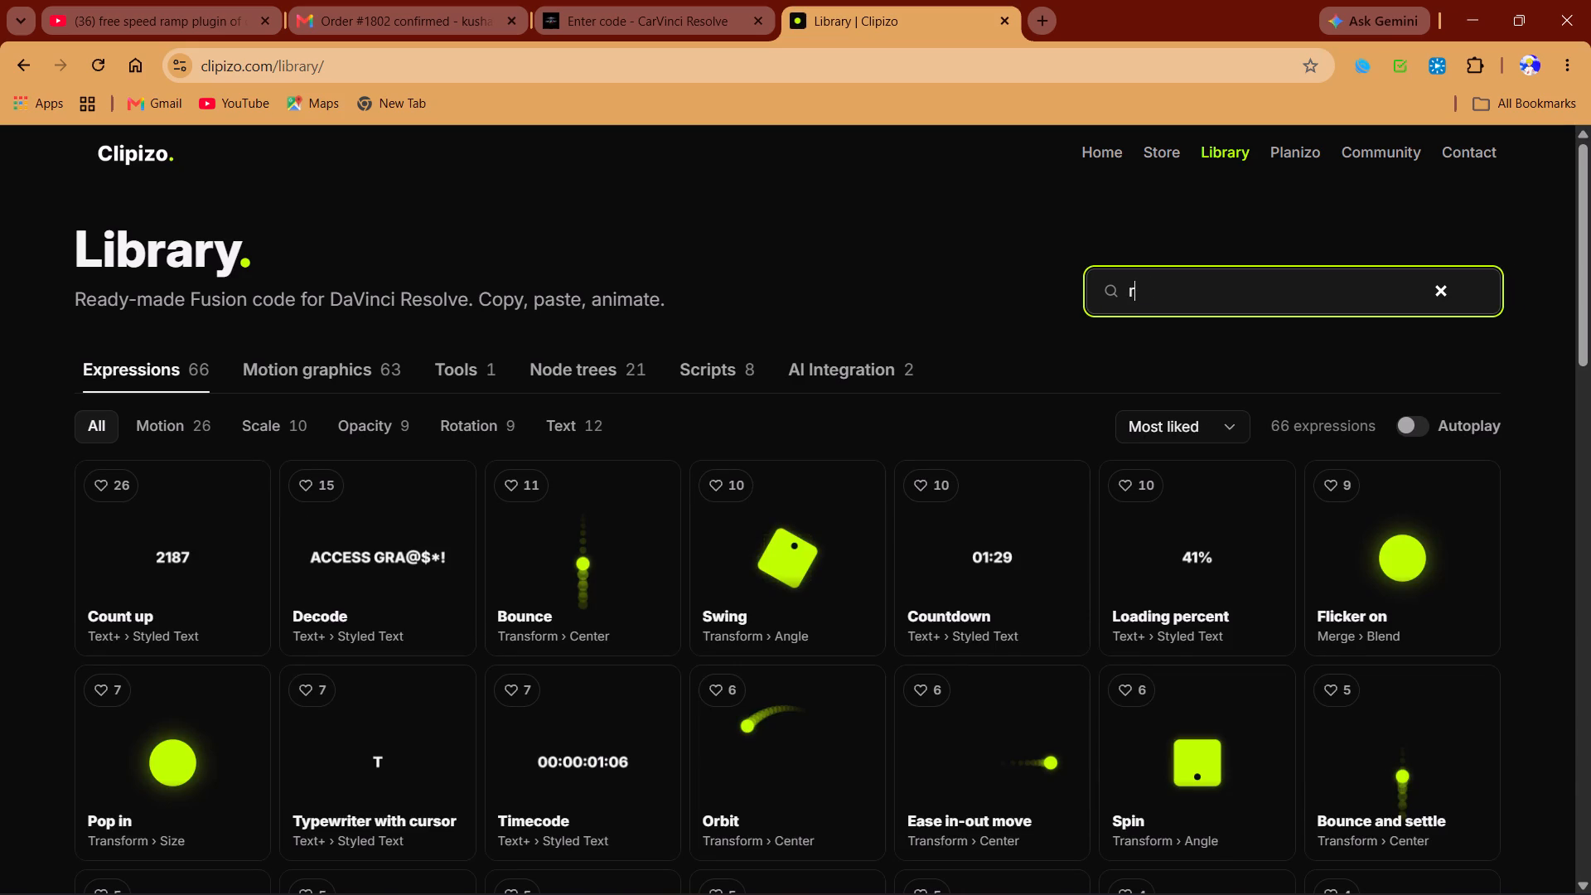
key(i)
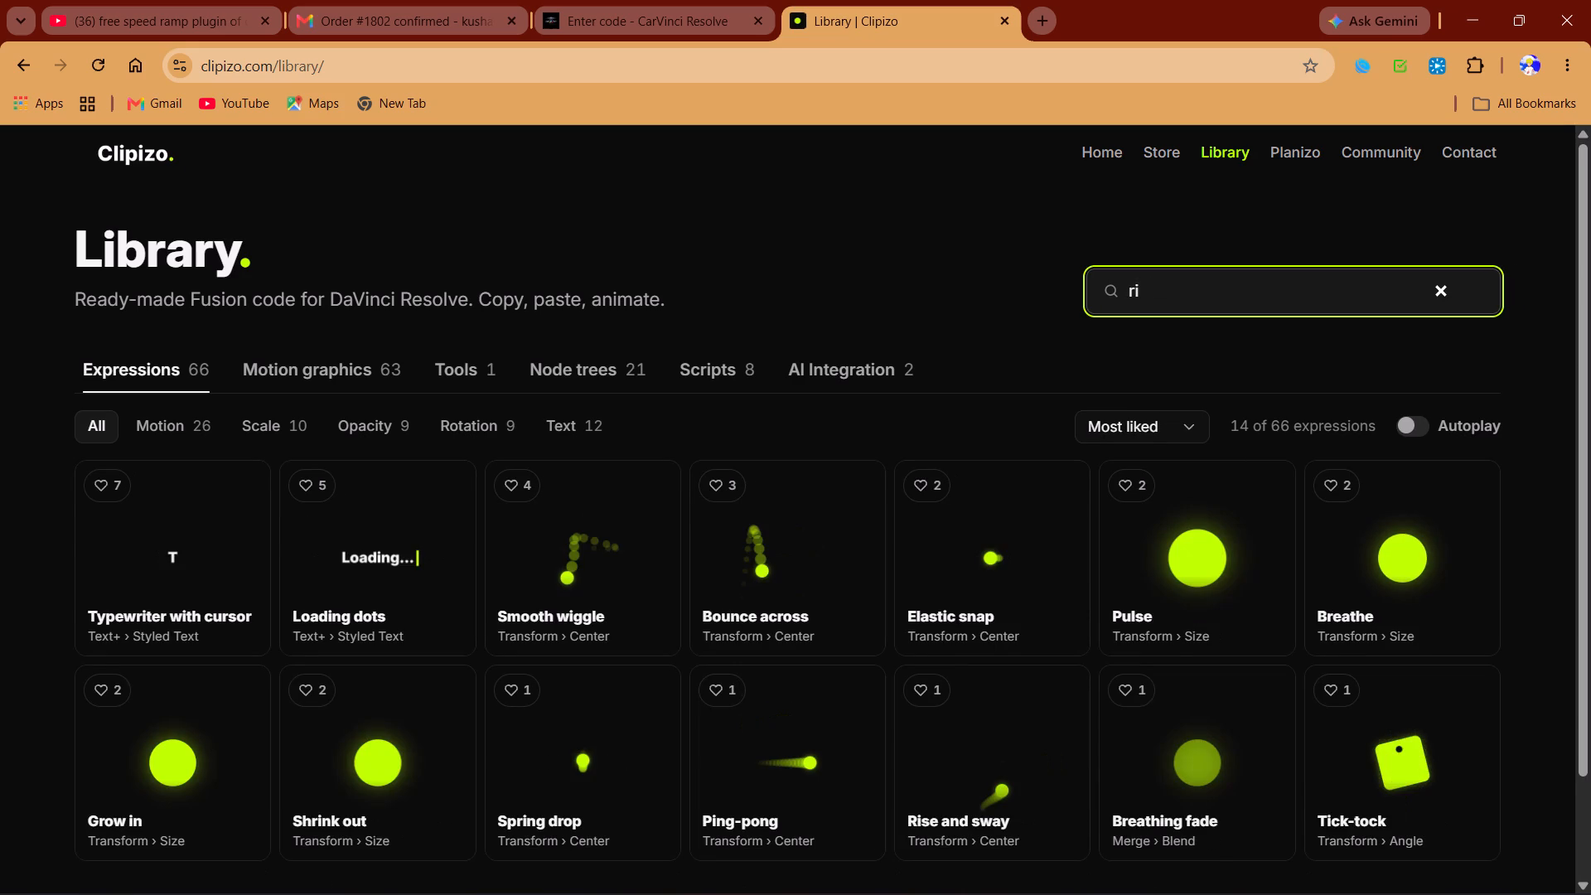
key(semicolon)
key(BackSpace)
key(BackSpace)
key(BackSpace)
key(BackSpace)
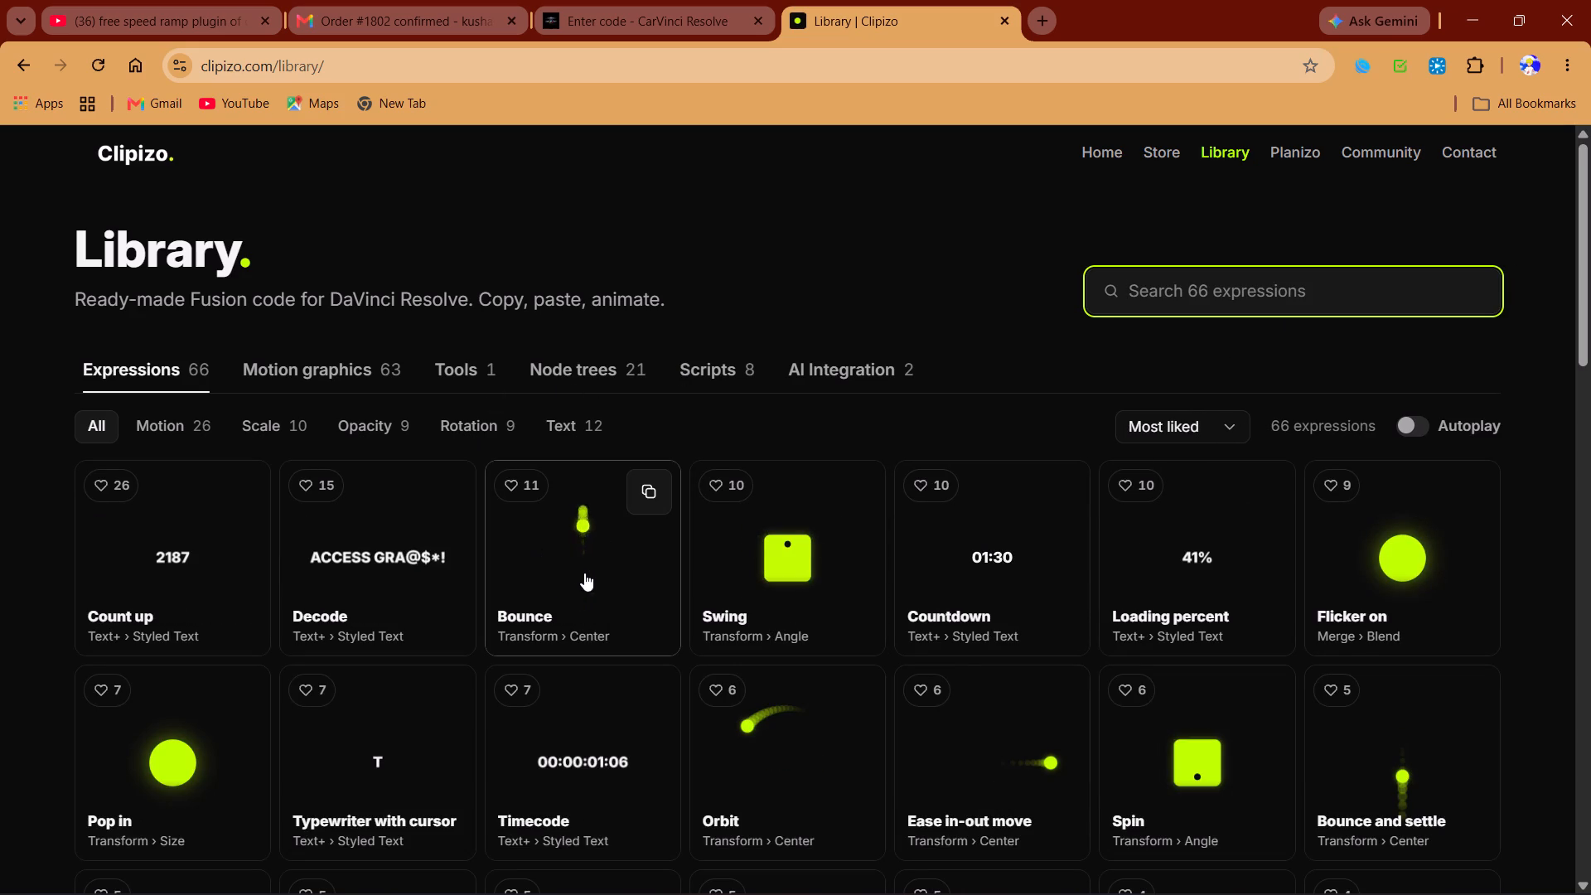
Look through the ready-made Fusion expressions in the Clipizo library for a suitable effect.
scroll(725, 624, down, 6)
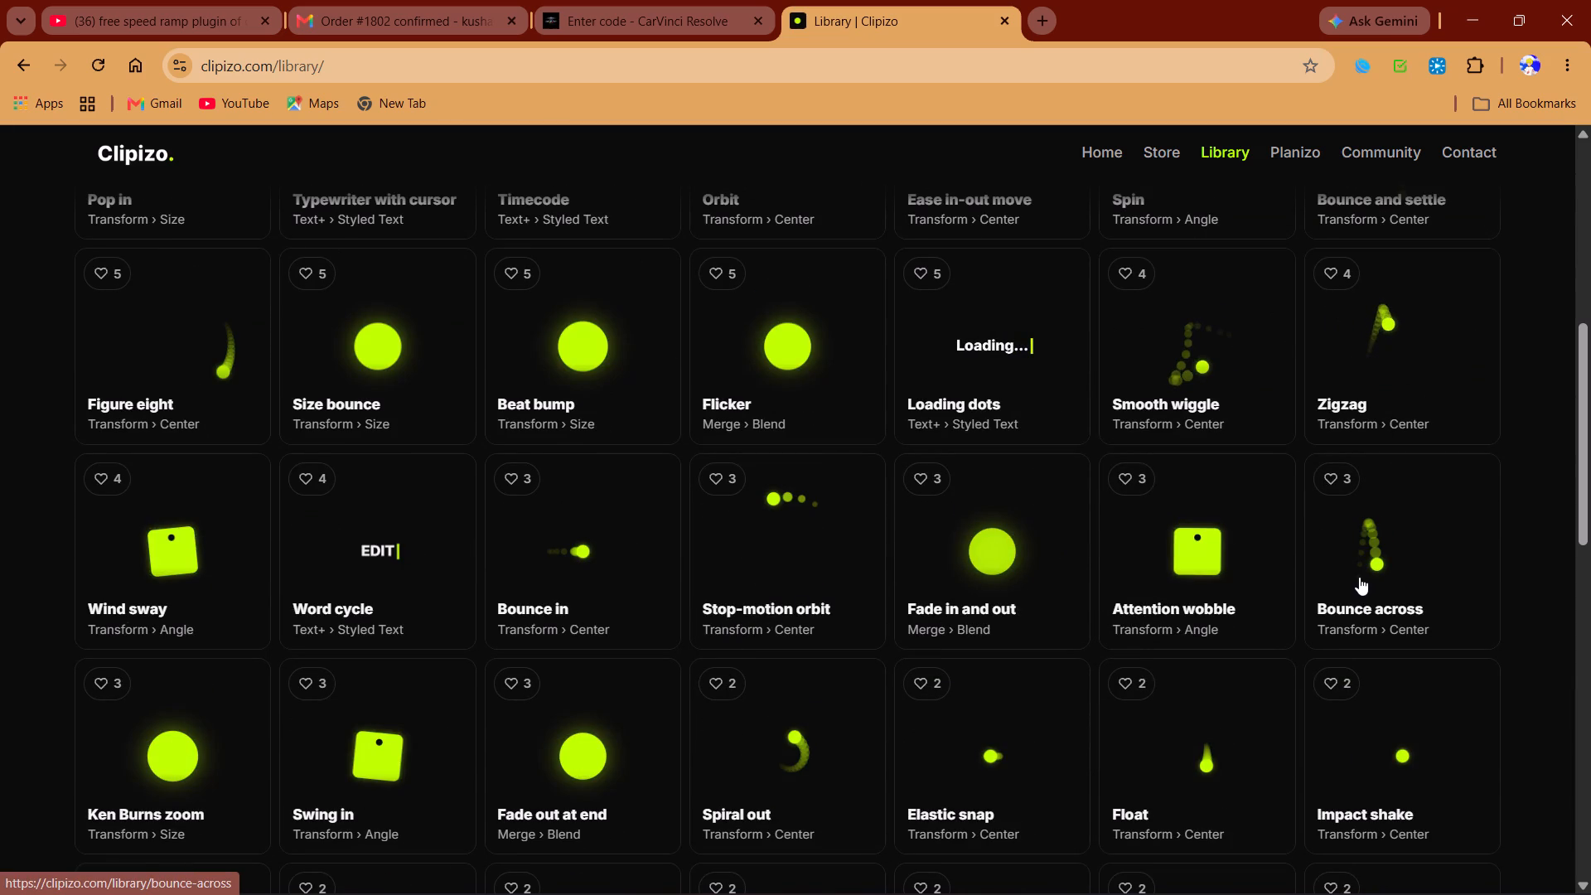
scroll(1359, 580, down, 7)
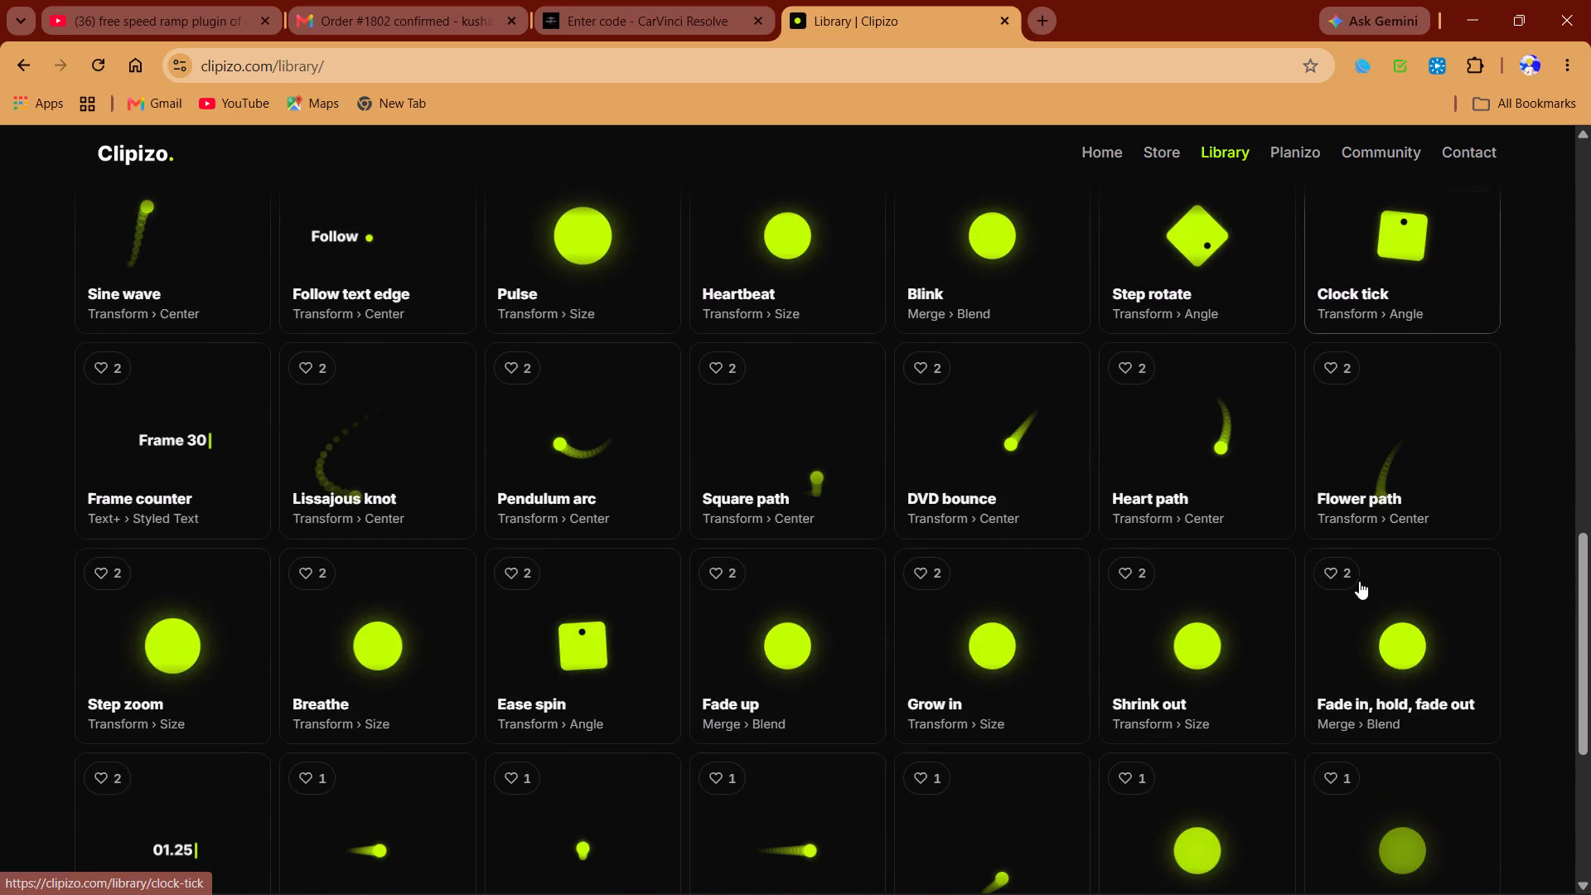
scroll(1359, 581, down, 3)
scroll(1359, 581, up, 7)
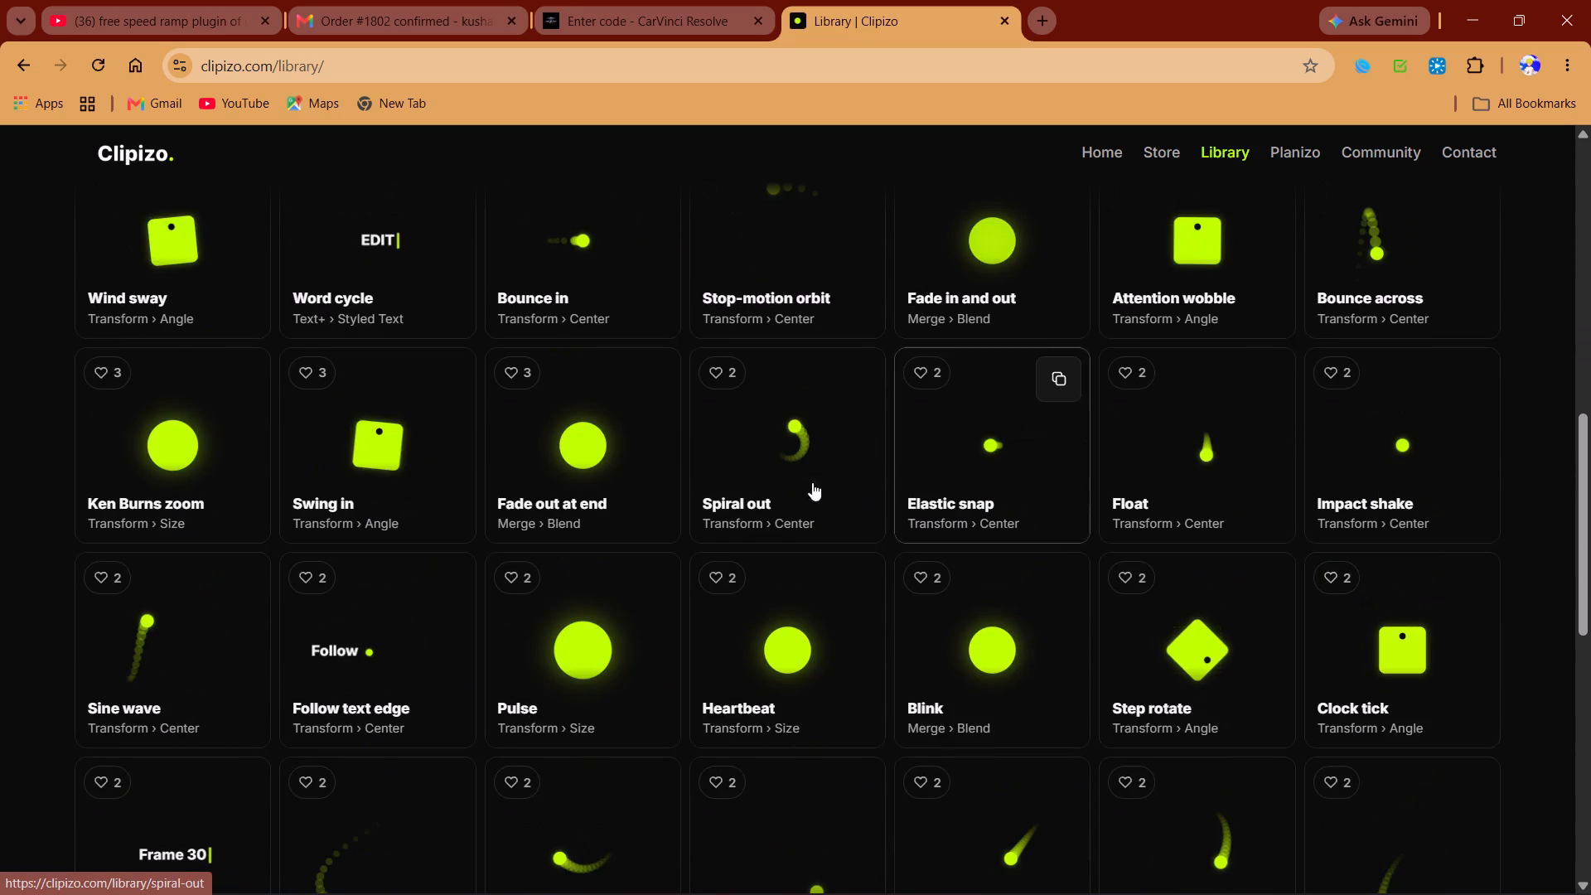
scroll(260, 307, up, 10)
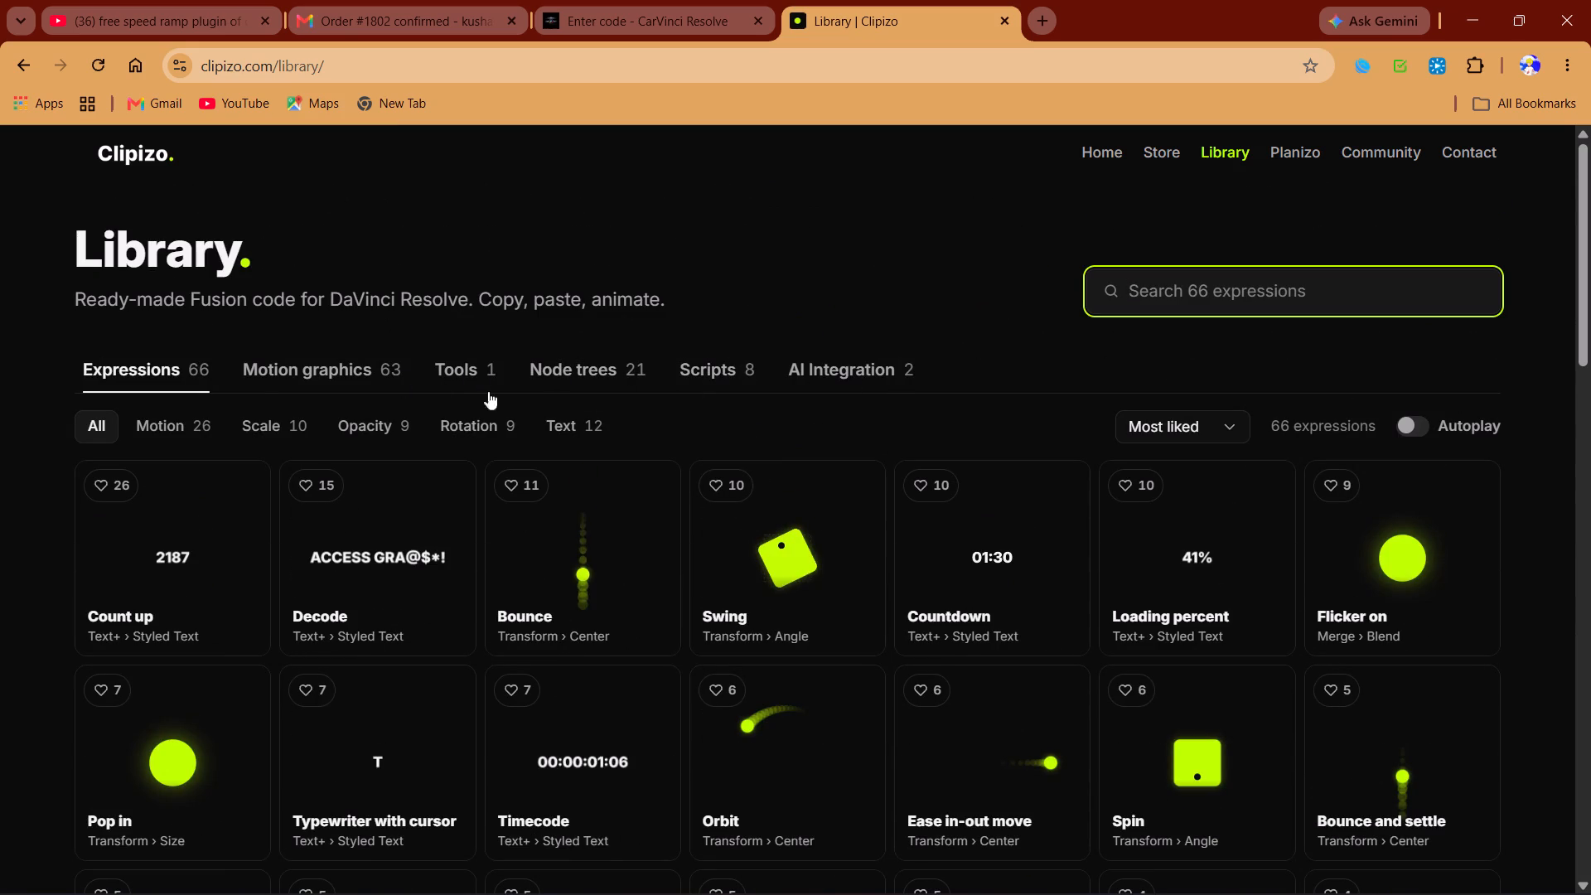
Search the Clipizo library's motion graphics for "Ripp".
click(301, 375)
scroll(783, 562, down, 4)
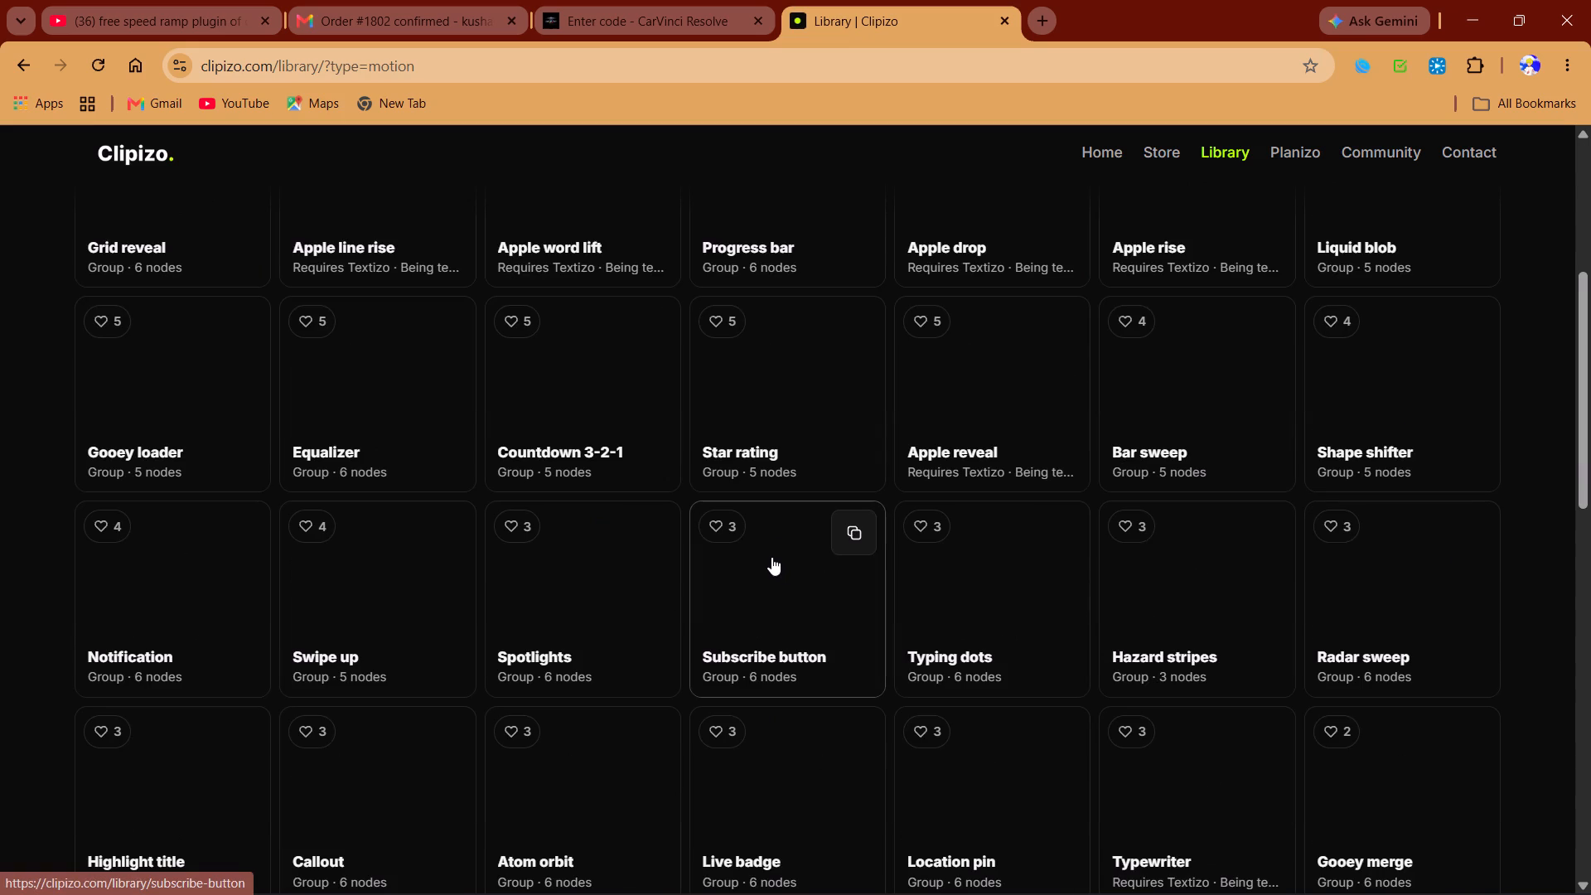
scroll(751, 552, up, 6)
click(1284, 291)
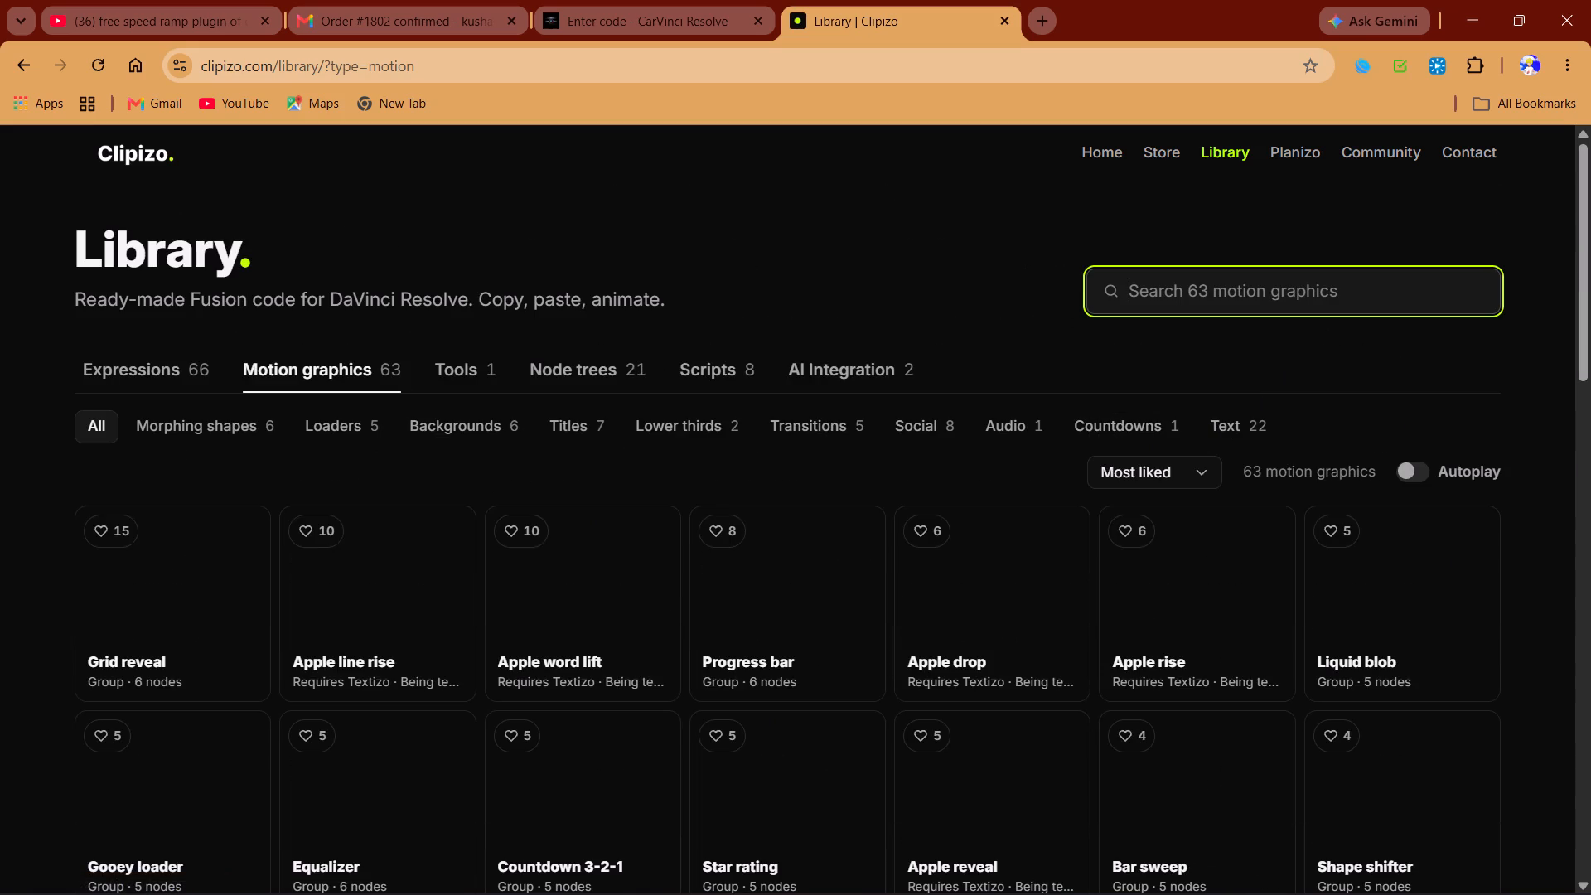
key(shift+r)
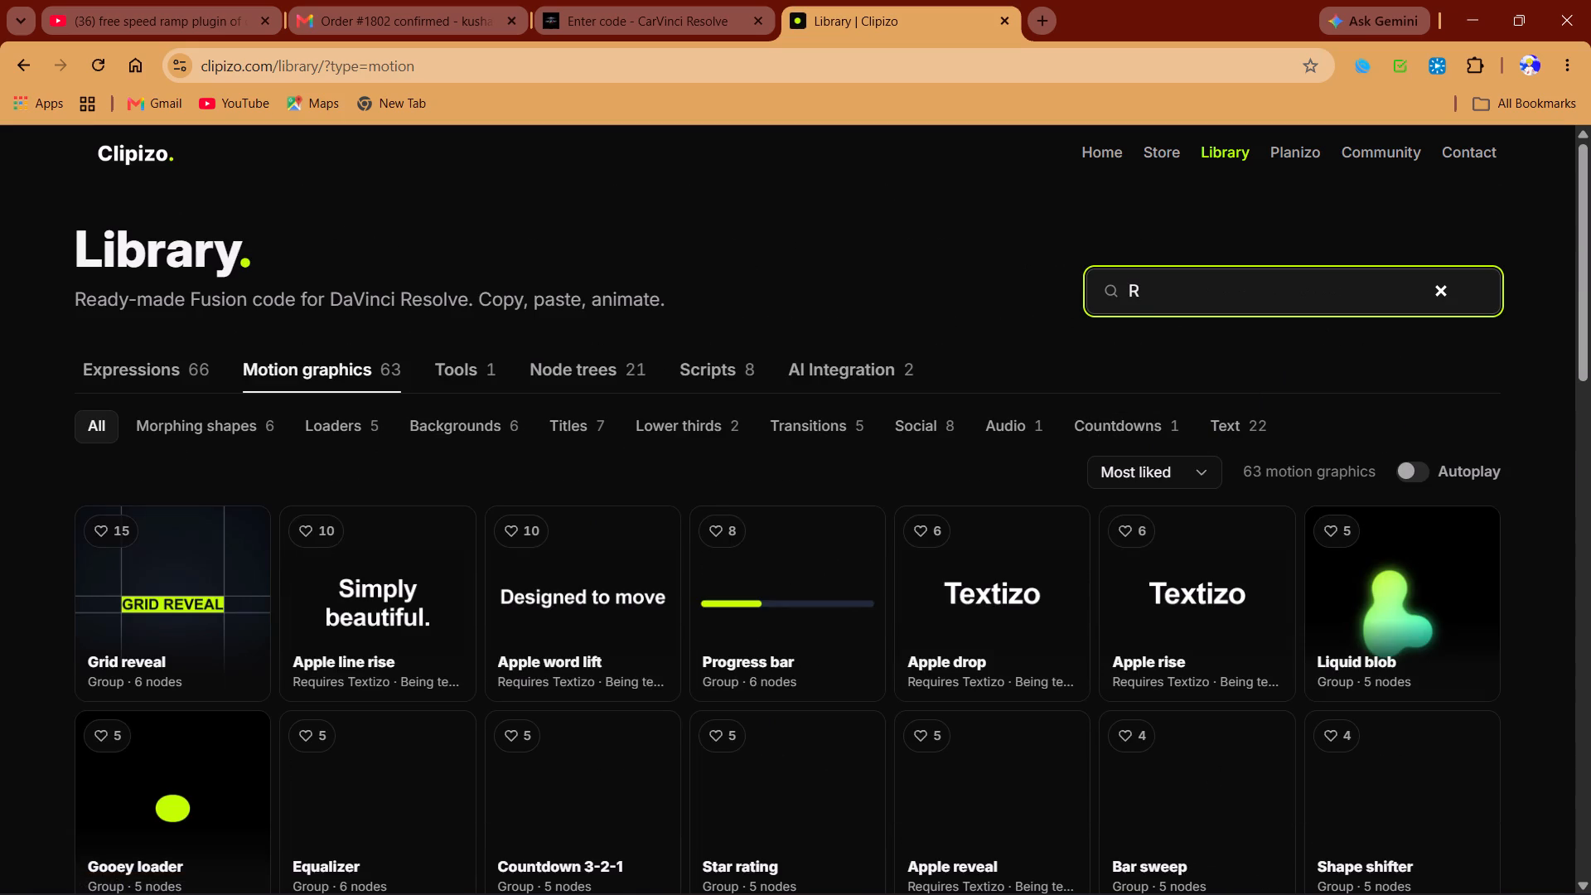
key(i)
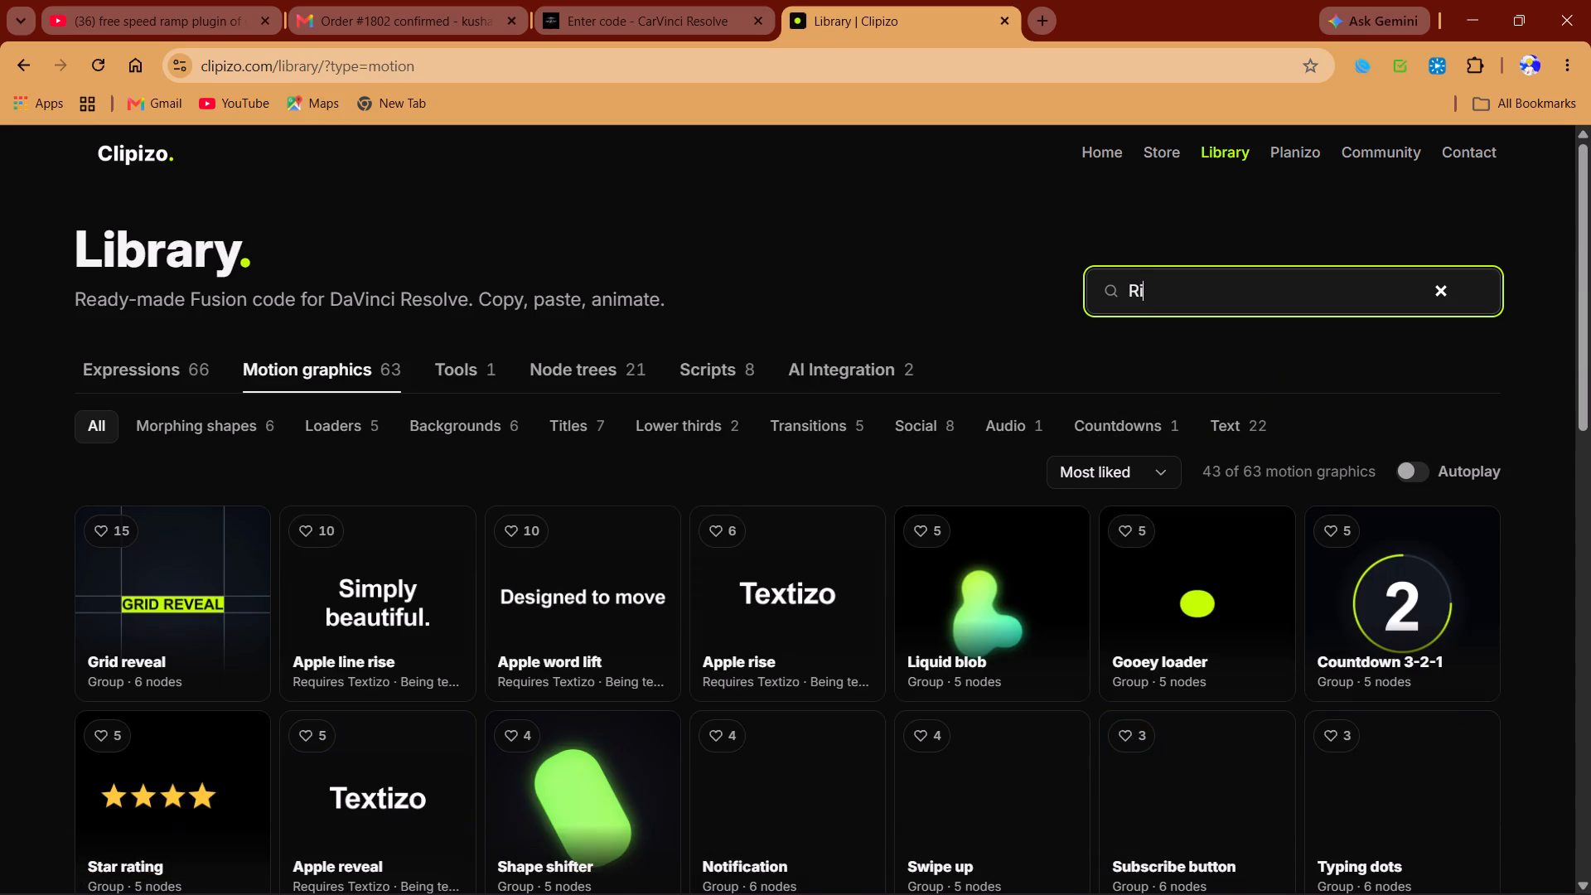
text(pp)
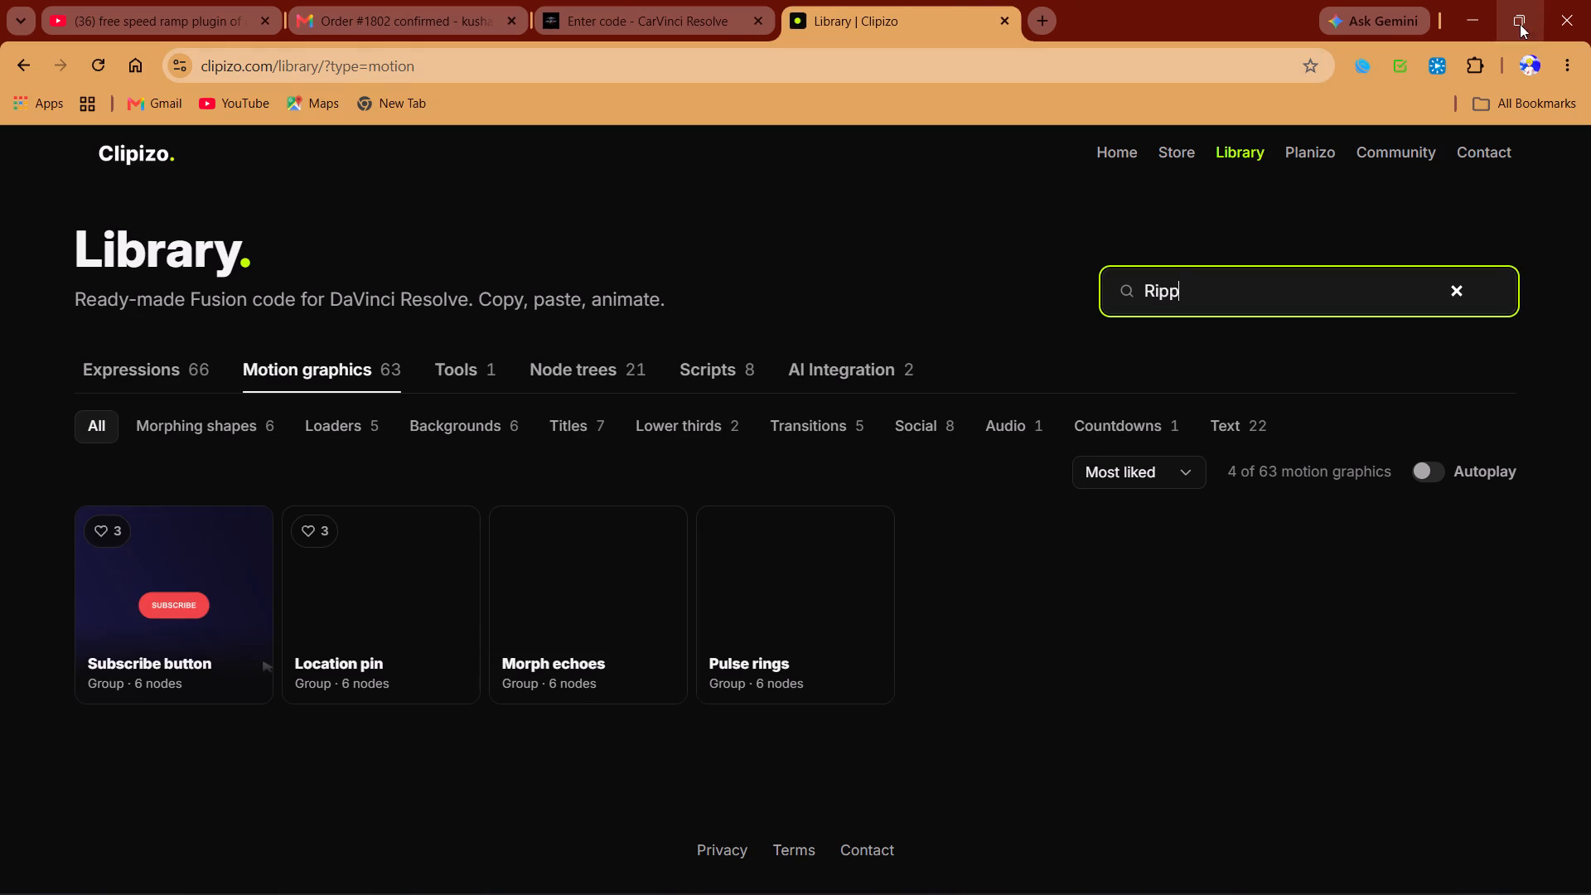
Switch back to New Project 3's timeline in DaVinci Resolve.
click(1445, 12)
click(1468, 24)
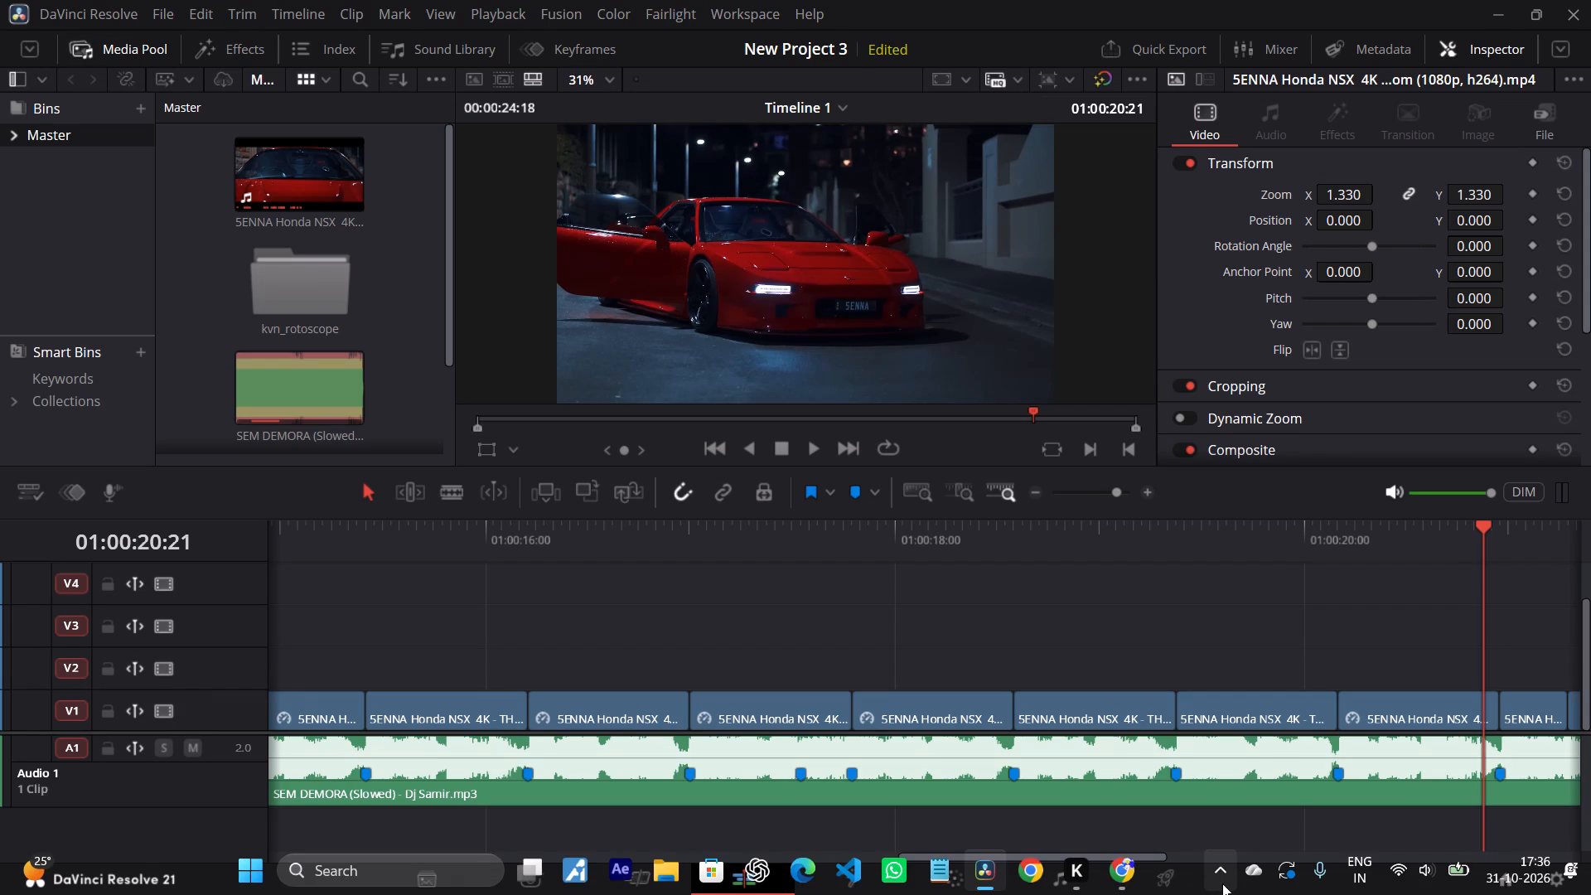